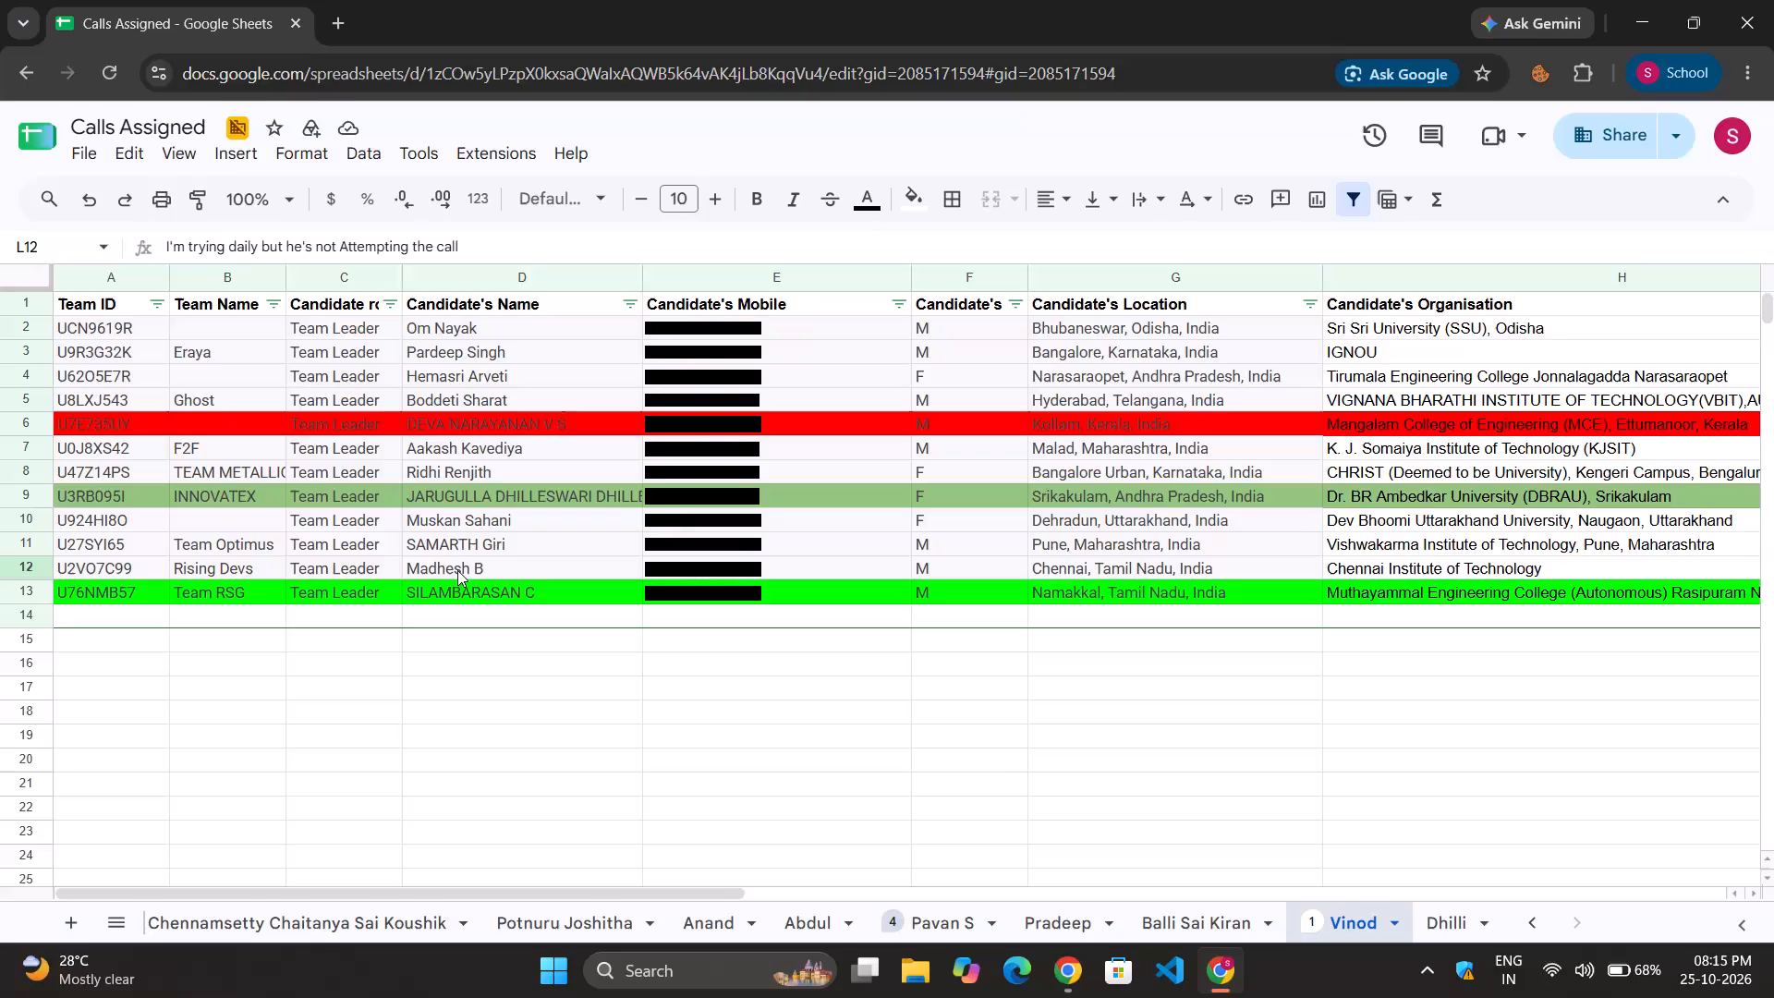
Remove the word "he's" from the row 12 feedback so it reads "I'm trying daily but not Attempting the call".
{"action": "left_click", "coordinate": [457, 570]}
{"action": "scroll", "coordinate": [457, 570], "scroll_direction": "left", "scroll_amount": 6}
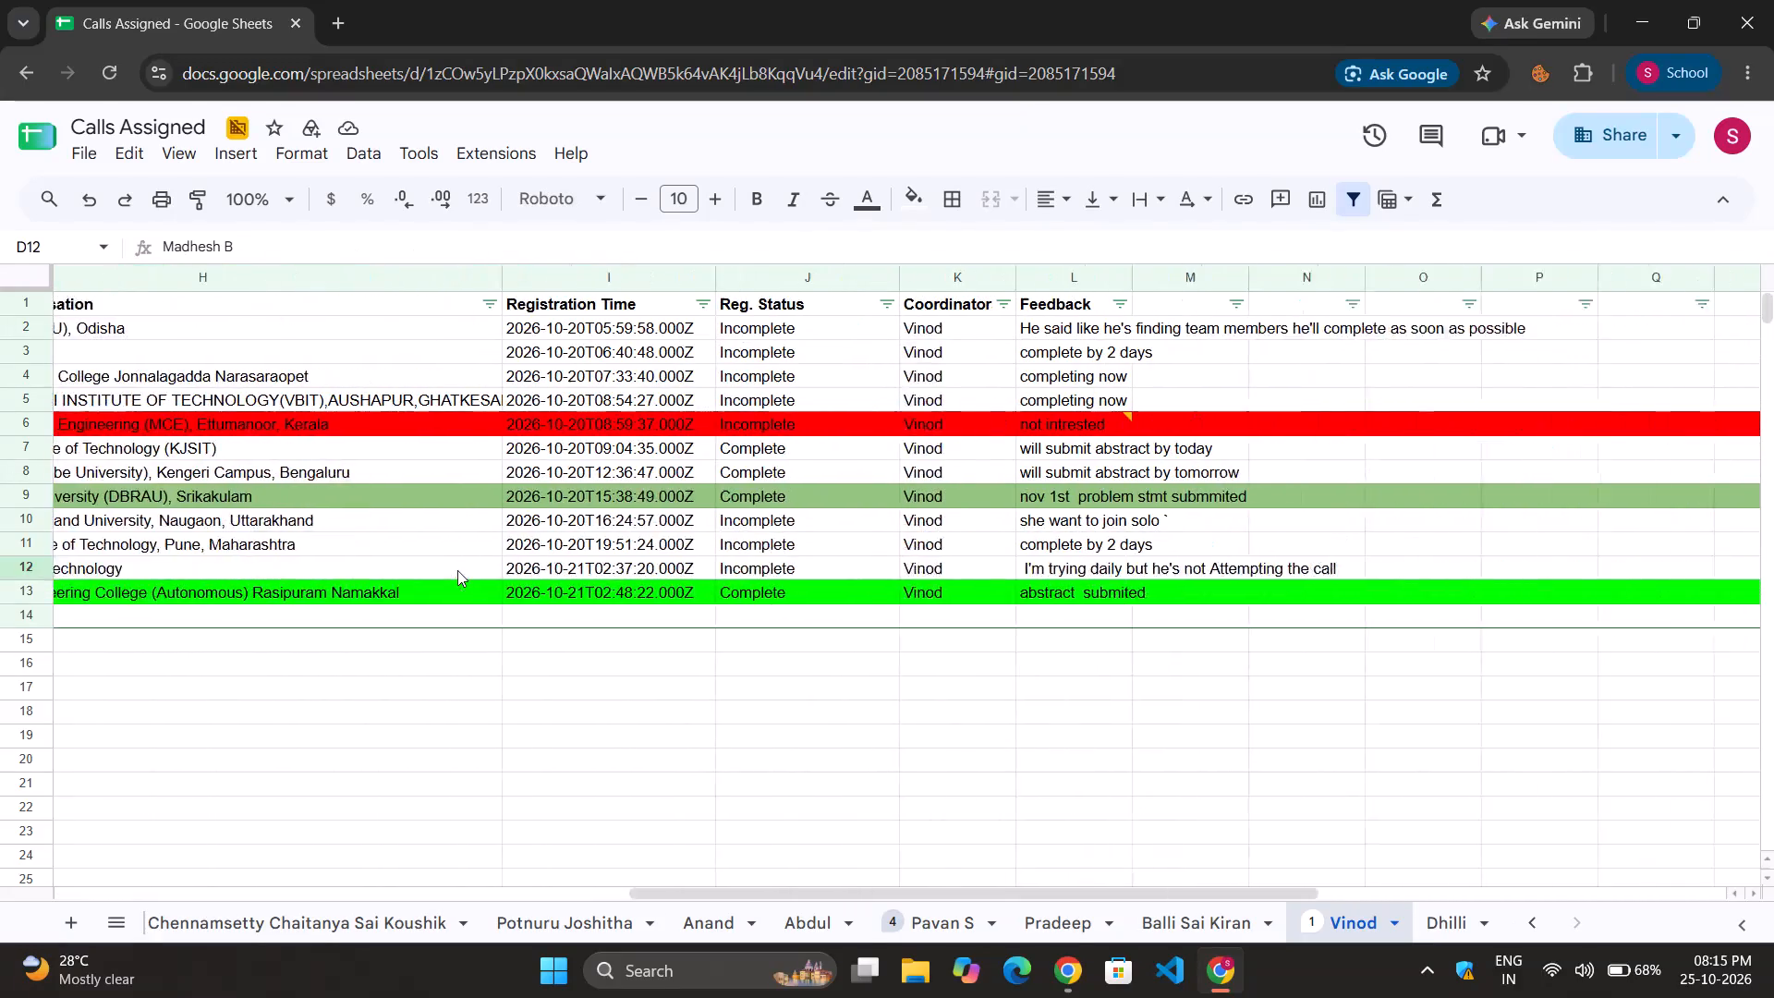
{"action": "scroll", "coordinate": [457, 570], "scroll_direction": "left", "scroll_amount": 4}
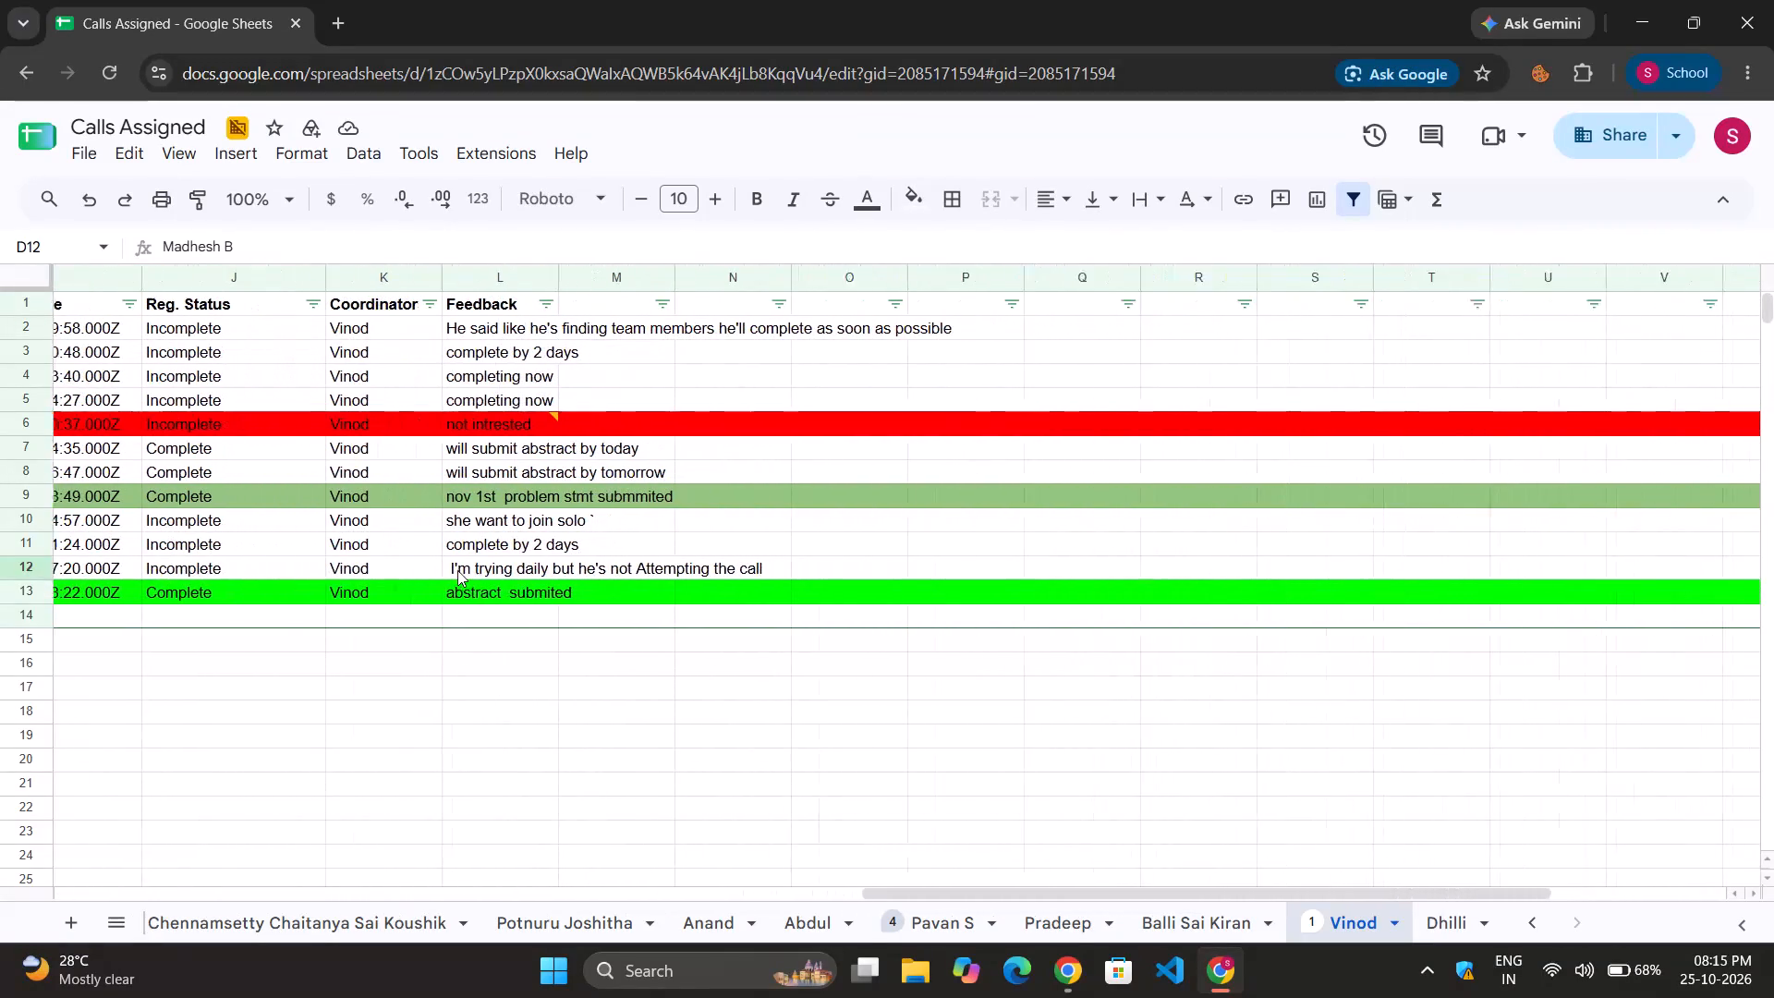
{"action": "scroll", "coordinate": [457, 570], "scroll_direction": "left", "scroll_amount": 3}
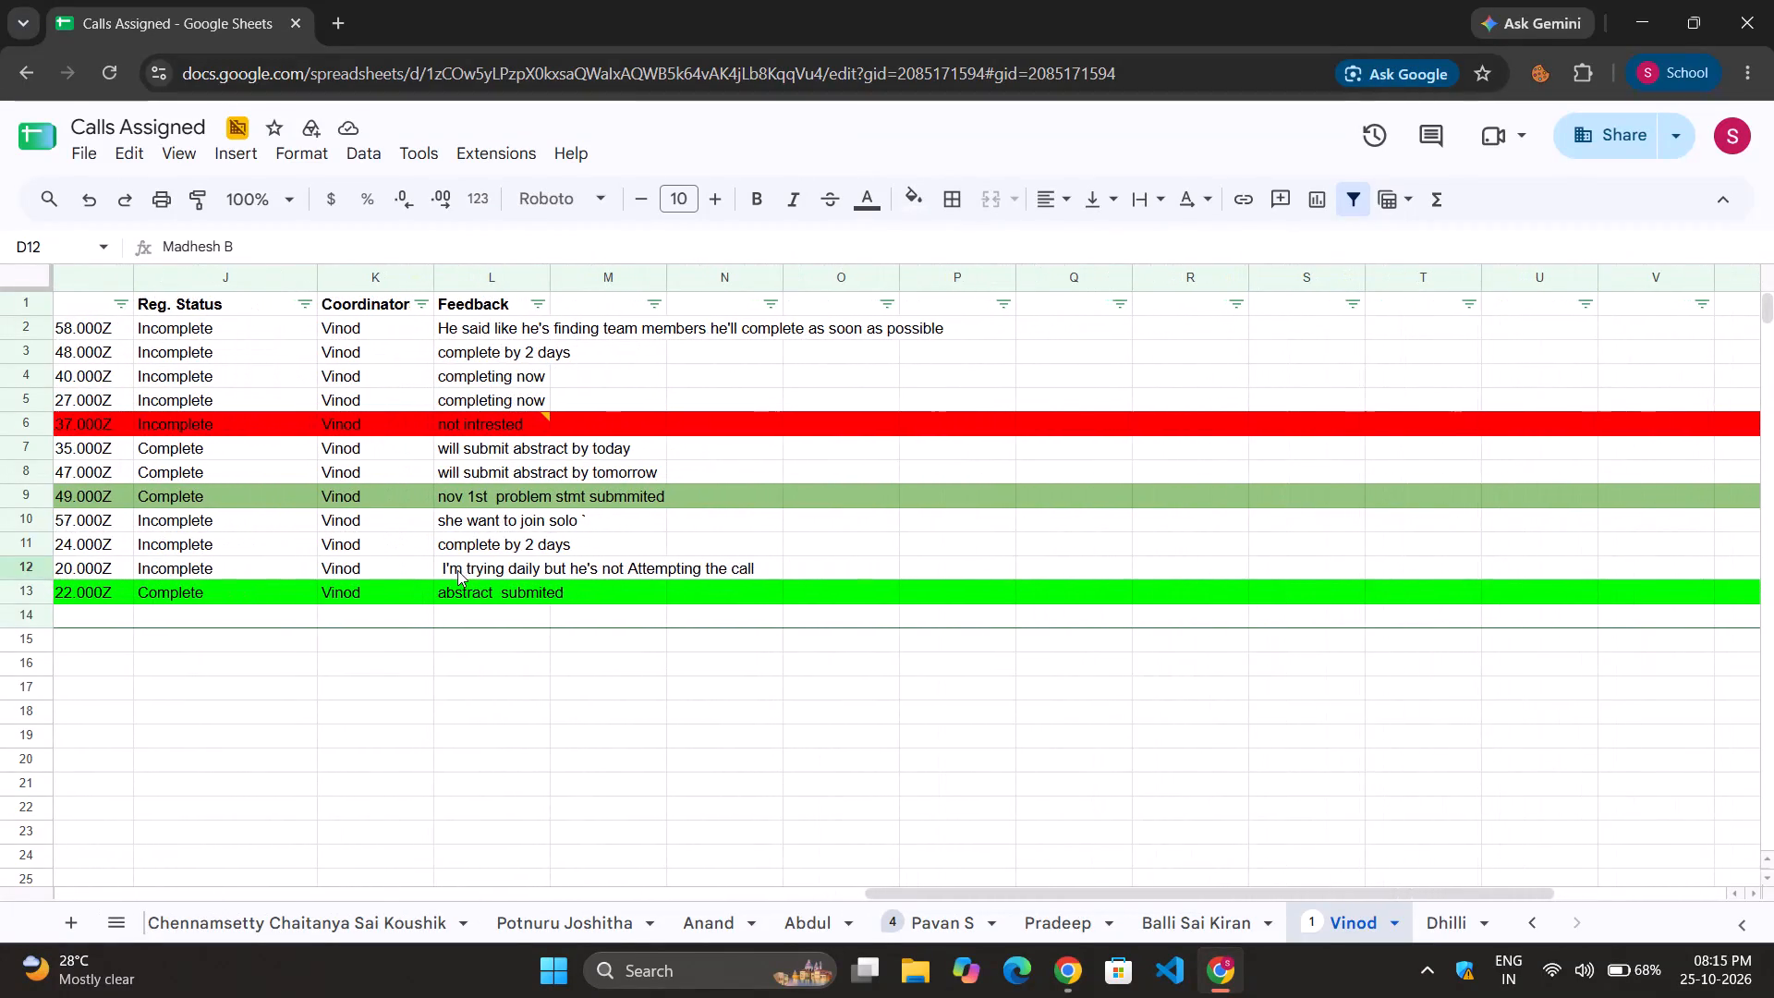
{"action": "scroll", "coordinate": [457, 570], "scroll_direction": "left", "scroll_amount": 1}
{"action": "double_click", "coordinate": [589, 566]}
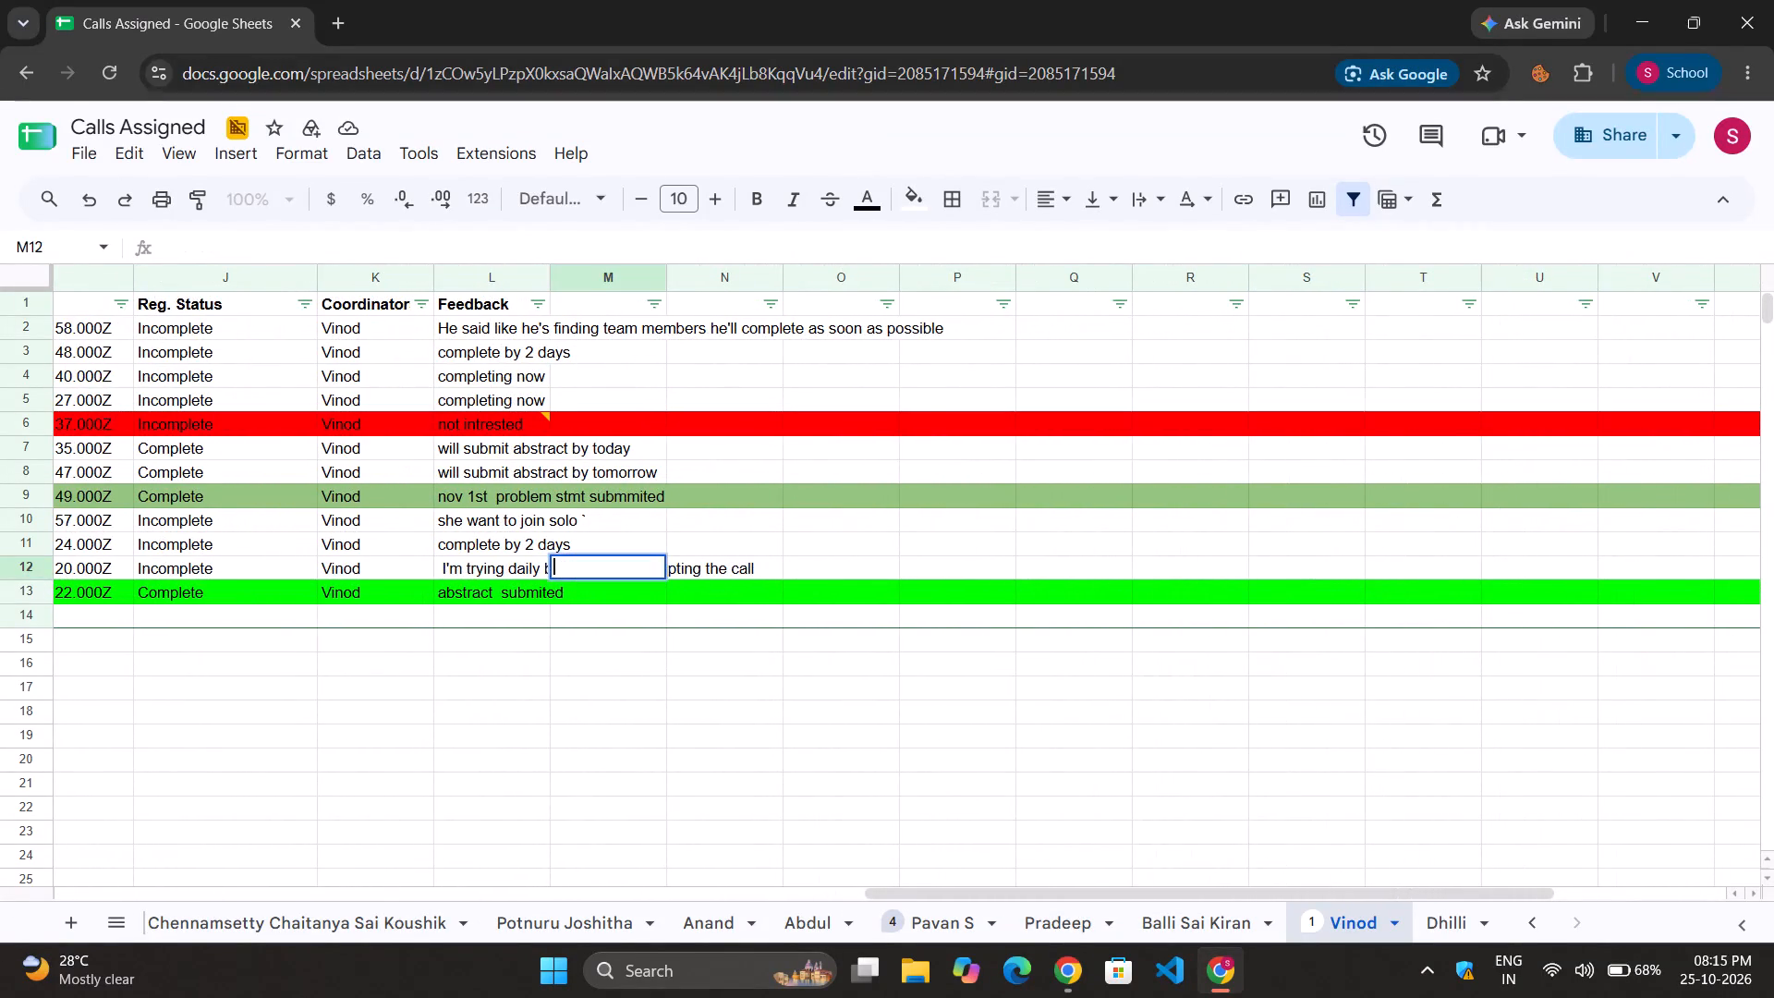
{"action": "left_click", "coordinate": [589, 567]}
{"action": "double_click", "coordinate": [493, 572]}
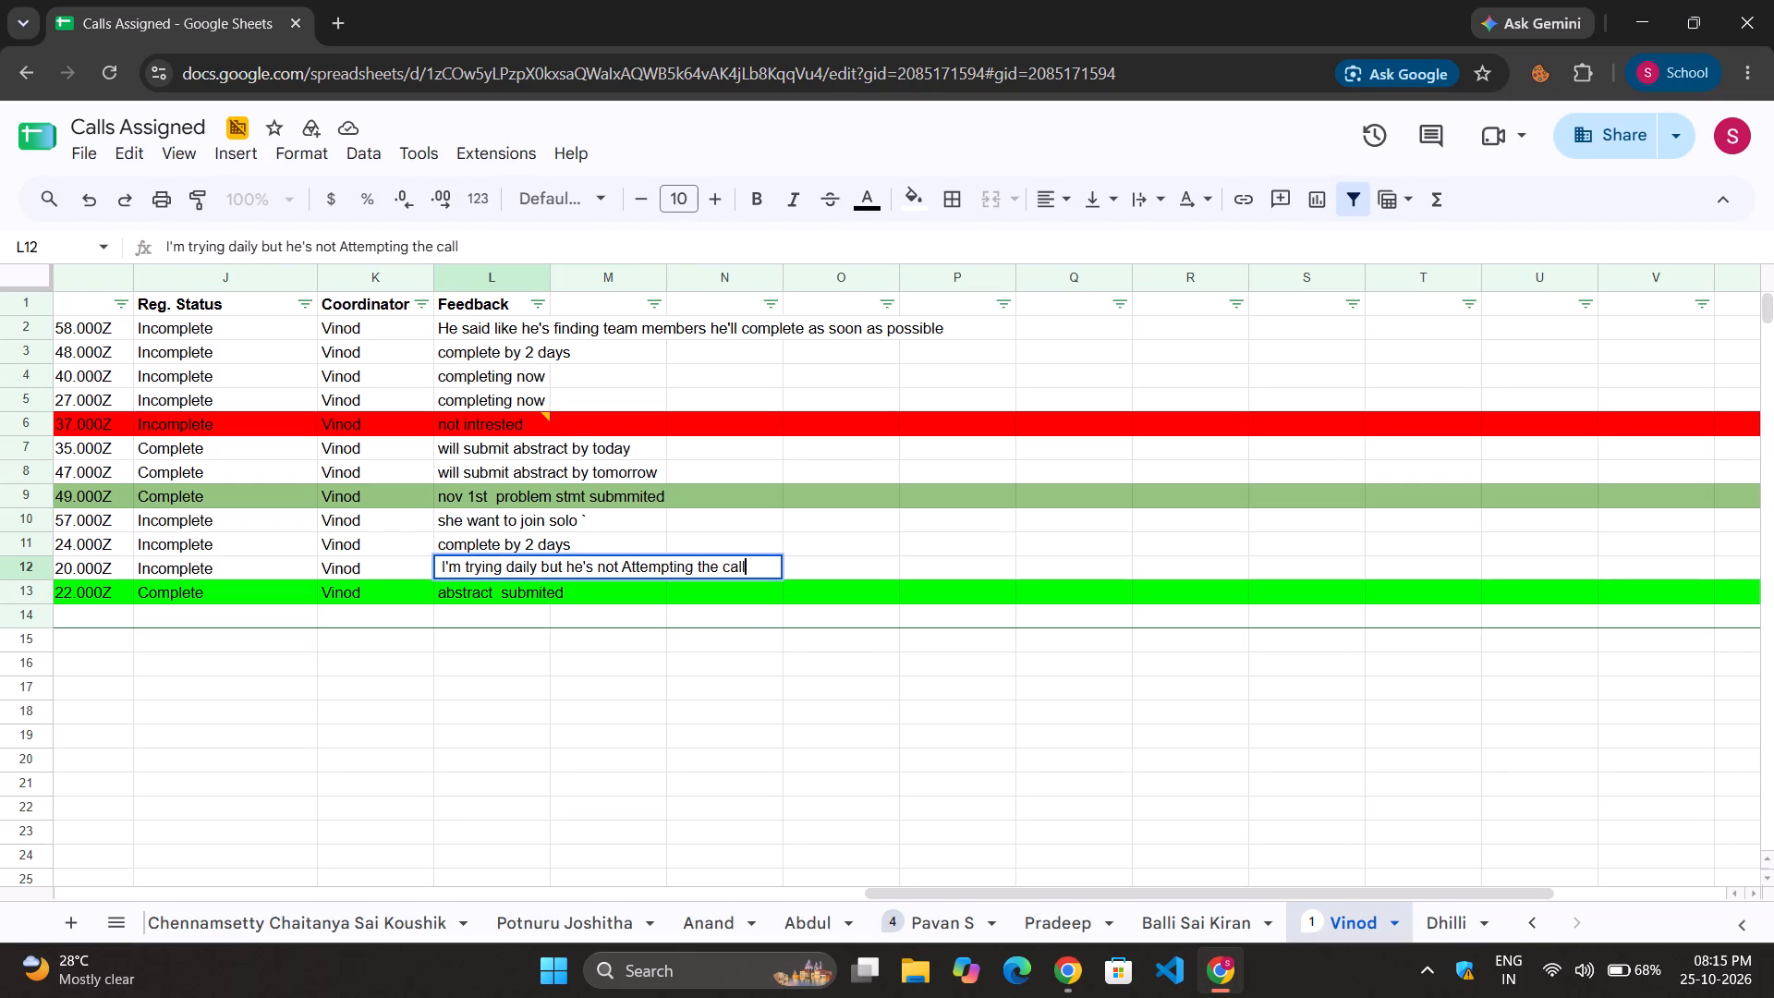
{"action": "left_click", "coordinate": [589, 567]}
{"action": "key", "text": "BackSpace"}
{"action": "key", "text": "BackSpace"}
{"action": "key", "text": "BackSpace"}
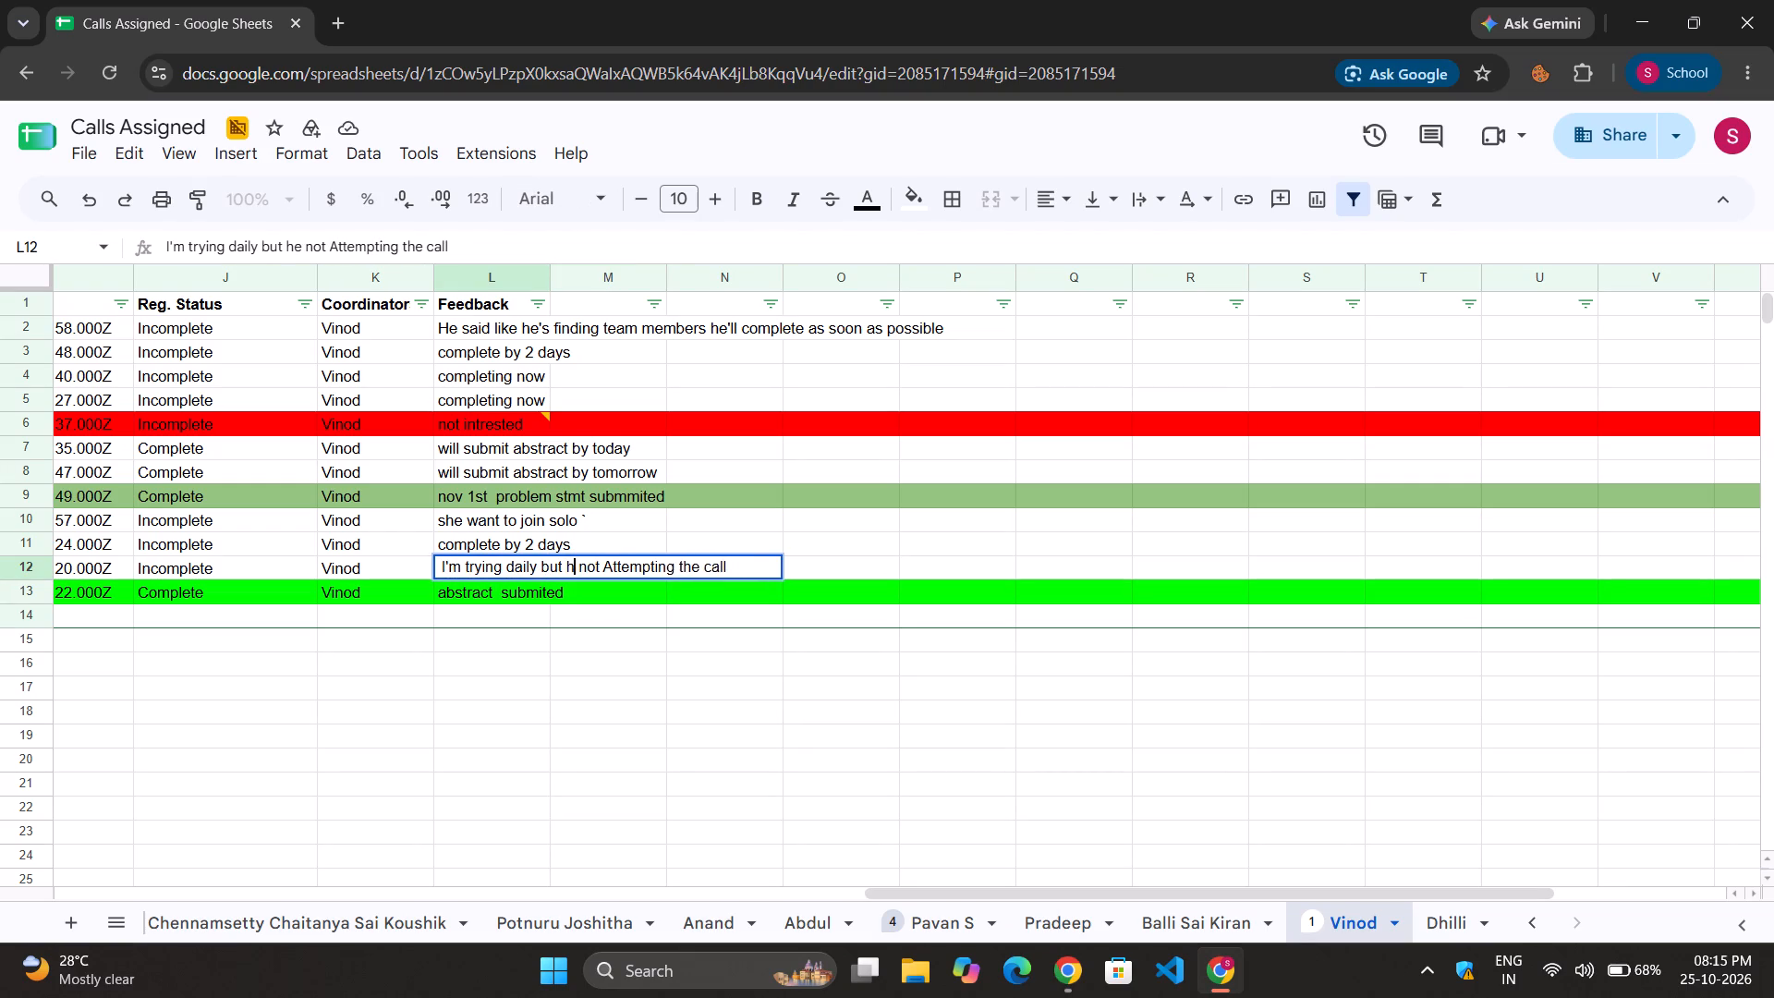
{"action": "key", "text": "BackSpace"}
{"action": "left_click", "coordinate": [596, 664]}
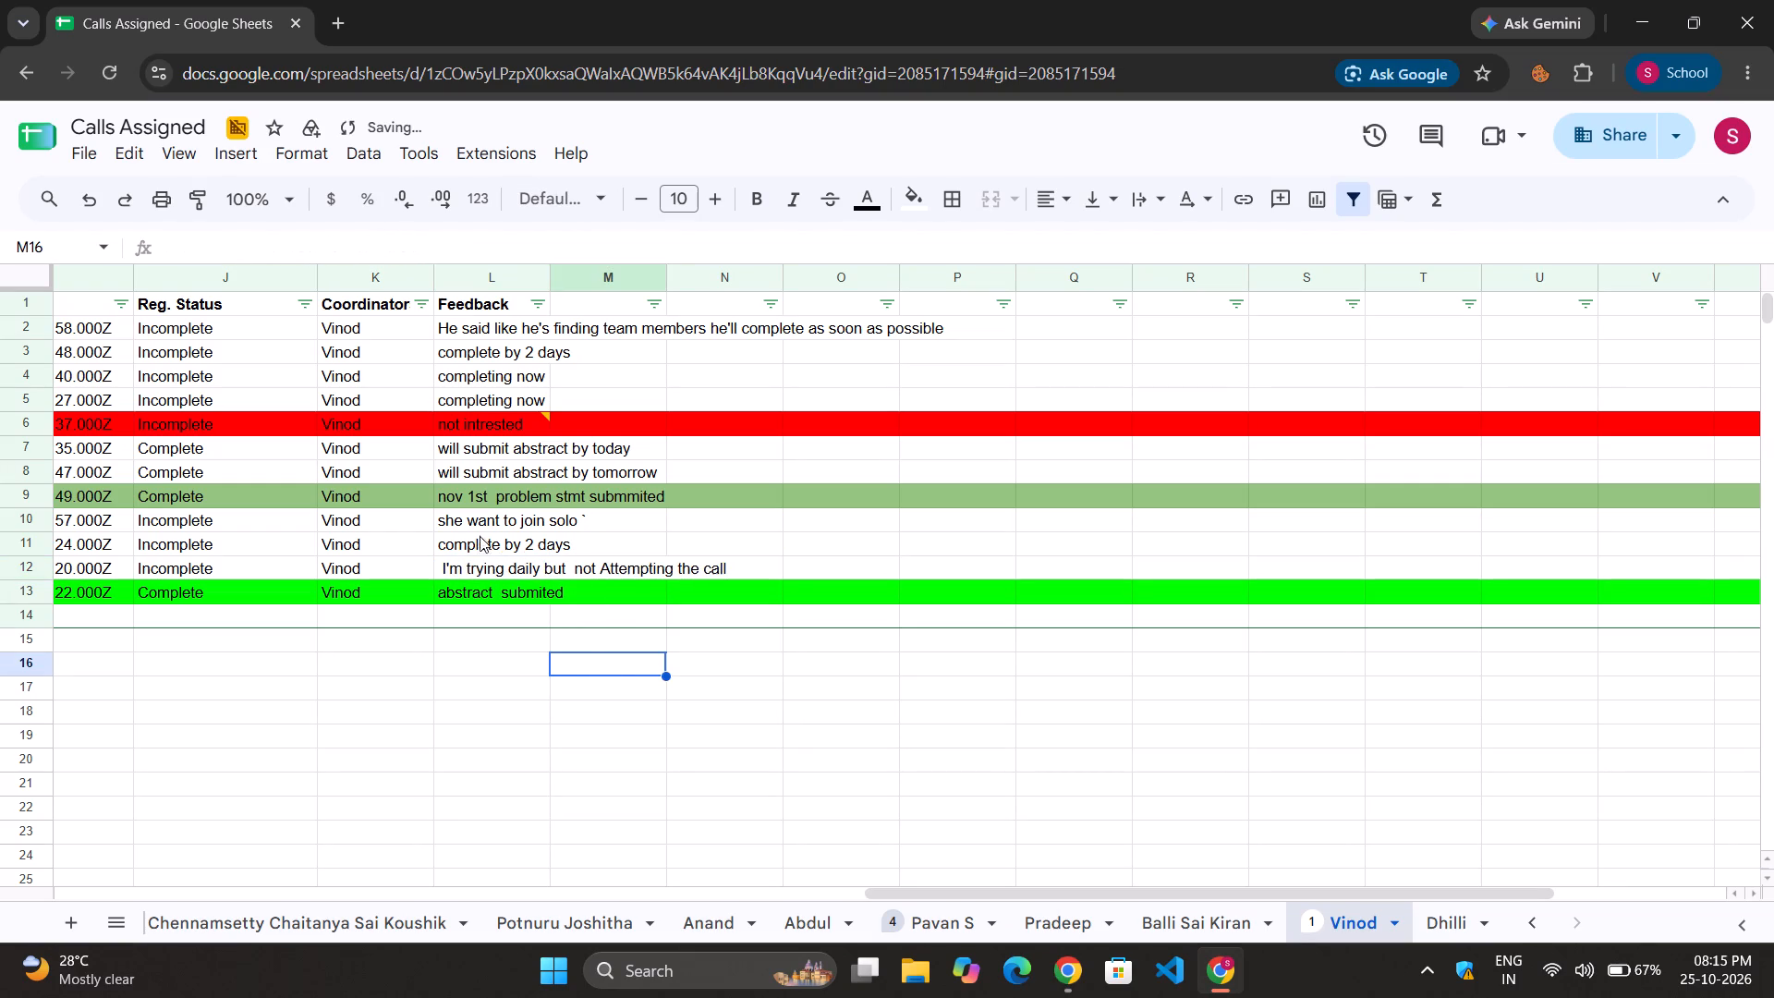
Review the candidate details and feedback entries on the Vinod sheet.
{"action": "double_click", "coordinate": [495, 545]}
{"action": "left_click", "coordinate": [529, 732]}
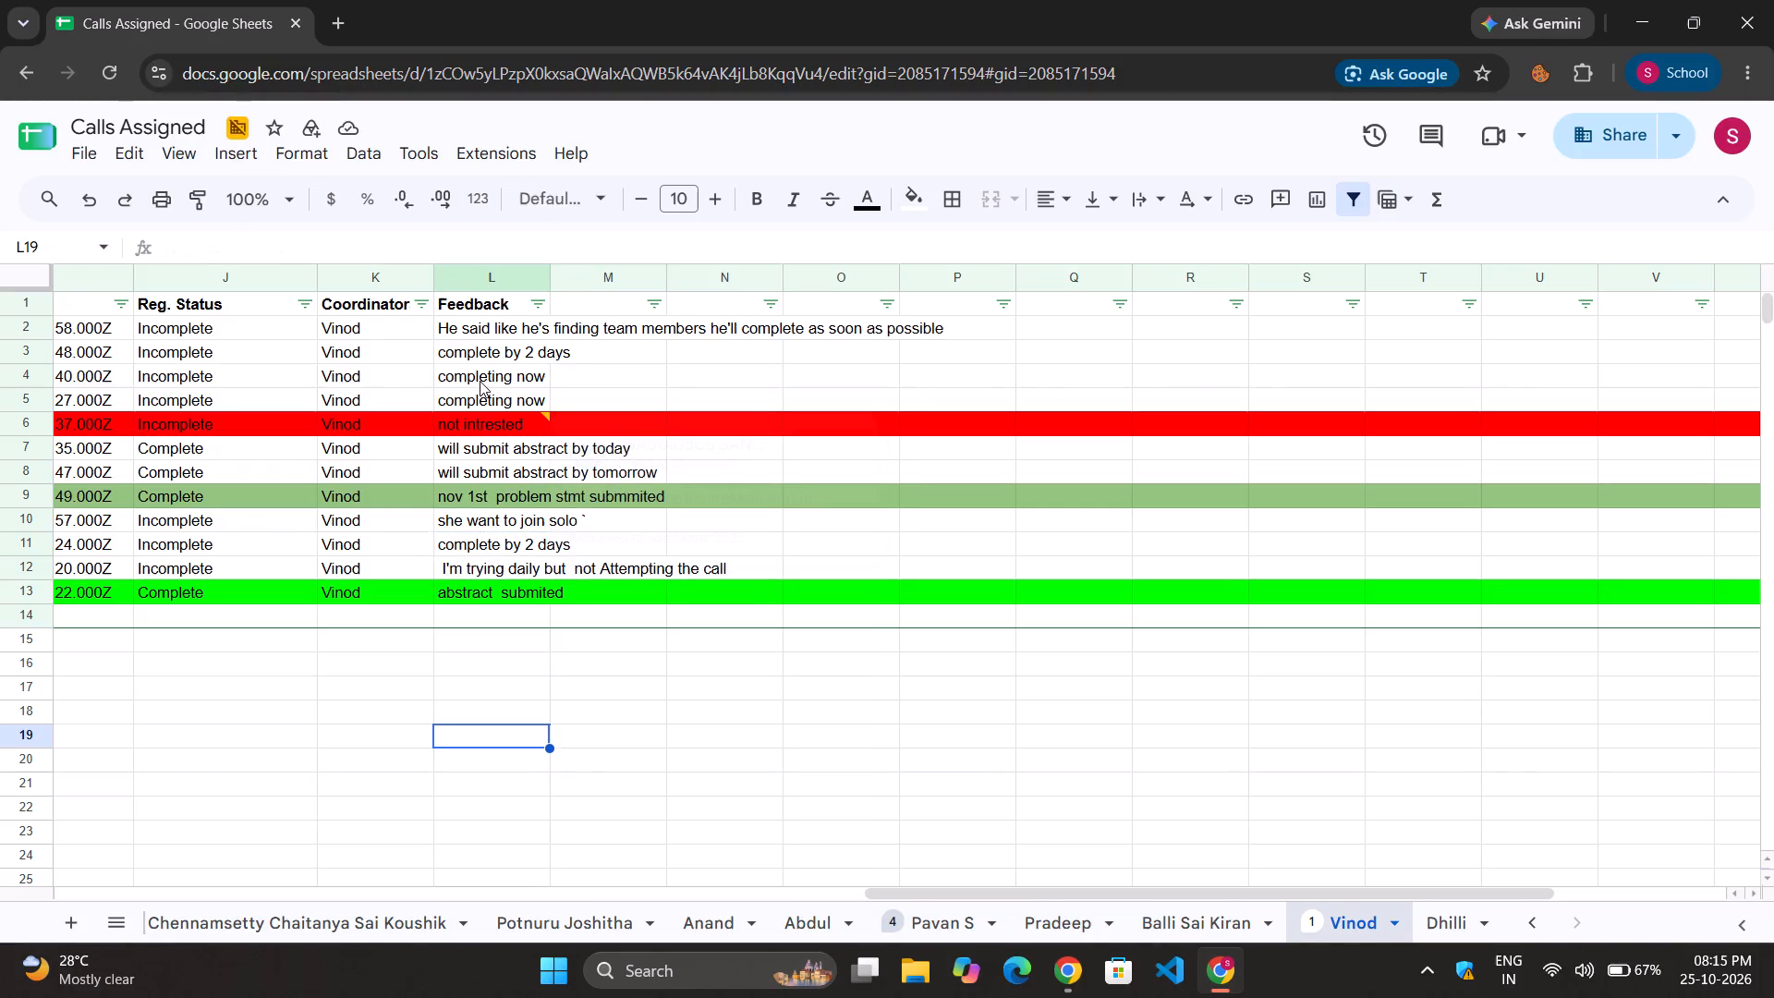
{"action": "scroll", "coordinate": [480, 381], "scroll_direction": "right", "scroll_amount": 7}
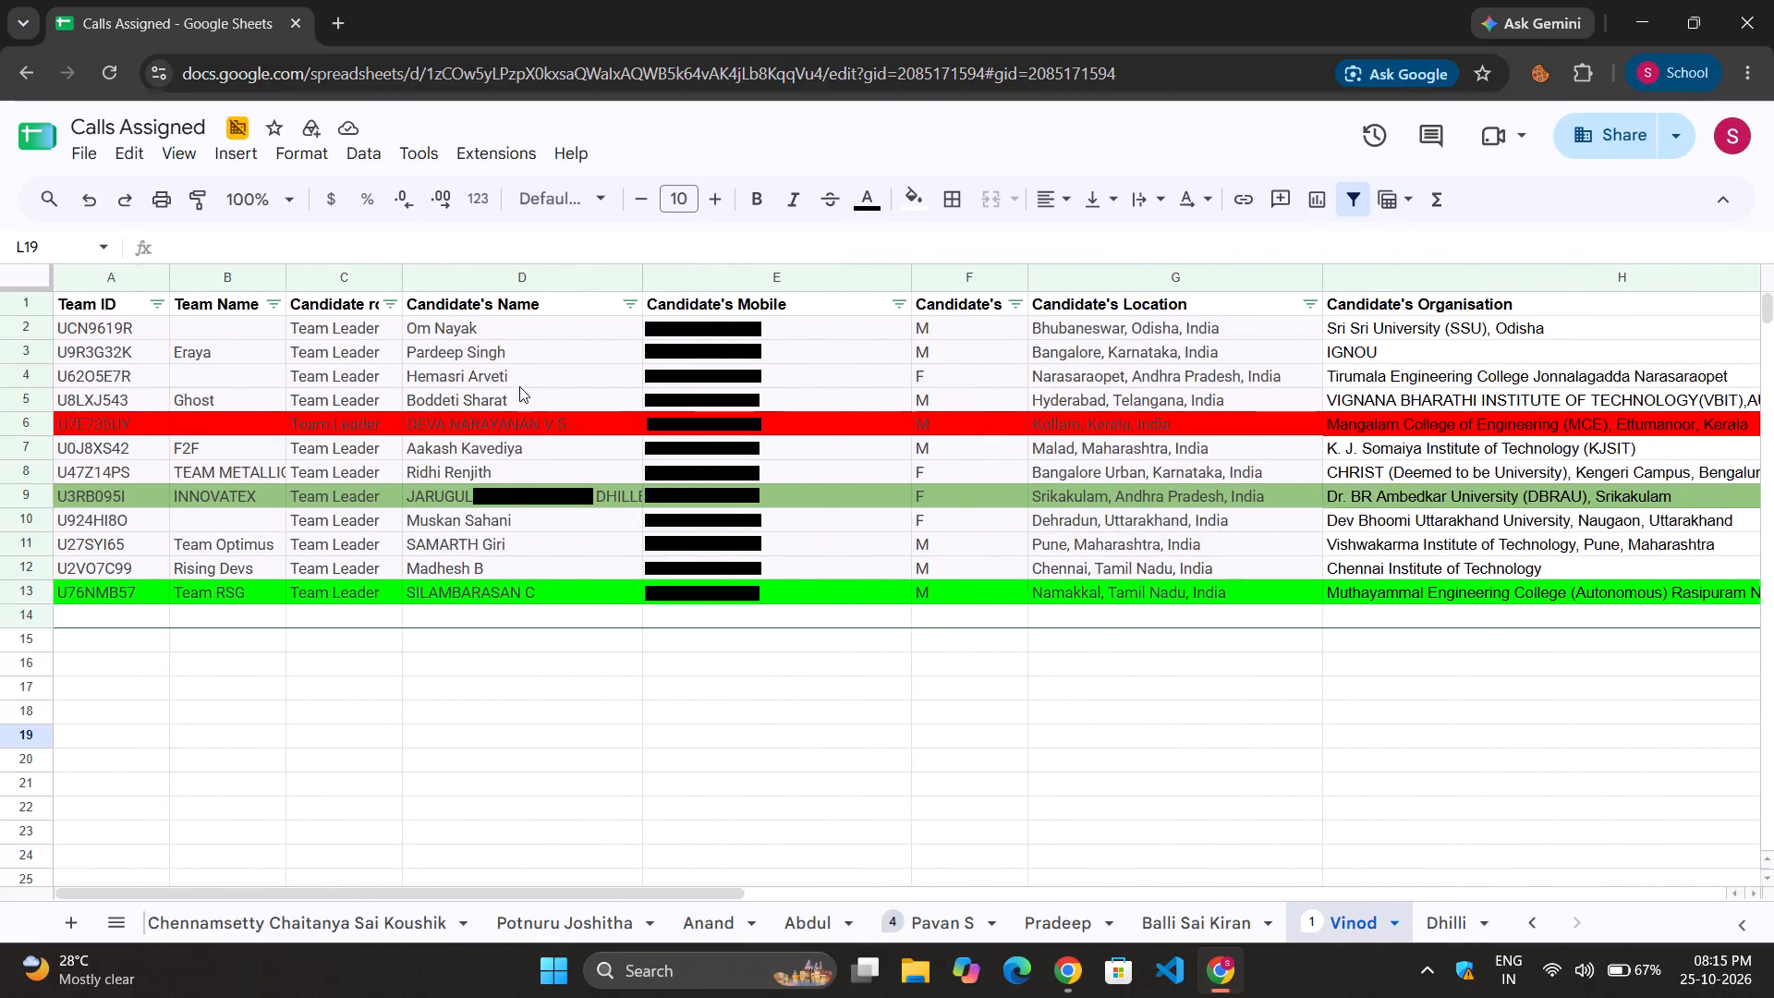
{"action": "scroll", "coordinate": [568, 376], "scroll_direction": "left", "scroll_amount": 5}
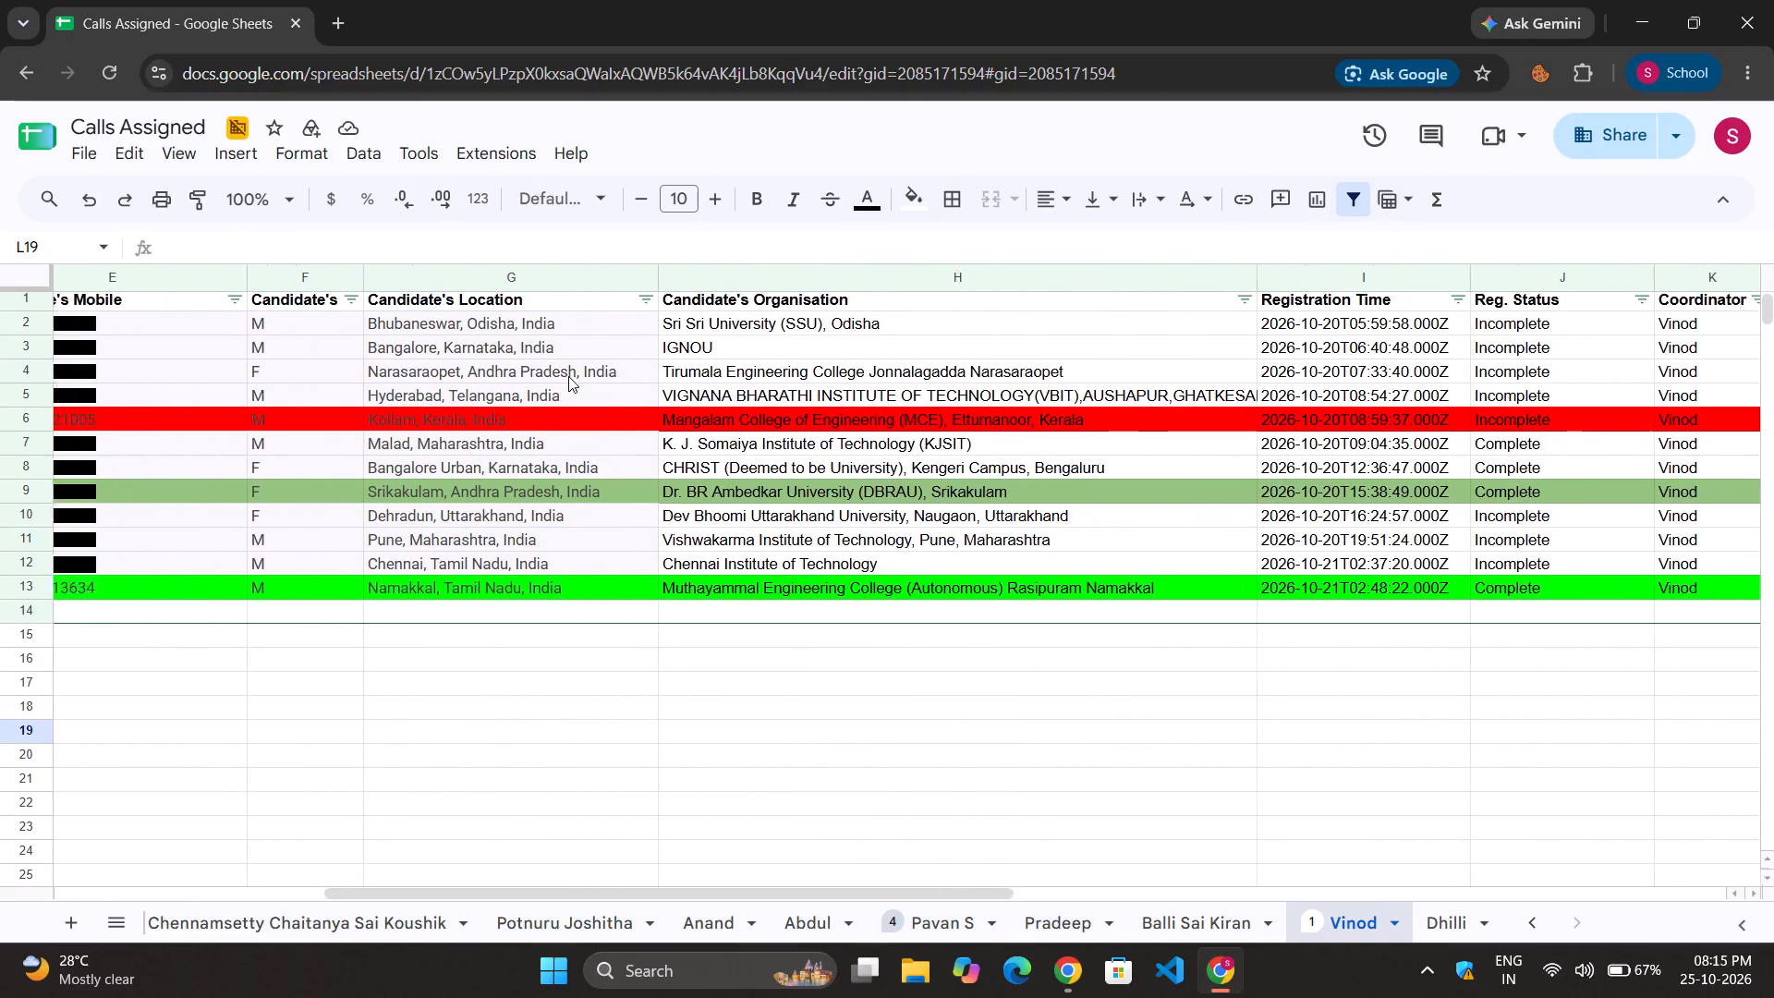
{"action": "scroll", "coordinate": [568, 376], "scroll_direction": "left", "scroll_amount": 2}
{"action": "scroll", "coordinate": [568, 376], "scroll_direction": "right", "scroll_amount": 5}
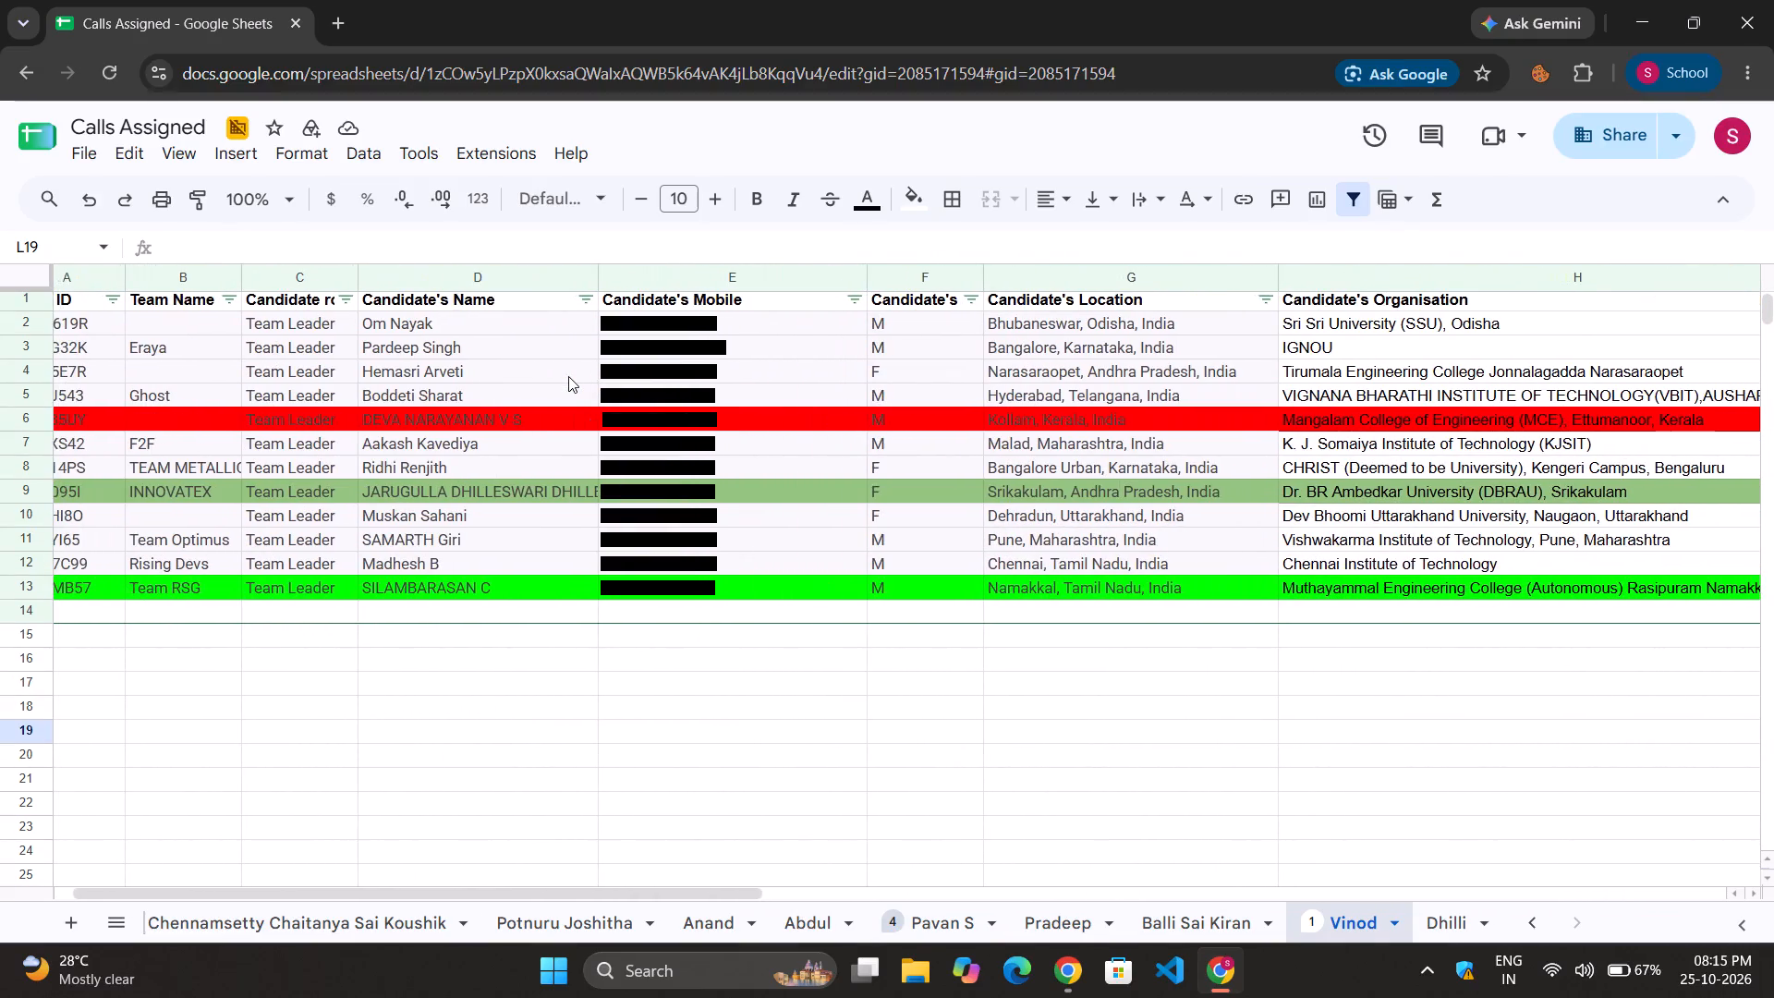
{"action": "left_click", "coordinate": [714, 344]}
{"action": "scroll", "coordinate": [714, 344], "scroll_direction": "left", "scroll_amount": 2}
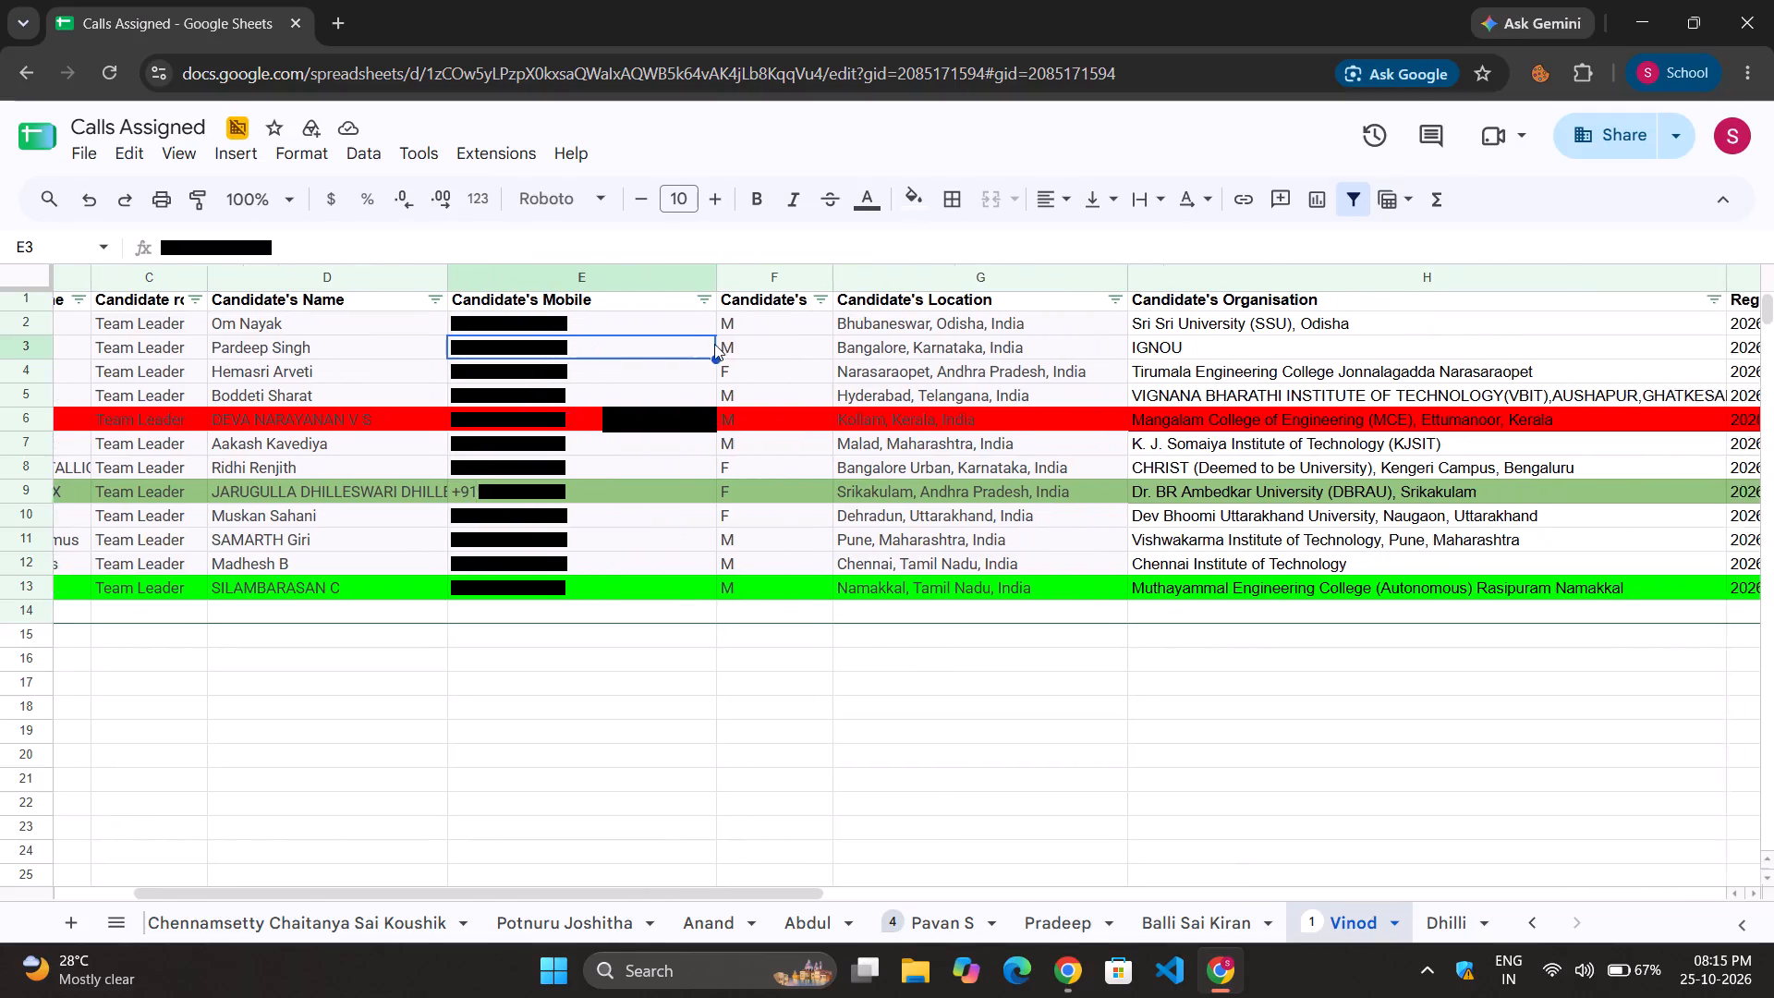
{"action": "scroll", "coordinate": [714, 344], "scroll_direction": "left", "scroll_amount": 6}
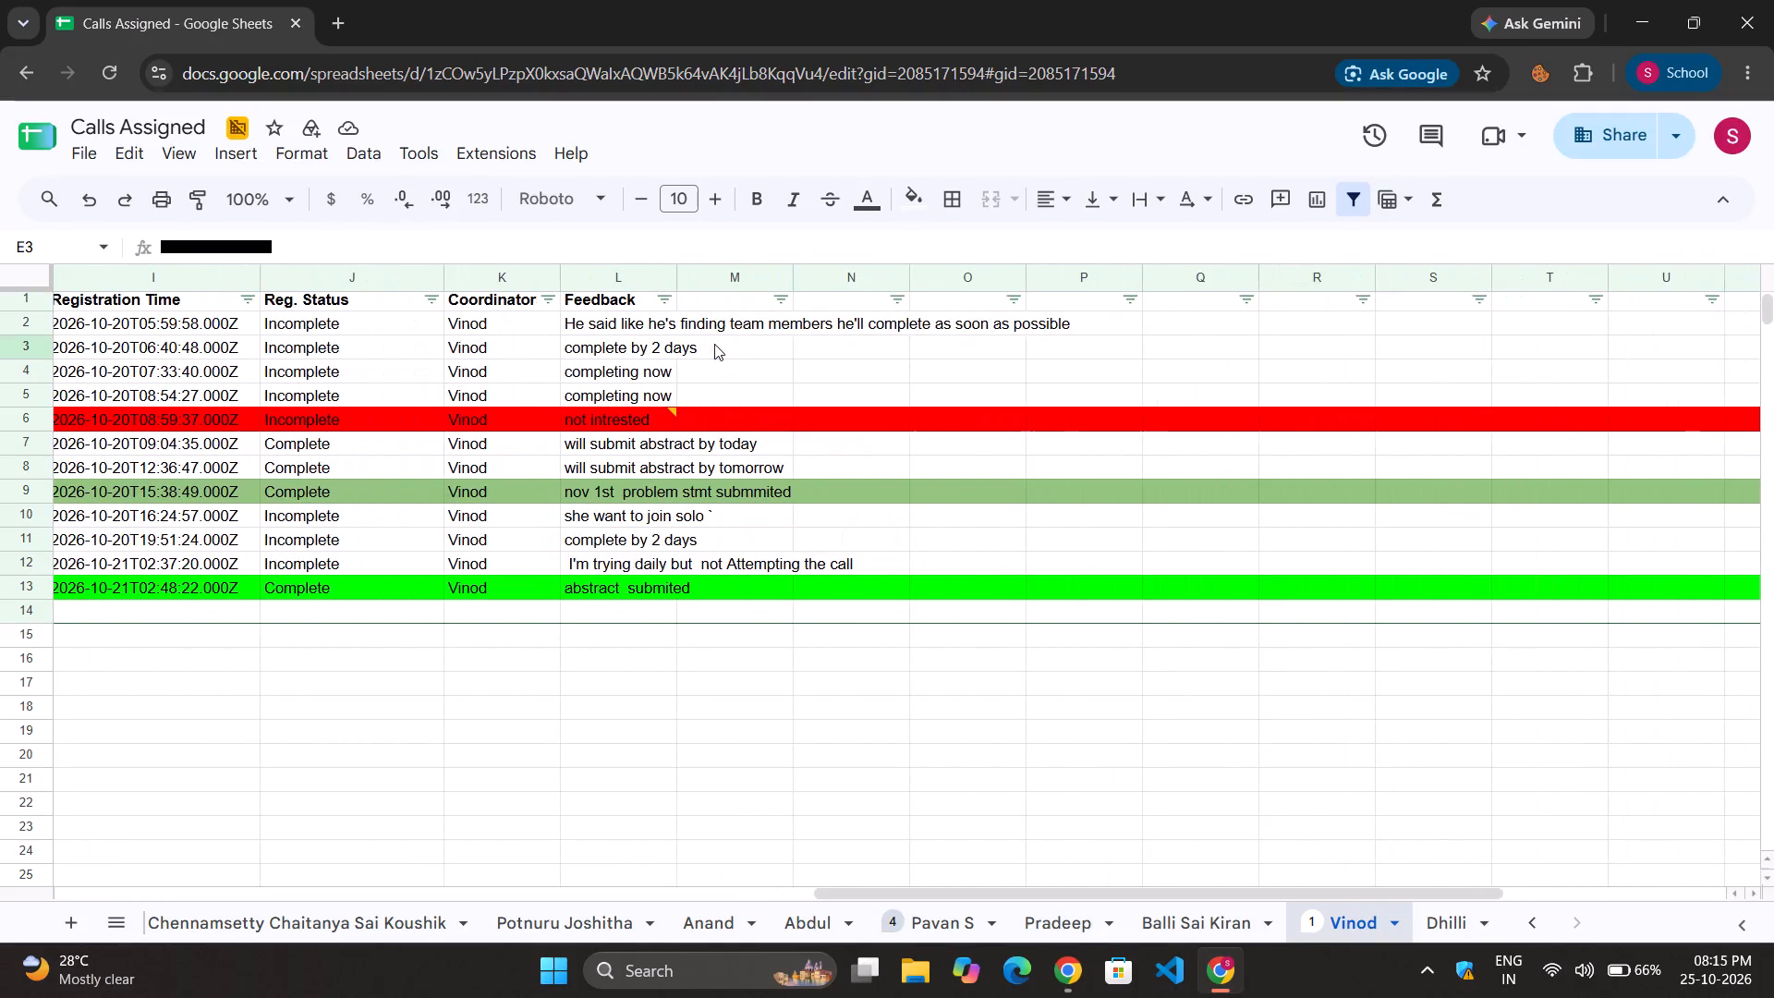
{"action": "left_click", "coordinate": [687, 323]}
{"action": "left_click", "coordinate": [636, 323]}
{"action": "scroll", "coordinate": [636, 323], "scroll_direction": "up", "scroll_amount": 1}
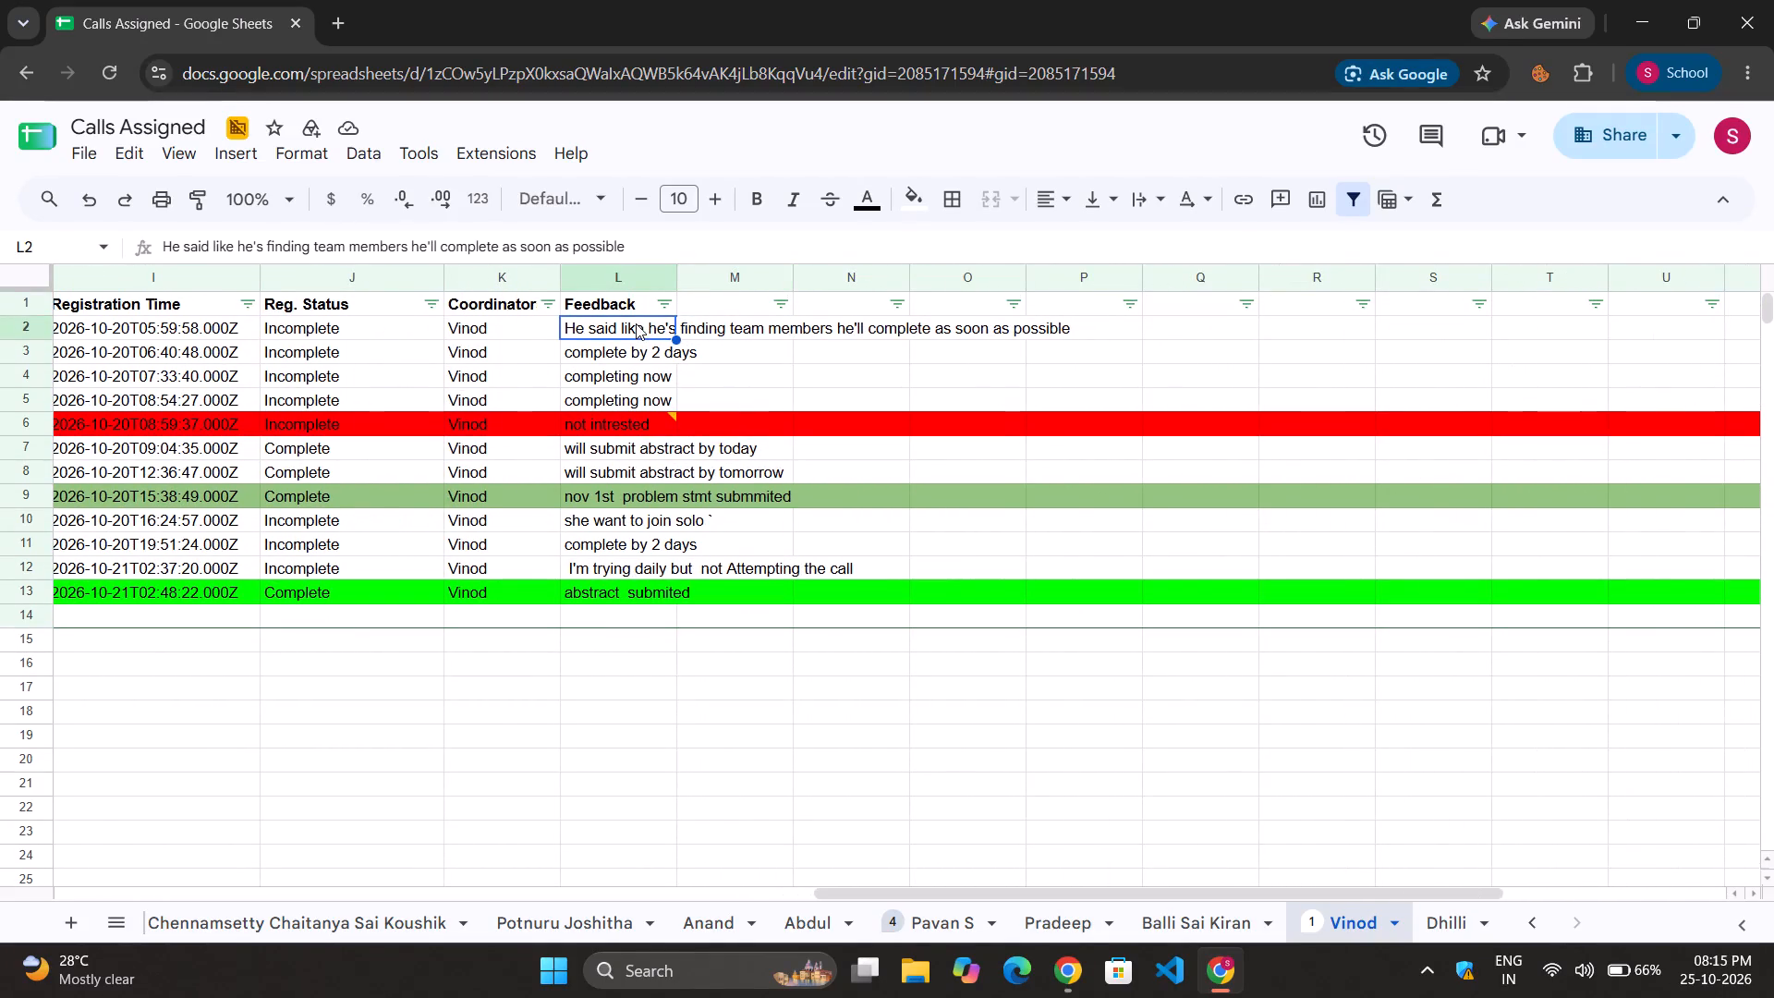
{"action": "scroll", "coordinate": [636, 323], "scroll_direction": "up", "scroll_amount": 1}
Switch to the All sheet and look through the full candidate list down to its last rows.
{"action": "scroll", "coordinate": [539, 912], "scroll_direction": "right", "scroll_amount": 8}
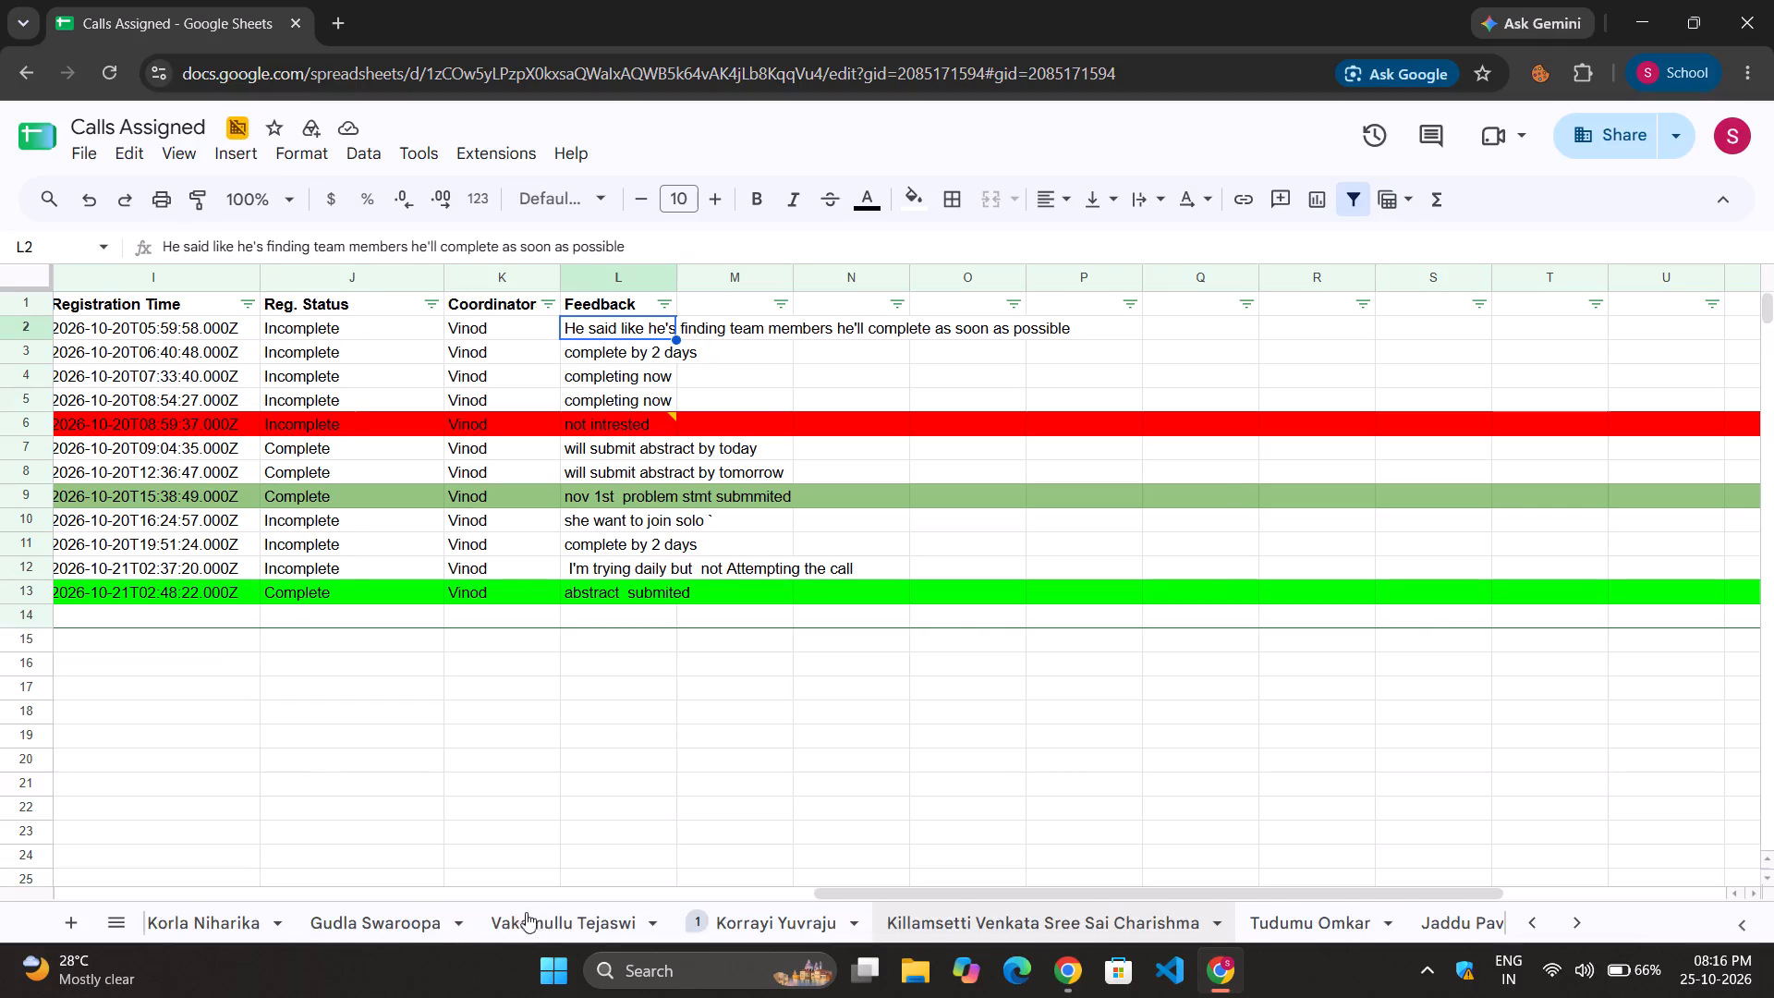
{"action": "left_click", "coordinate": [249, 919]}
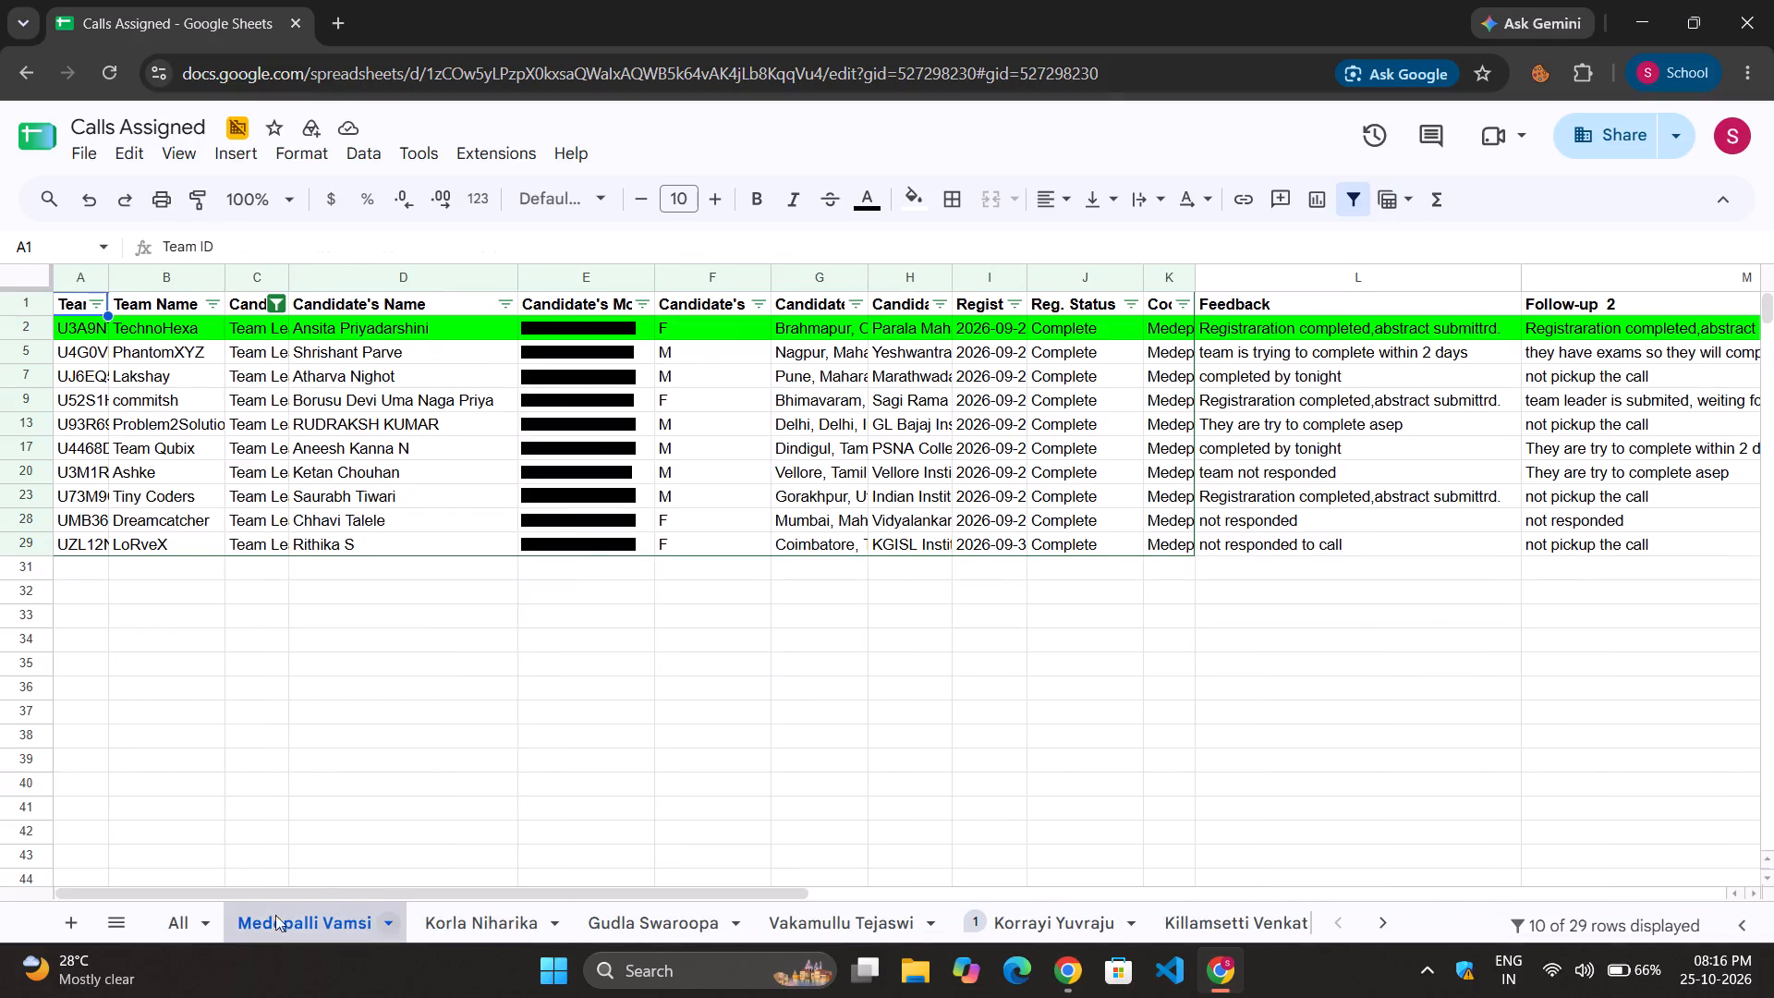
{"action": "left_click", "coordinate": [189, 926]}
{"action": "scroll", "coordinate": [336, 714], "scroll_direction": "down", "scroll_amount": 6}
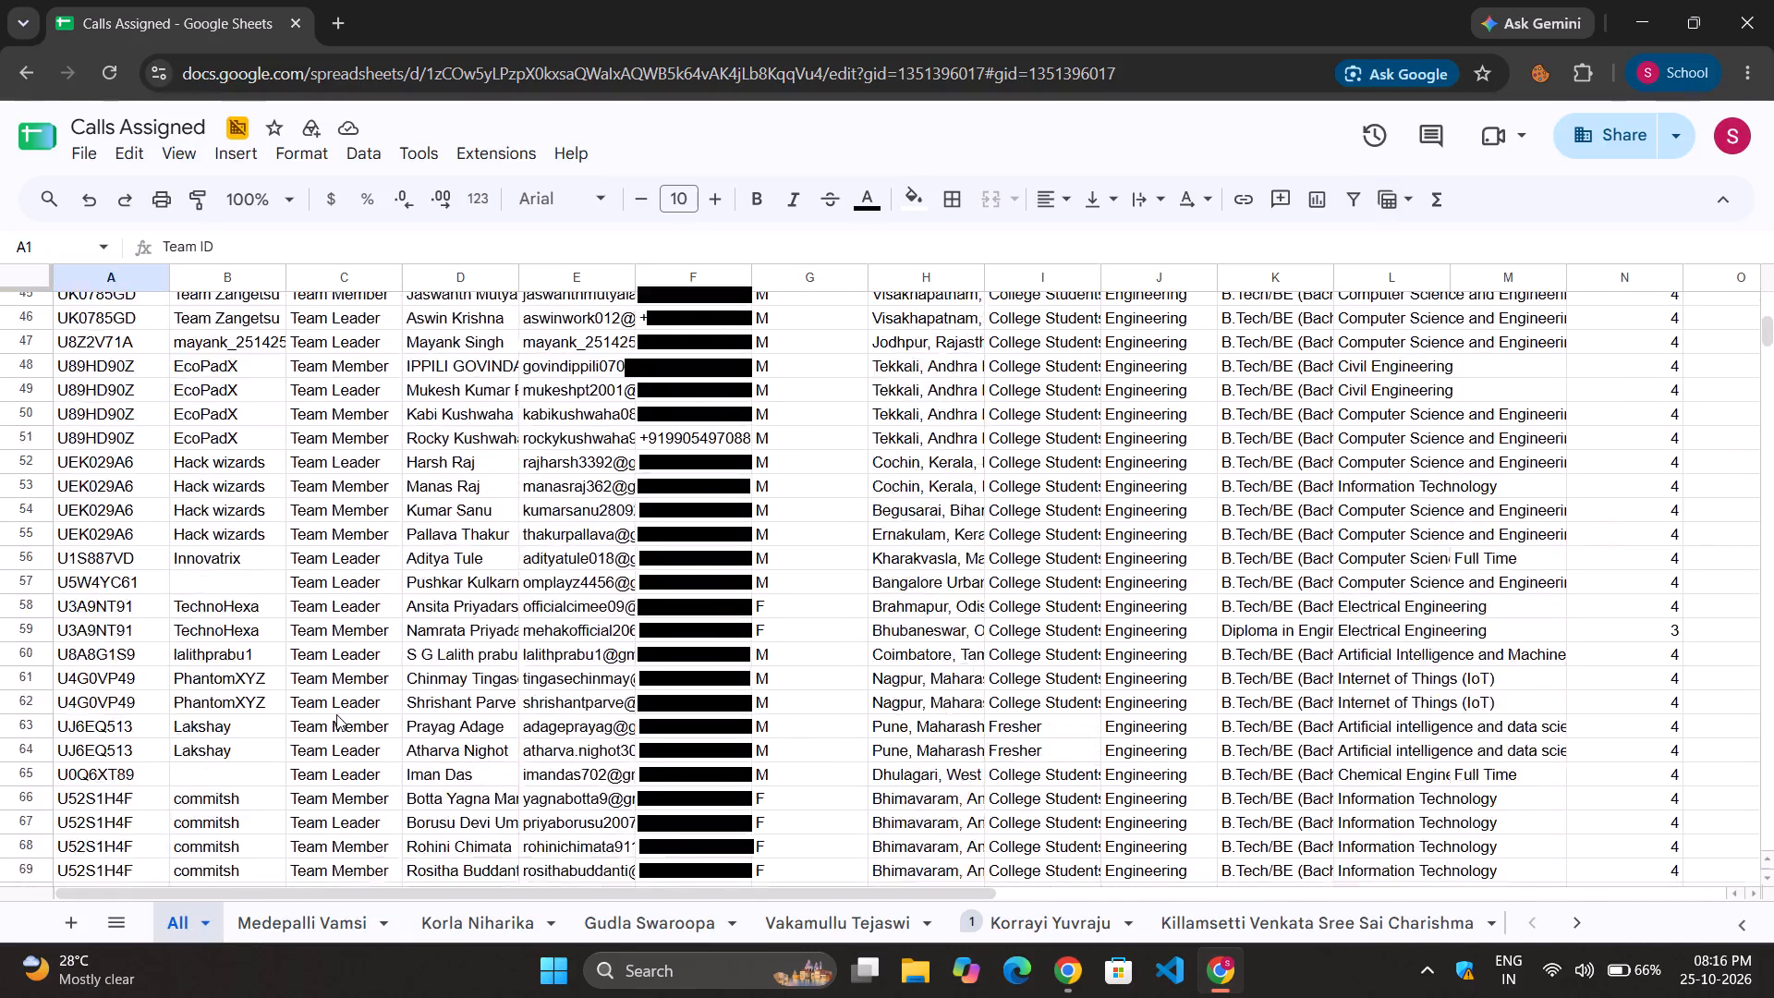
{"action": "scroll", "coordinate": [336, 714], "scroll_direction": "down", "scroll_amount": 16}
{"action": "scroll", "coordinate": [336, 714], "scroll_direction": "down", "scroll_amount": 6}
{"action": "scroll", "coordinate": [336, 714], "scroll_direction": "up", "scroll_amount": 4}
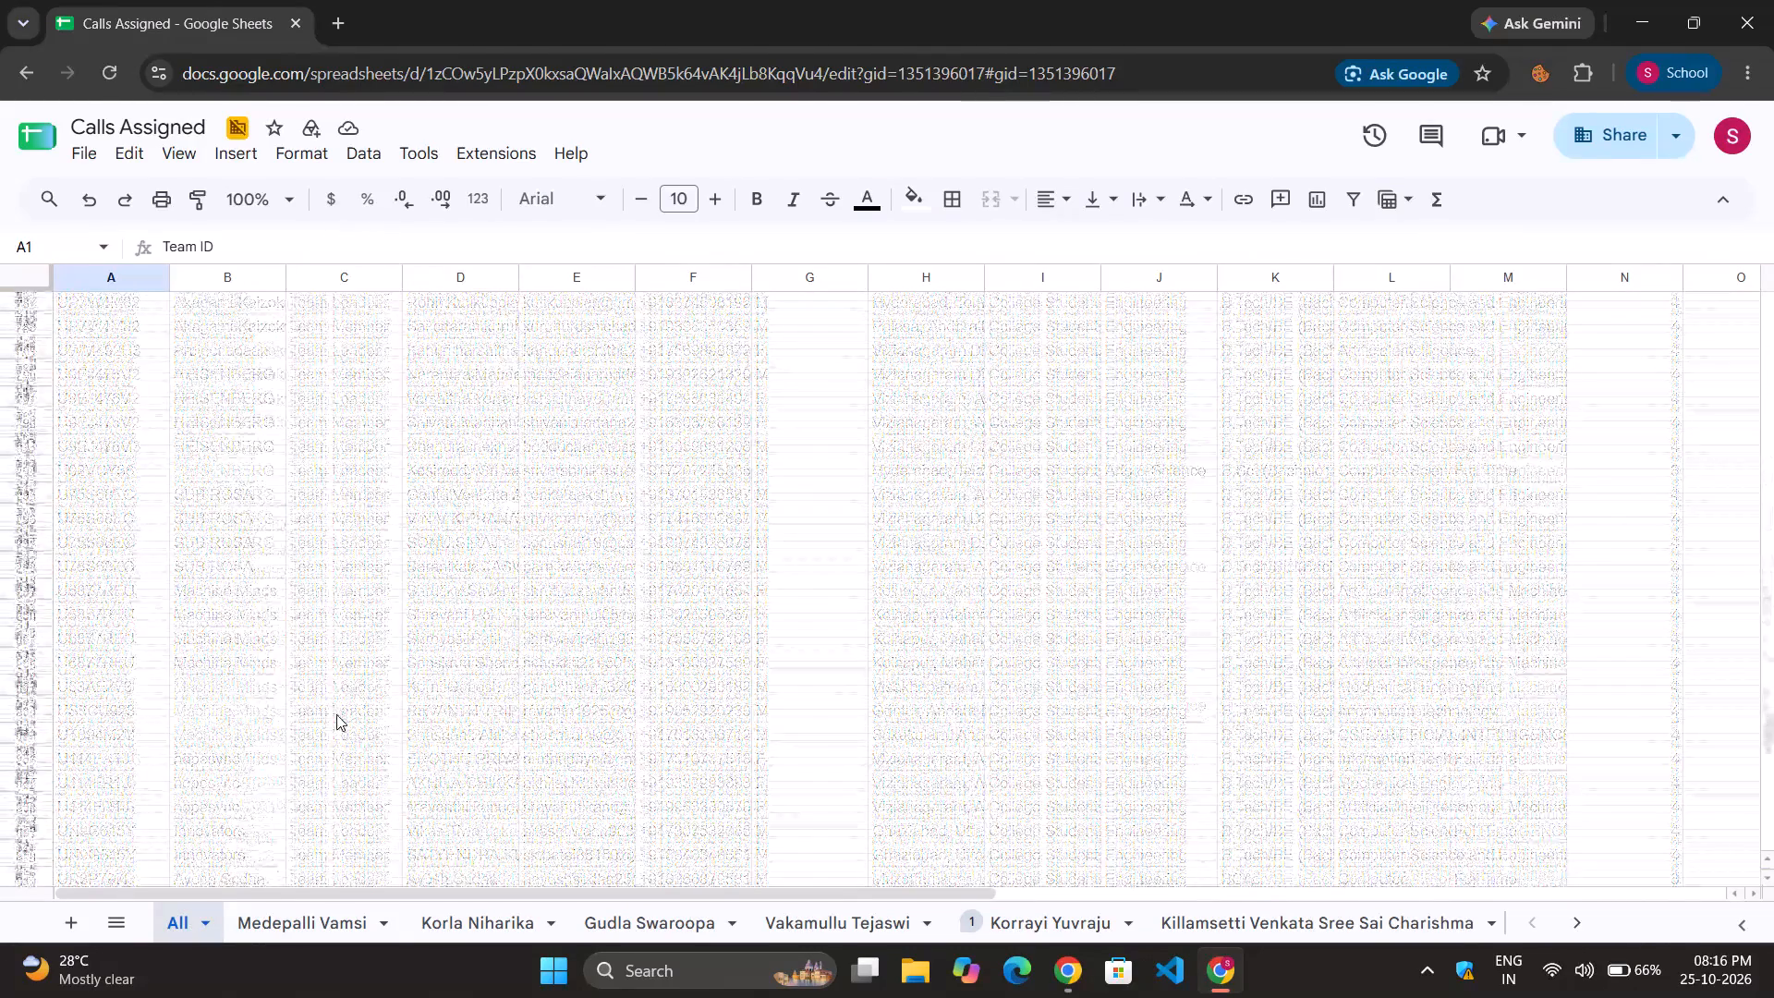
{"action": "scroll", "coordinate": [336, 714], "scroll_direction": "up", "scroll_amount": 20}
{"action": "scroll", "coordinate": [336, 714], "scroll_direction": "up", "scroll_amount": 10}
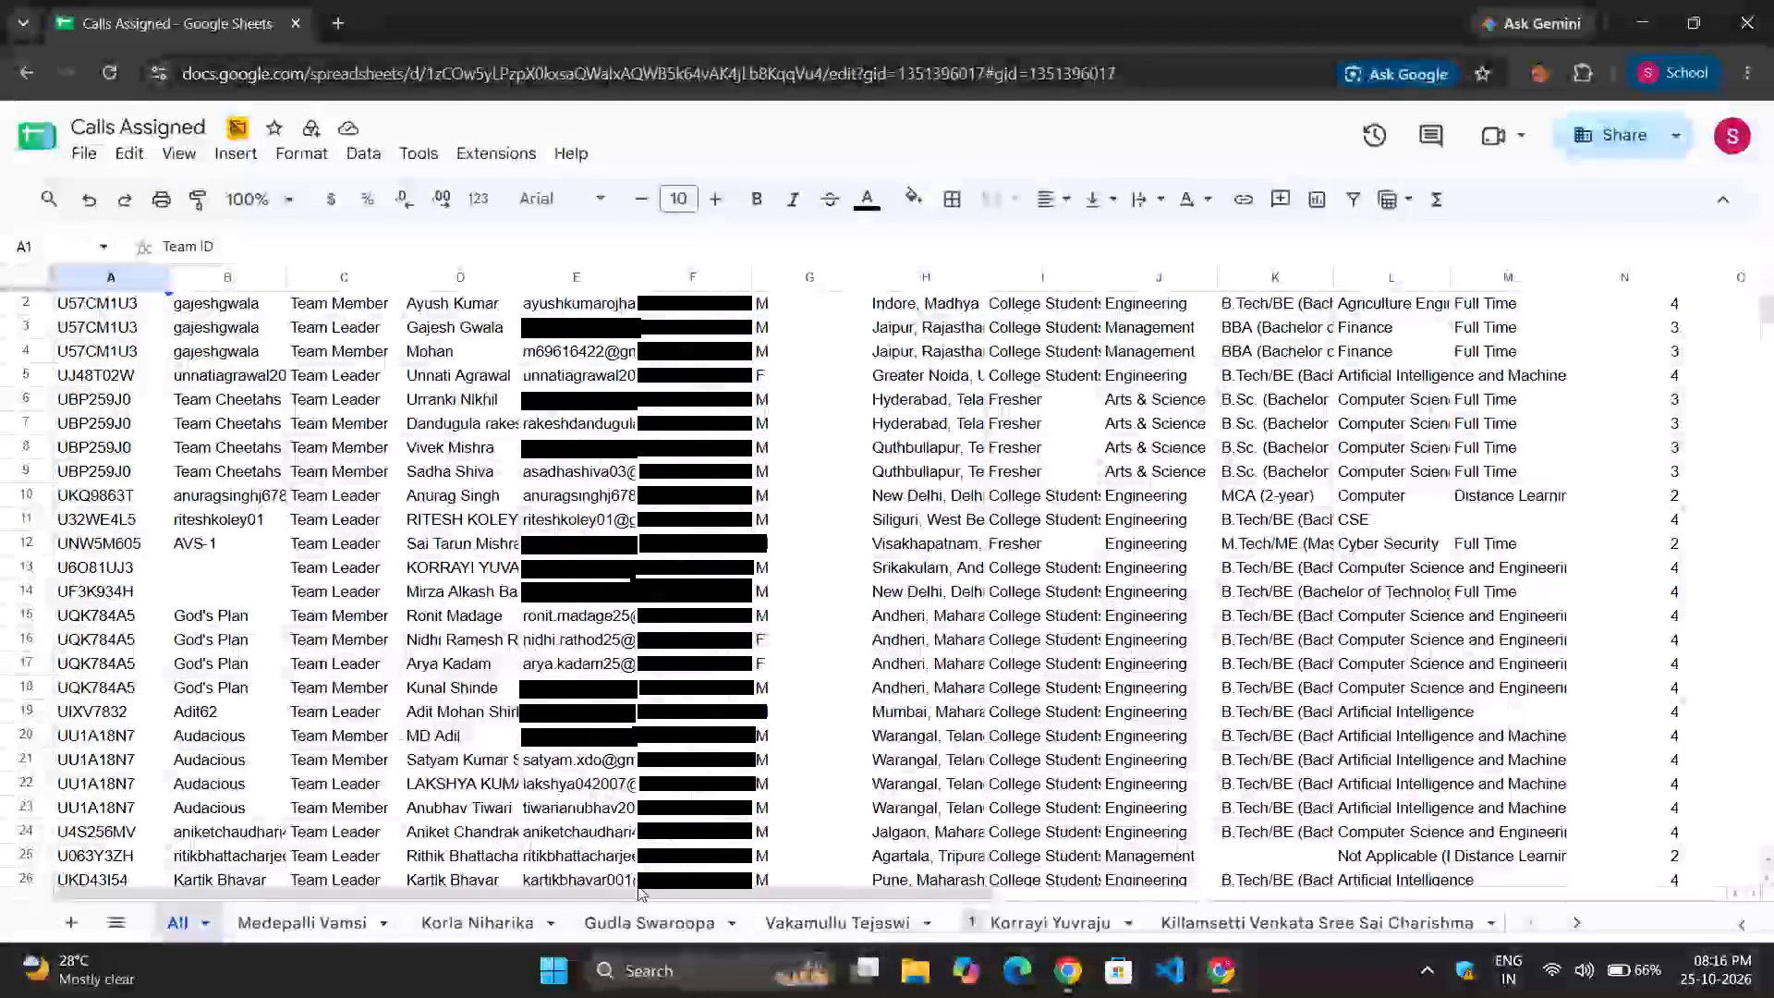
{"action": "scroll", "coordinate": [690, 912], "scroll_direction": "left", "scroll_amount": 7}
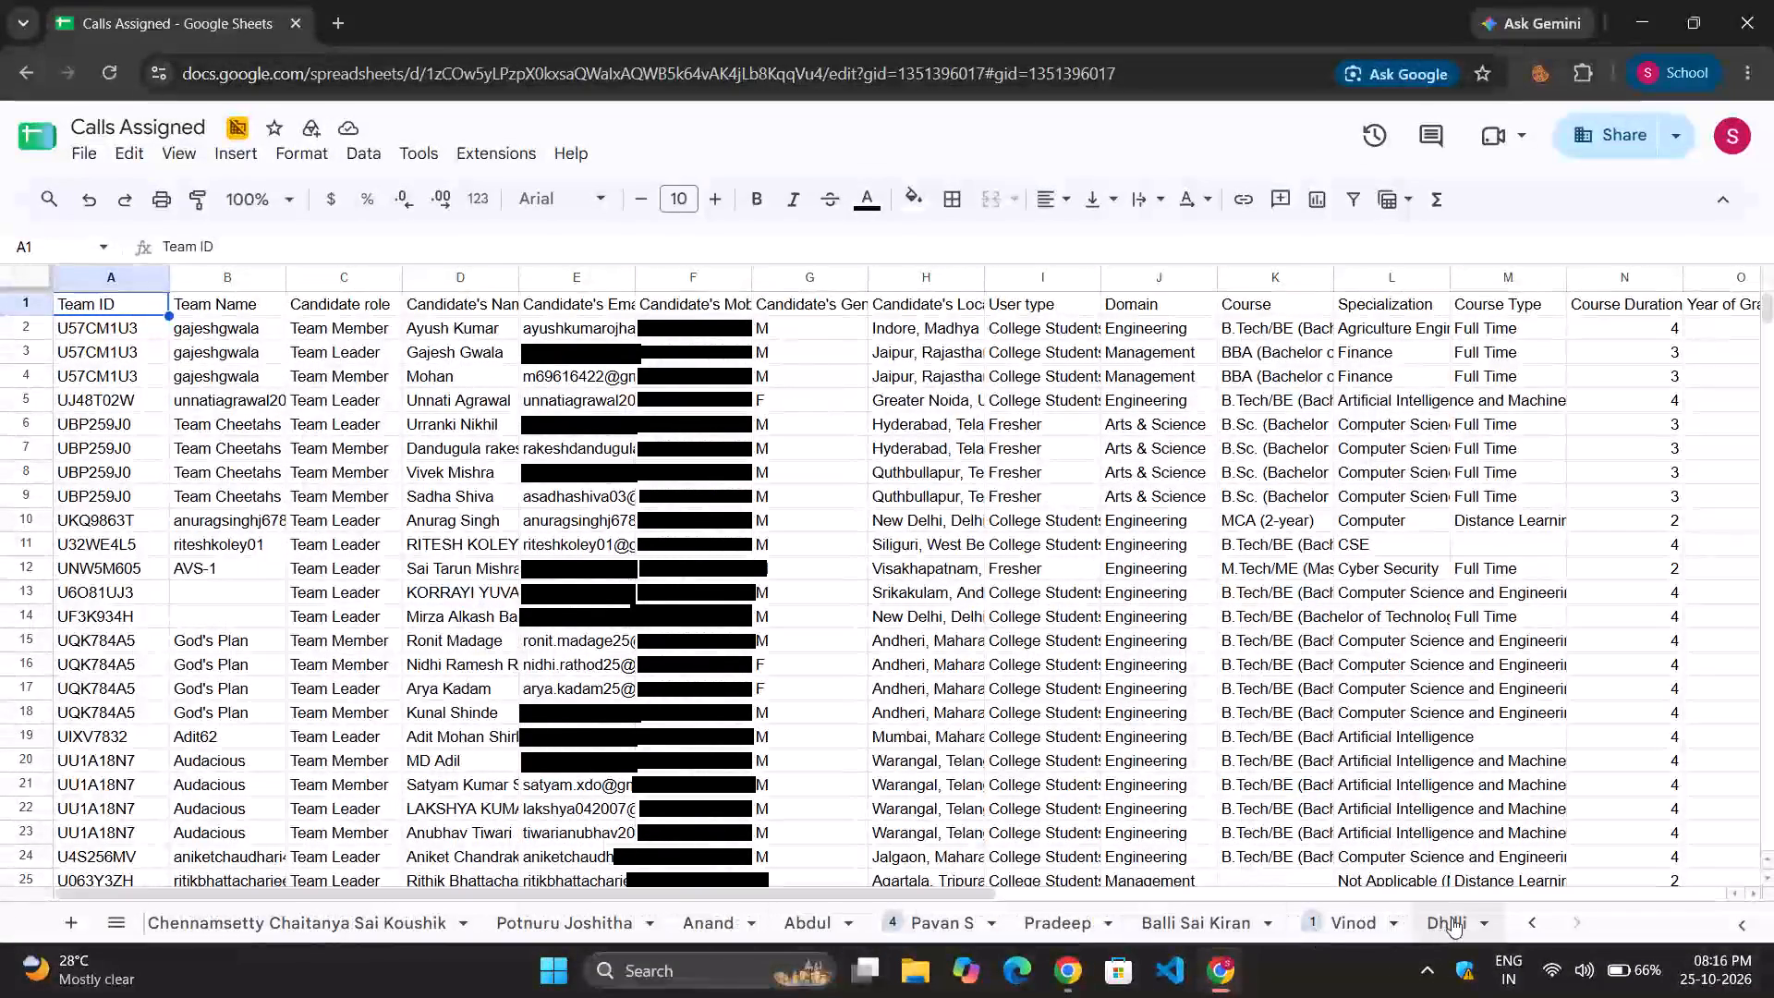
{"action": "scroll", "coordinate": [796, 846], "scroll_direction": "down", "scroll_amount": 8}
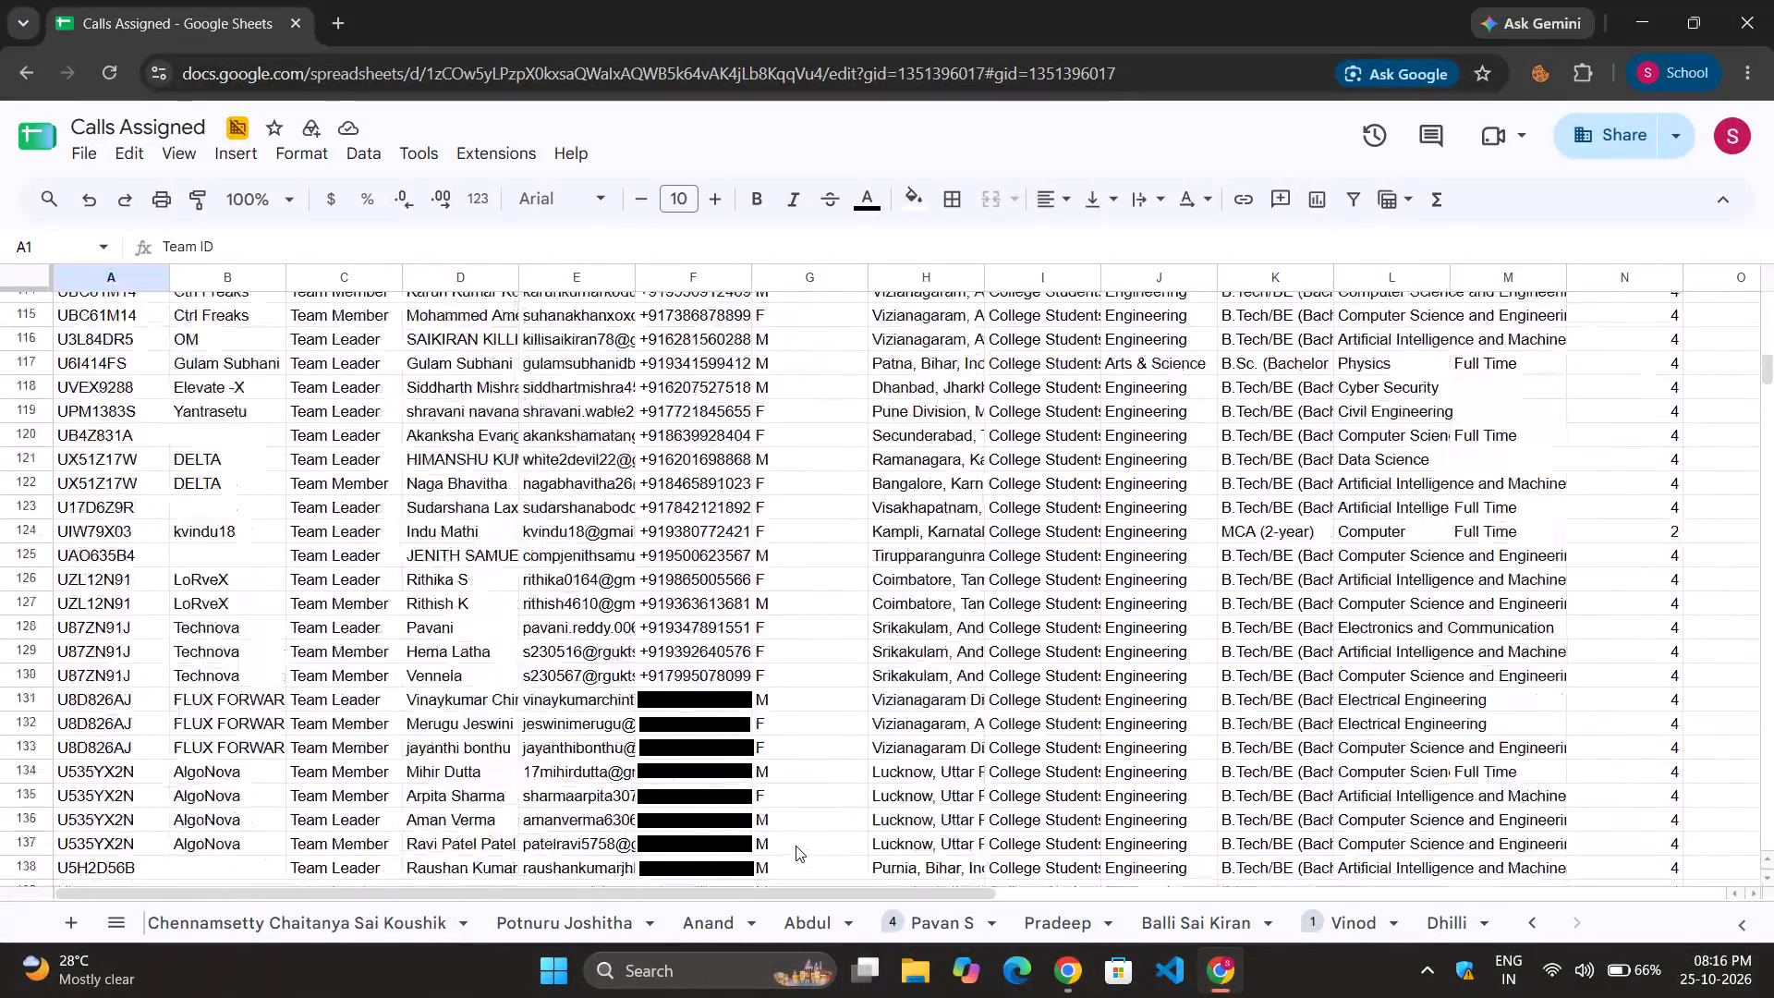
{"action": "scroll", "coordinate": [796, 846], "scroll_direction": "down", "scroll_amount": 16}
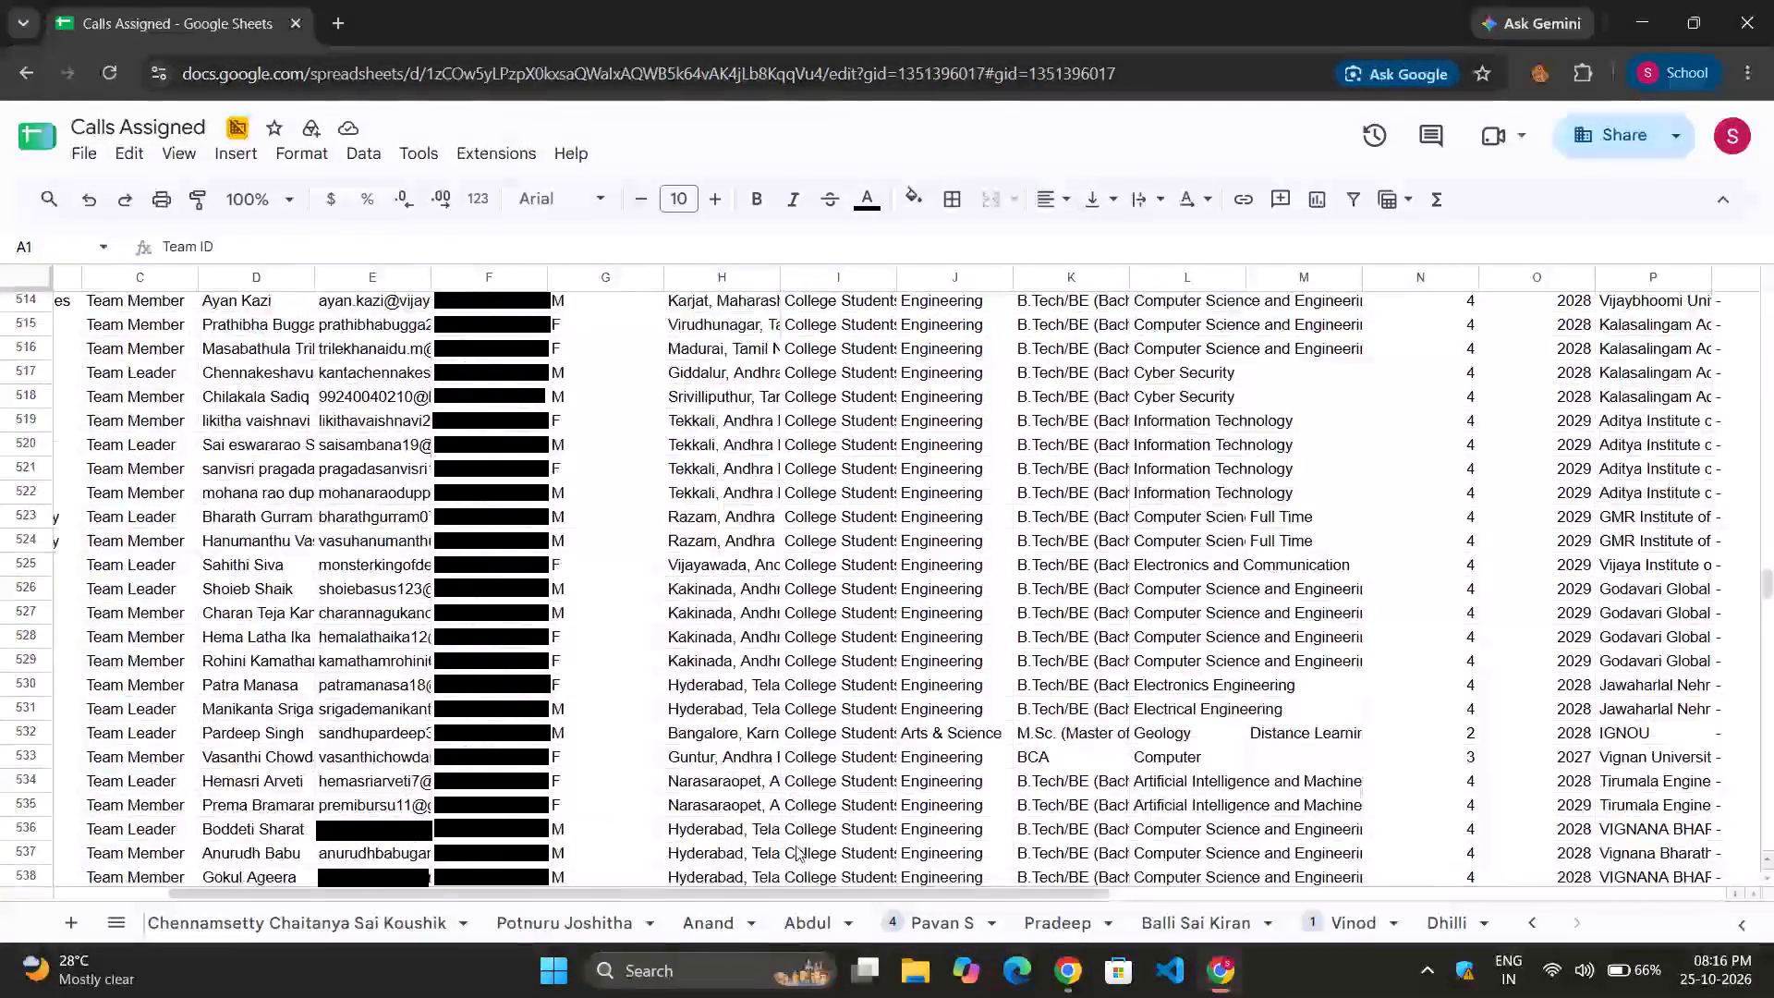
{"action": "scroll", "coordinate": [796, 846], "scroll_direction": "down", "scroll_amount": 13}
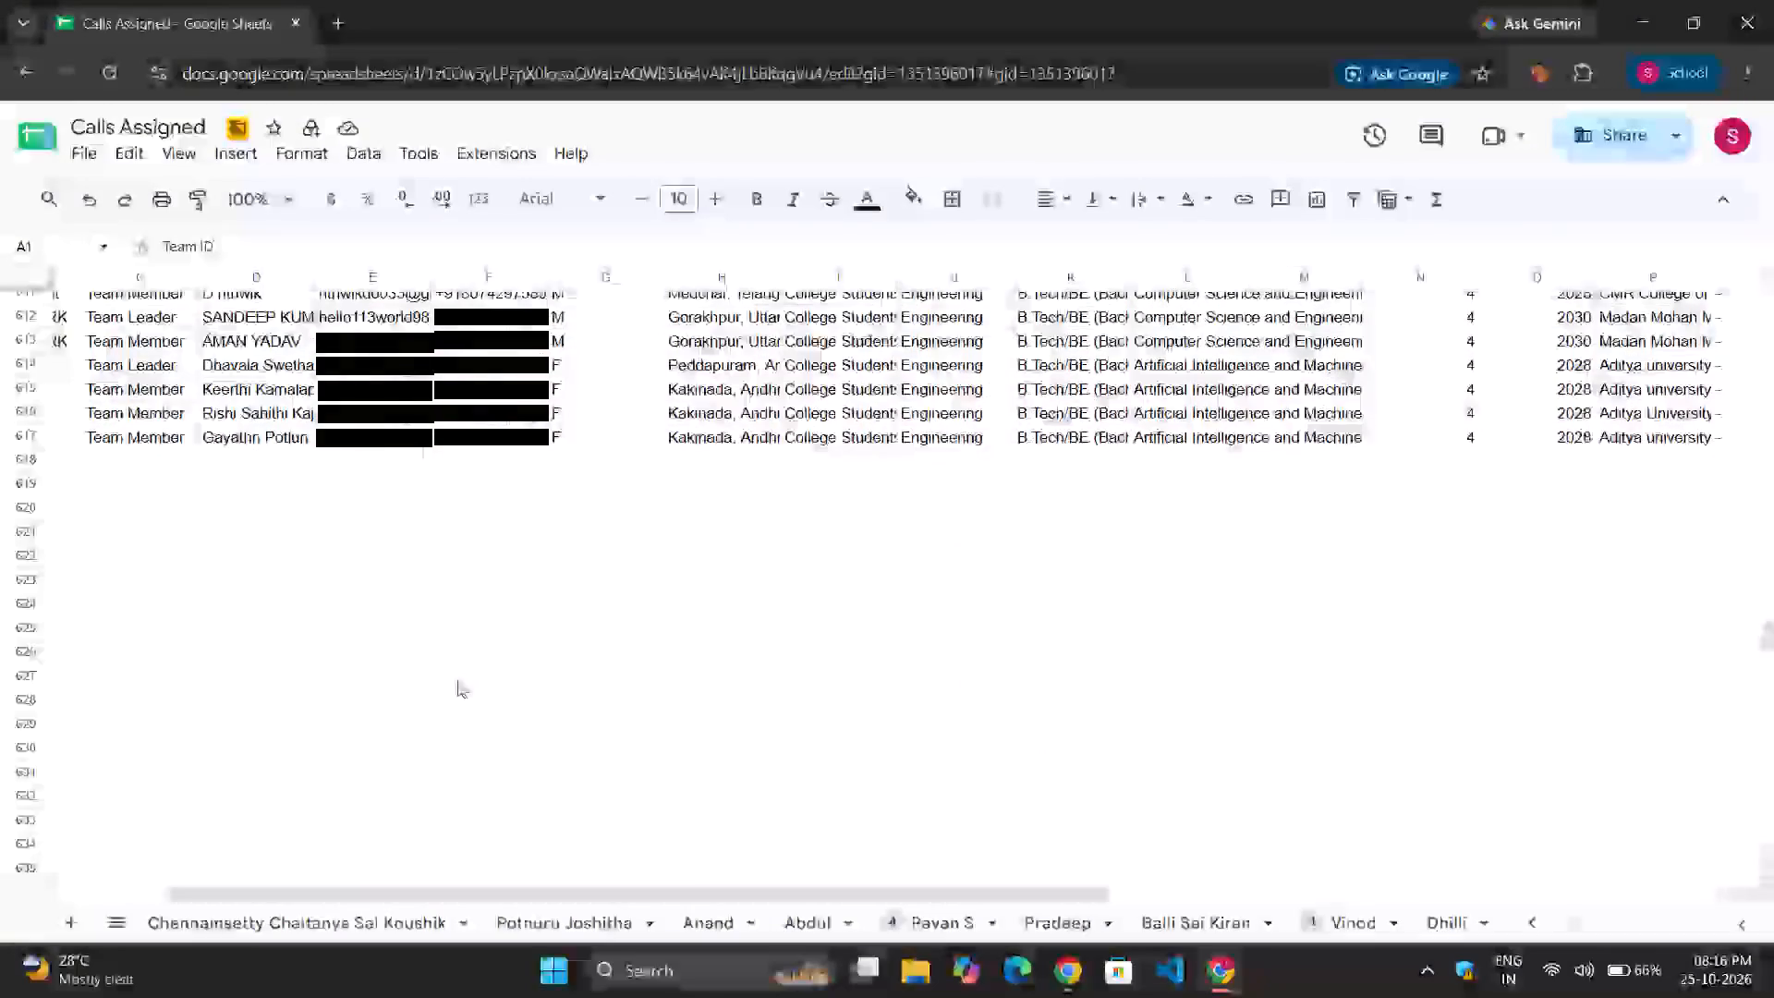
{"action": "scroll", "coordinate": [457, 681], "scroll_direction": "right", "scroll_amount": 6}
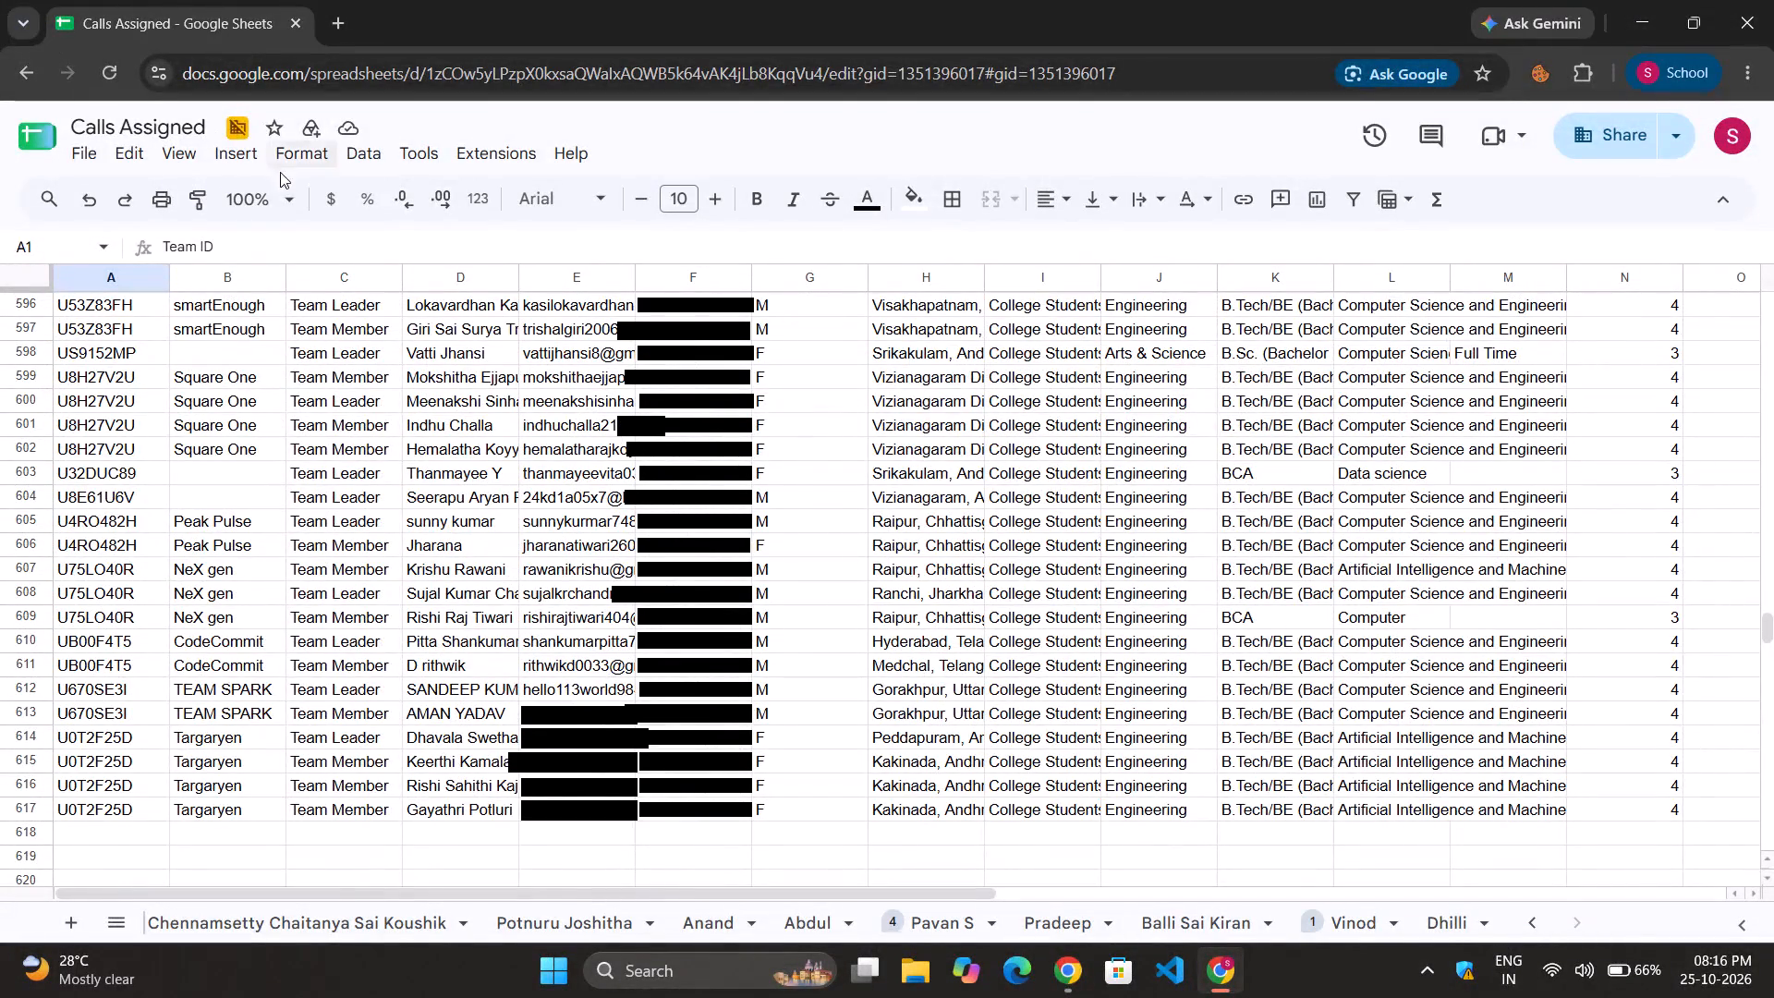
View the document's external sharing notice and dismiss it.
{"action": "left_click", "coordinate": [237, 121]}
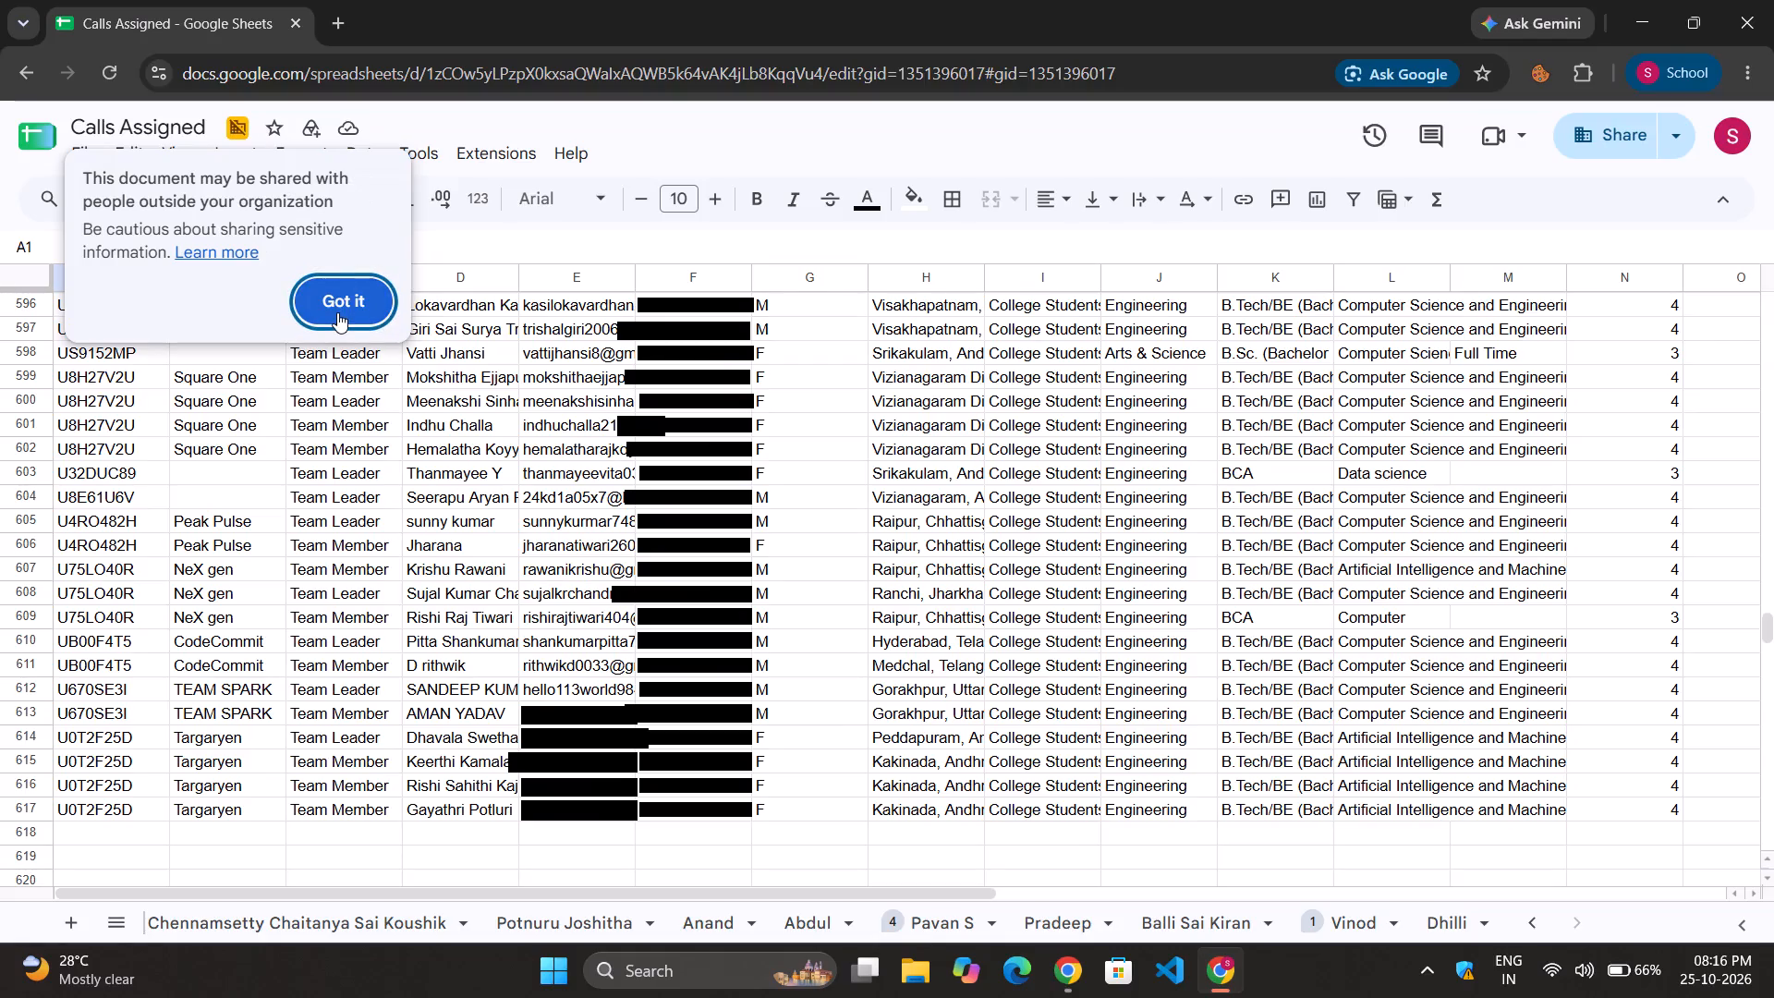
{"action": "double_click", "coordinate": [337, 312]}
{"action": "left_click", "coordinate": [376, 444]}
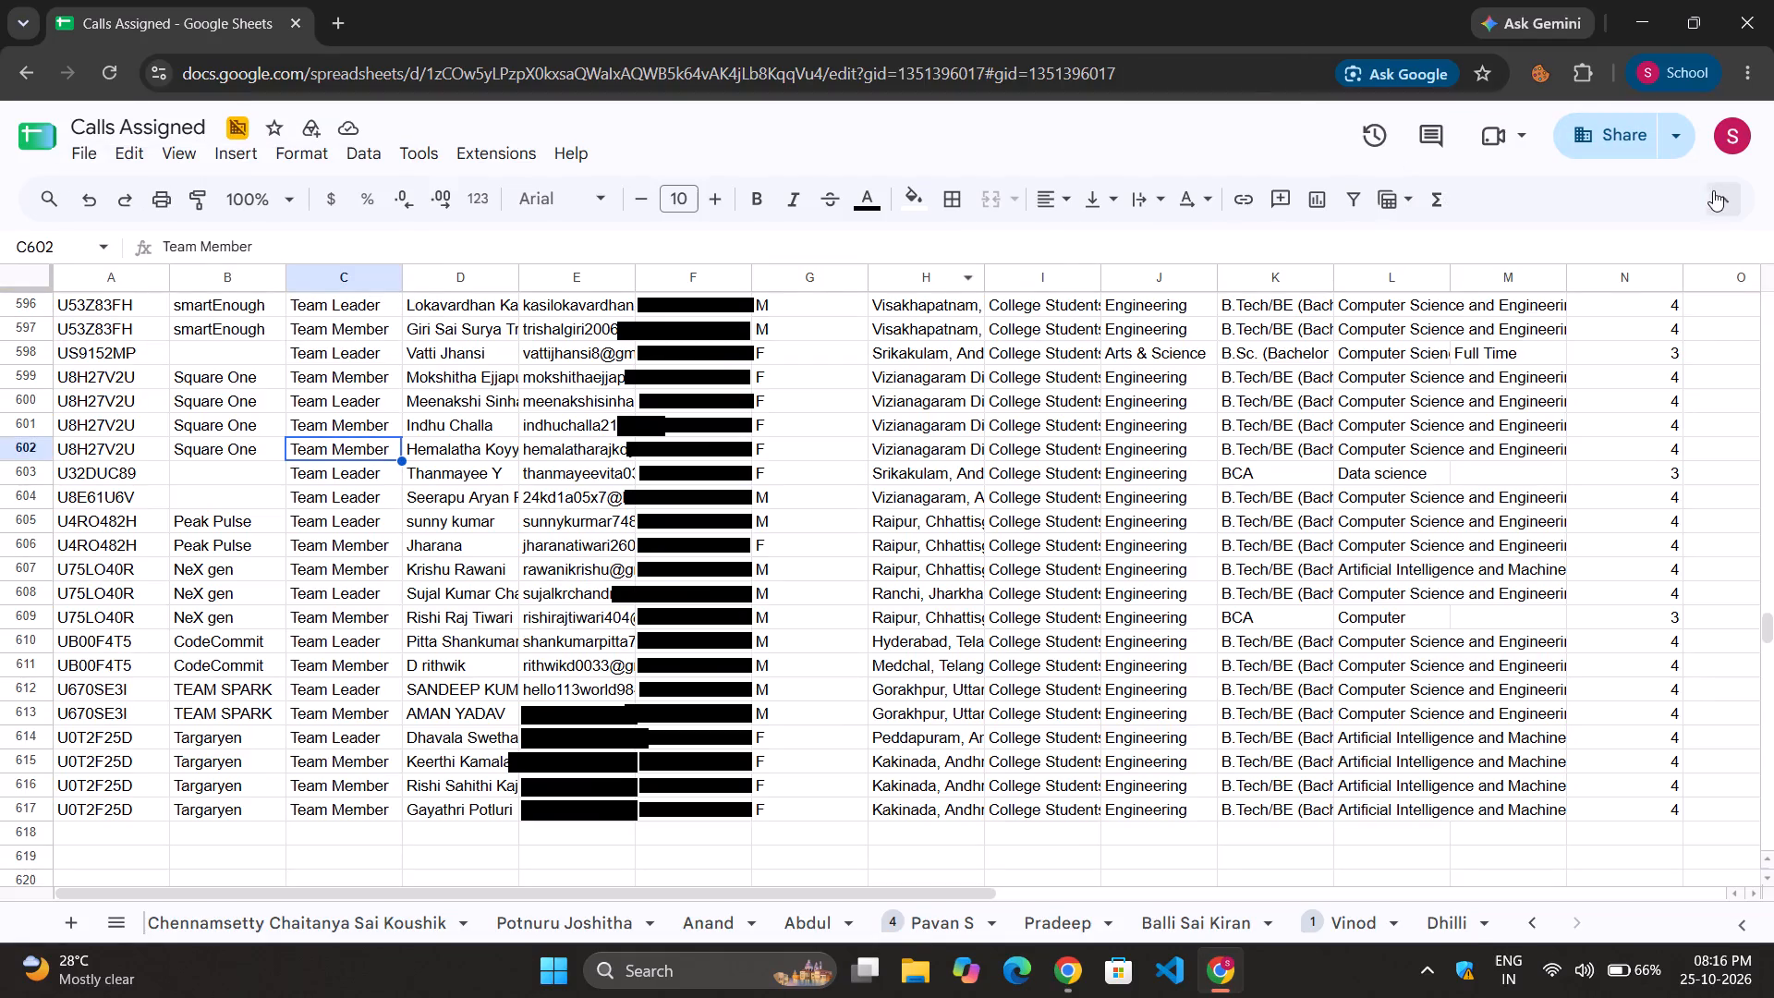
Look through the available coordinator sheets and the candidate list on the All sheet, going back to its first rows.
{"action": "scroll", "coordinate": [250, 534], "scroll_direction": "up", "scroll_amount": 1}
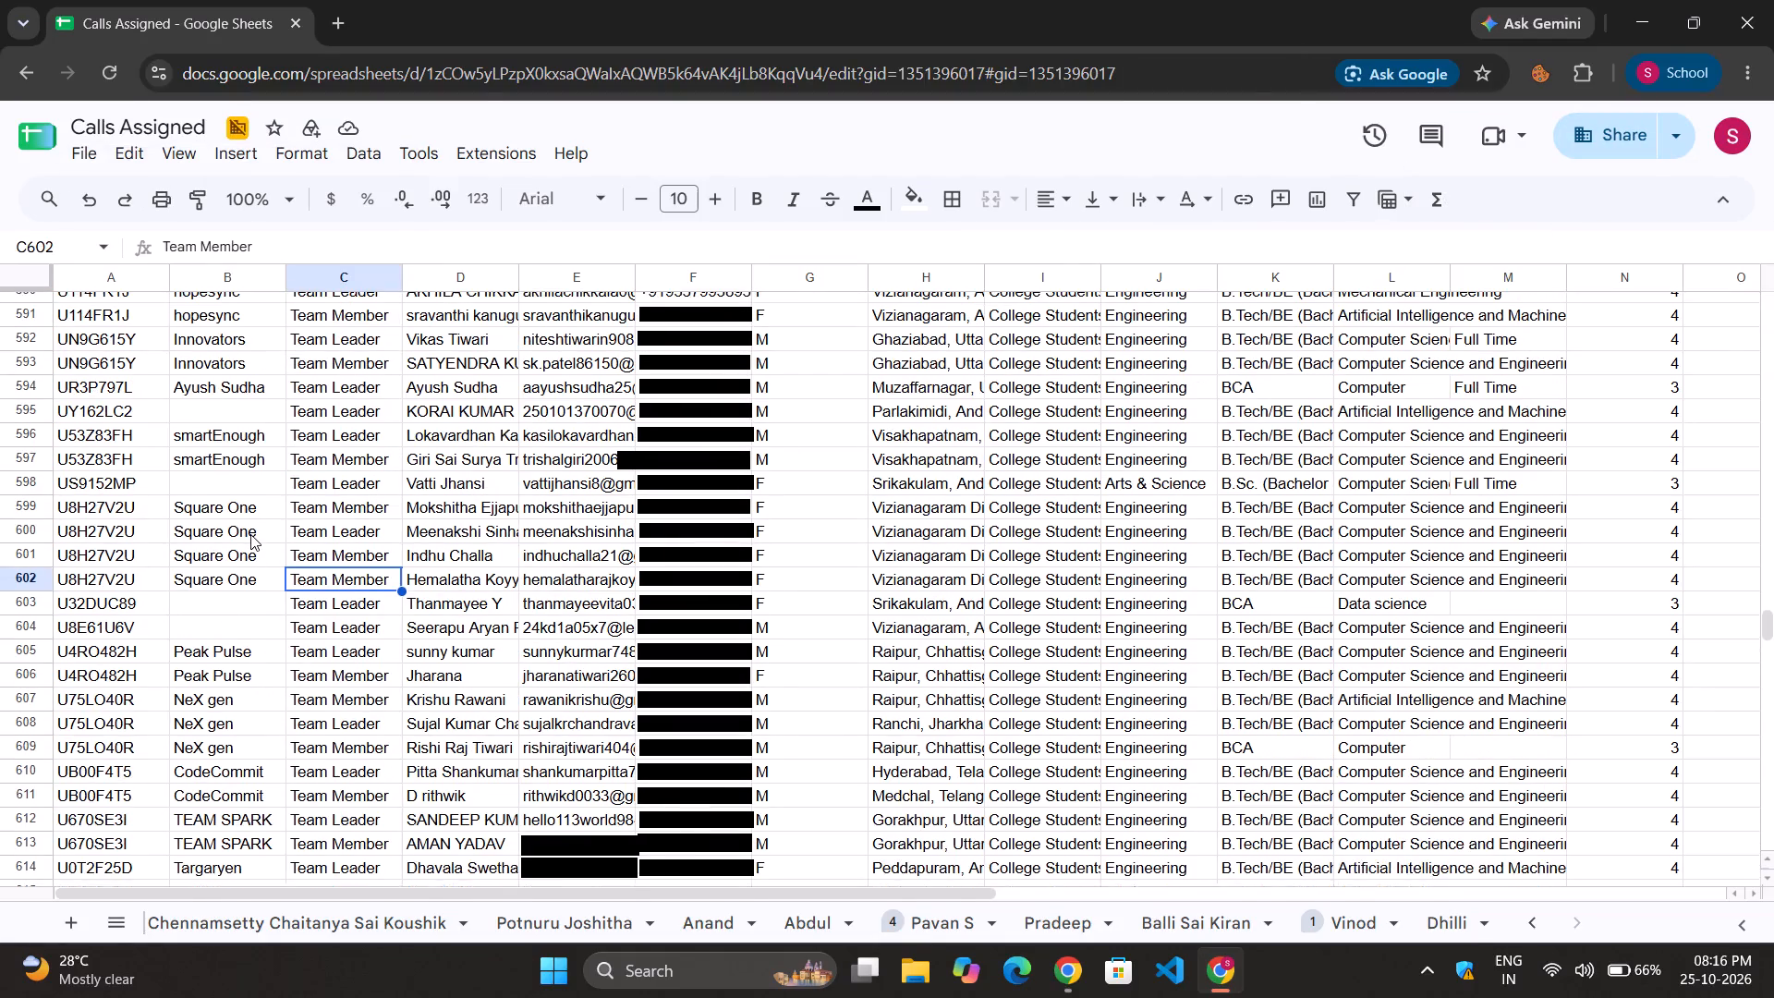
{"action": "scroll", "coordinate": [250, 534], "scroll_direction": "up", "scroll_amount": 1}
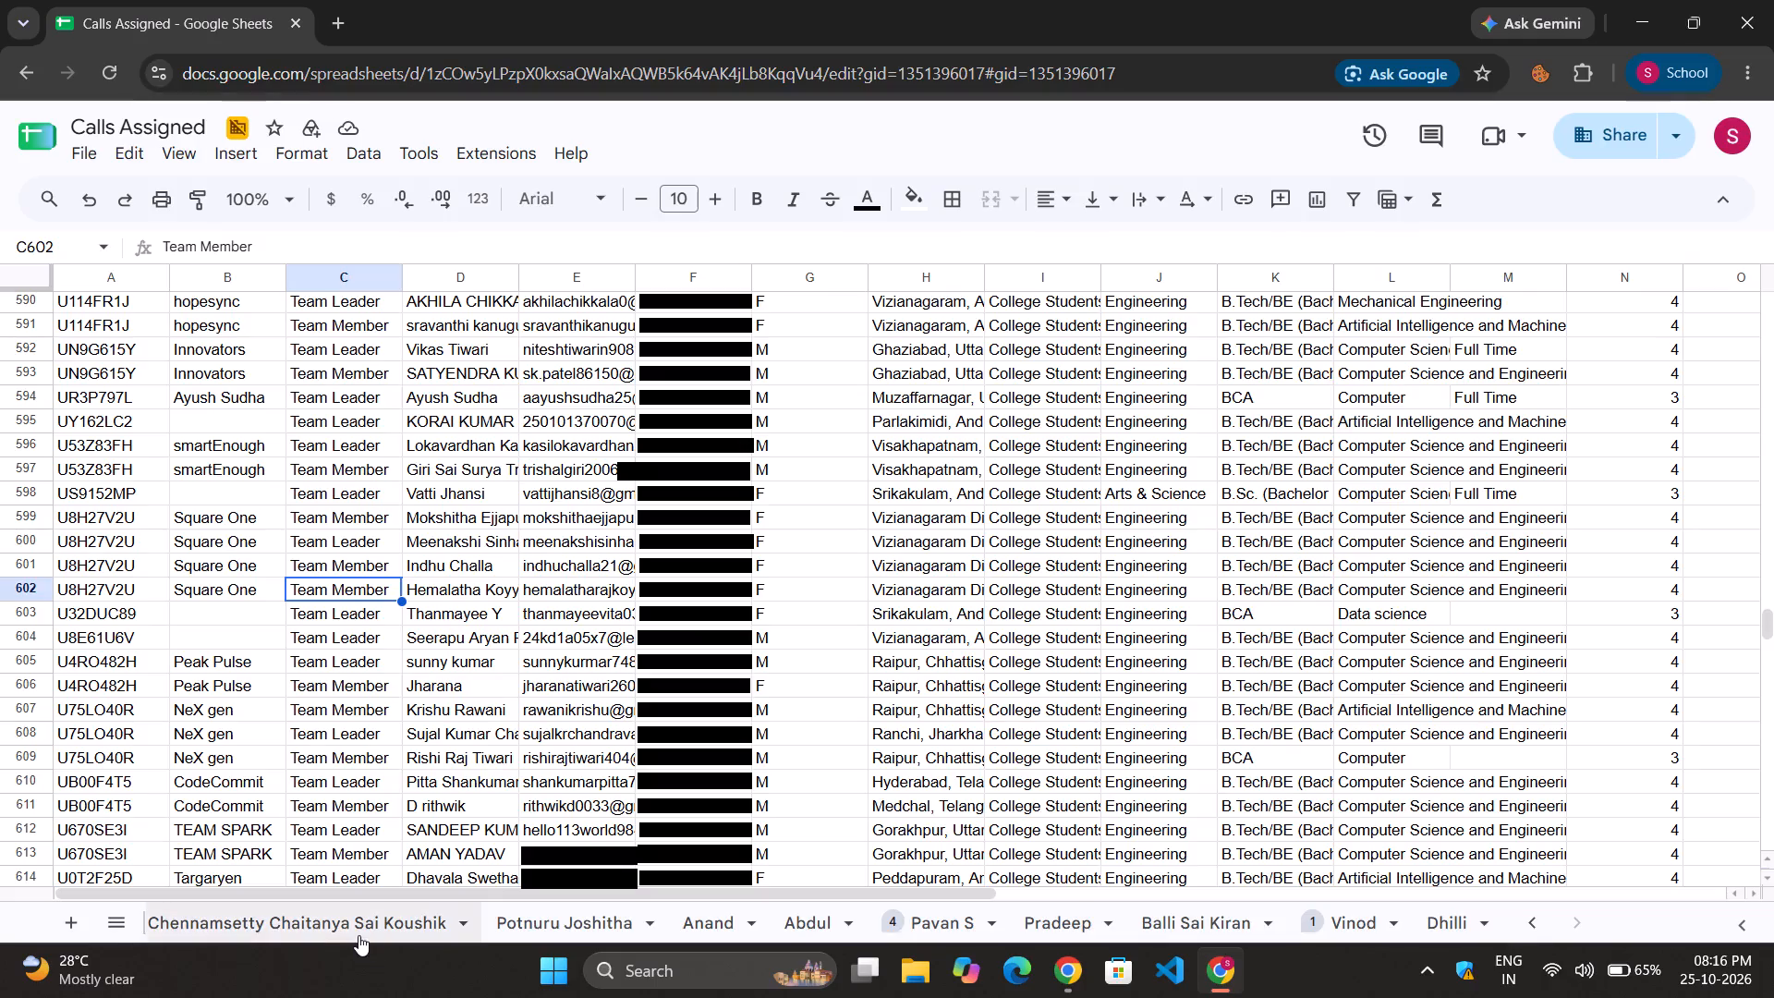
{"action": "scroll", "coordinate": [358, 935], "scroll_direction": "right", "scroll_amount": 10}
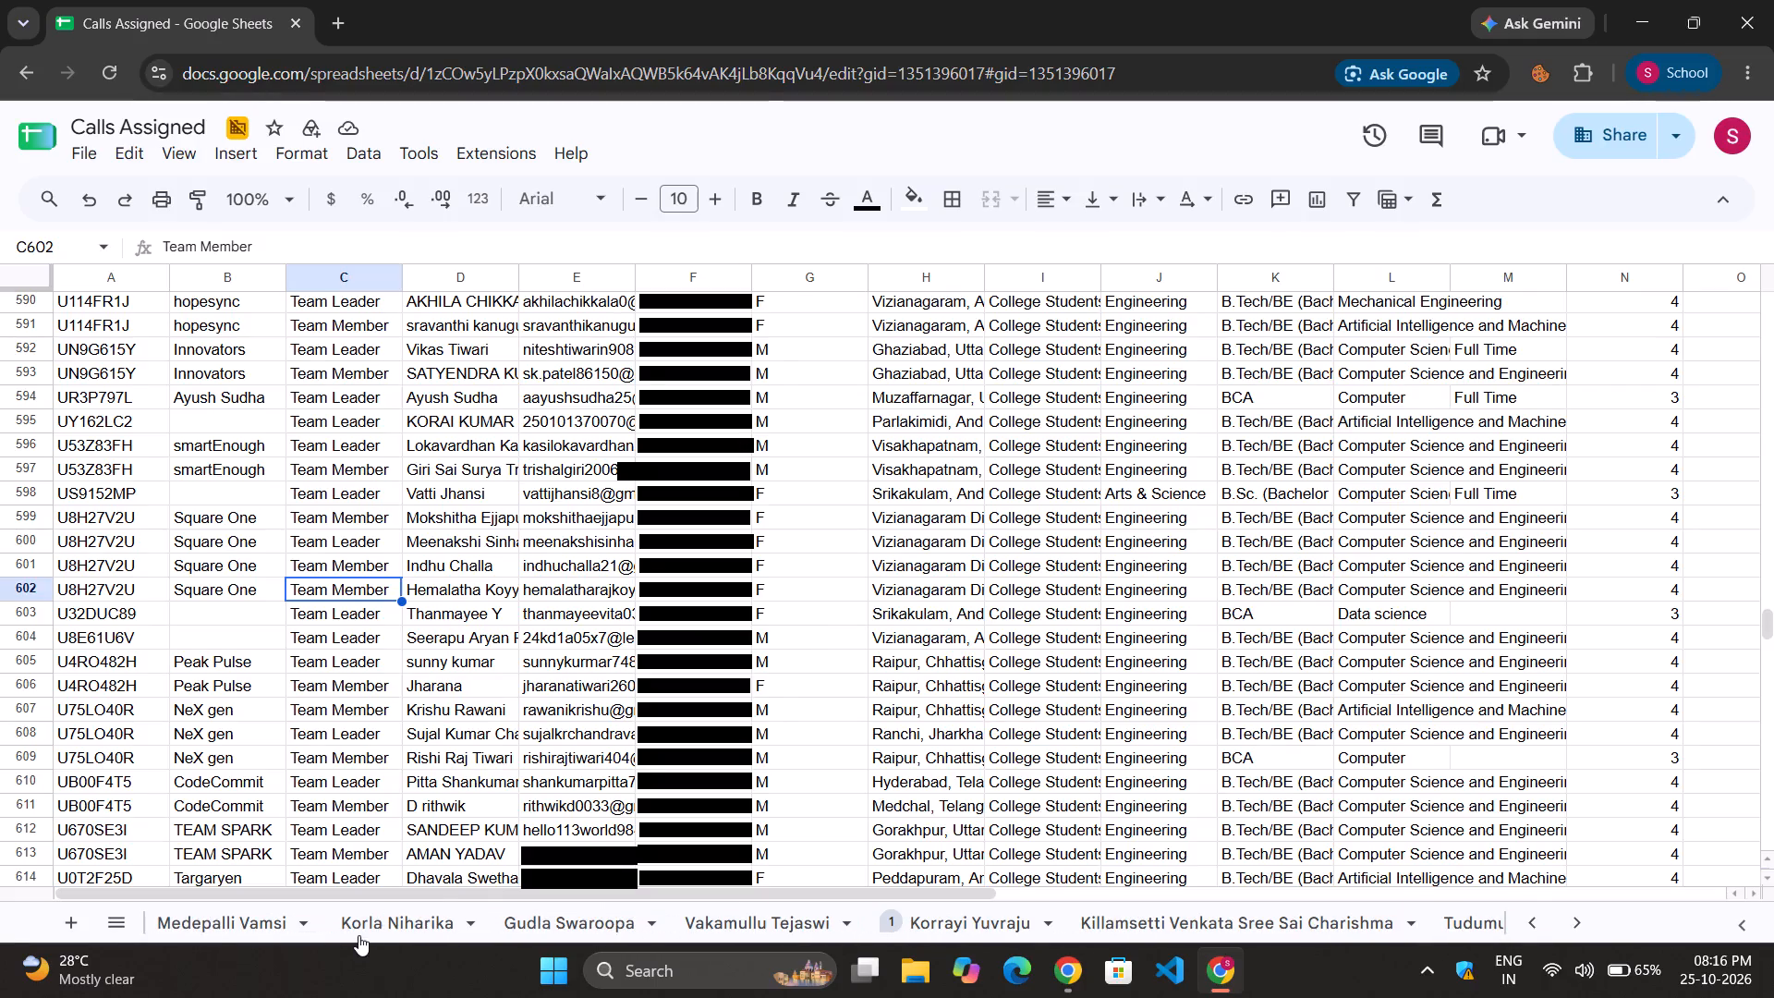
{"action": "scroll", "coordinate": [397, 803], "scroll_direction": "down", "scroll_amount": 2}
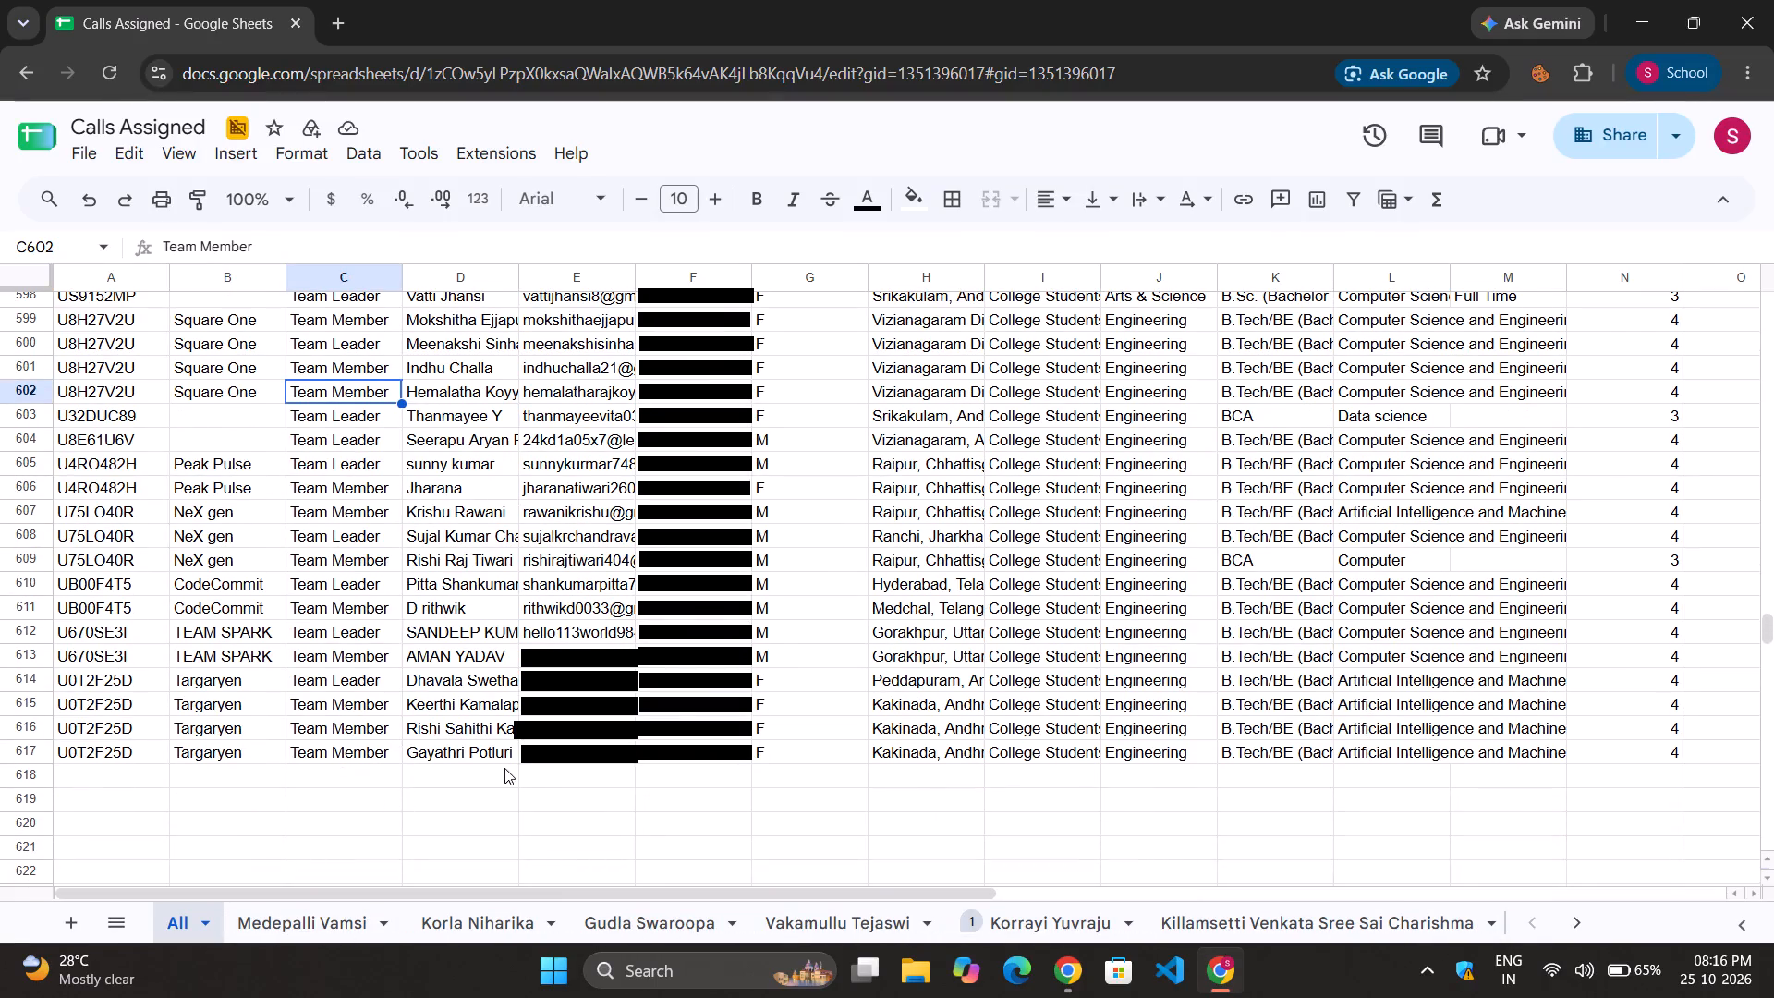
{"action": "scroll", "coordinate": [504, 768], "scroll_direction": "up", "scroll_amount": 1}
{"action": "scroll", "coordinate": [804, 774], "scroll_direction": "up", "scroll_amount": 7}
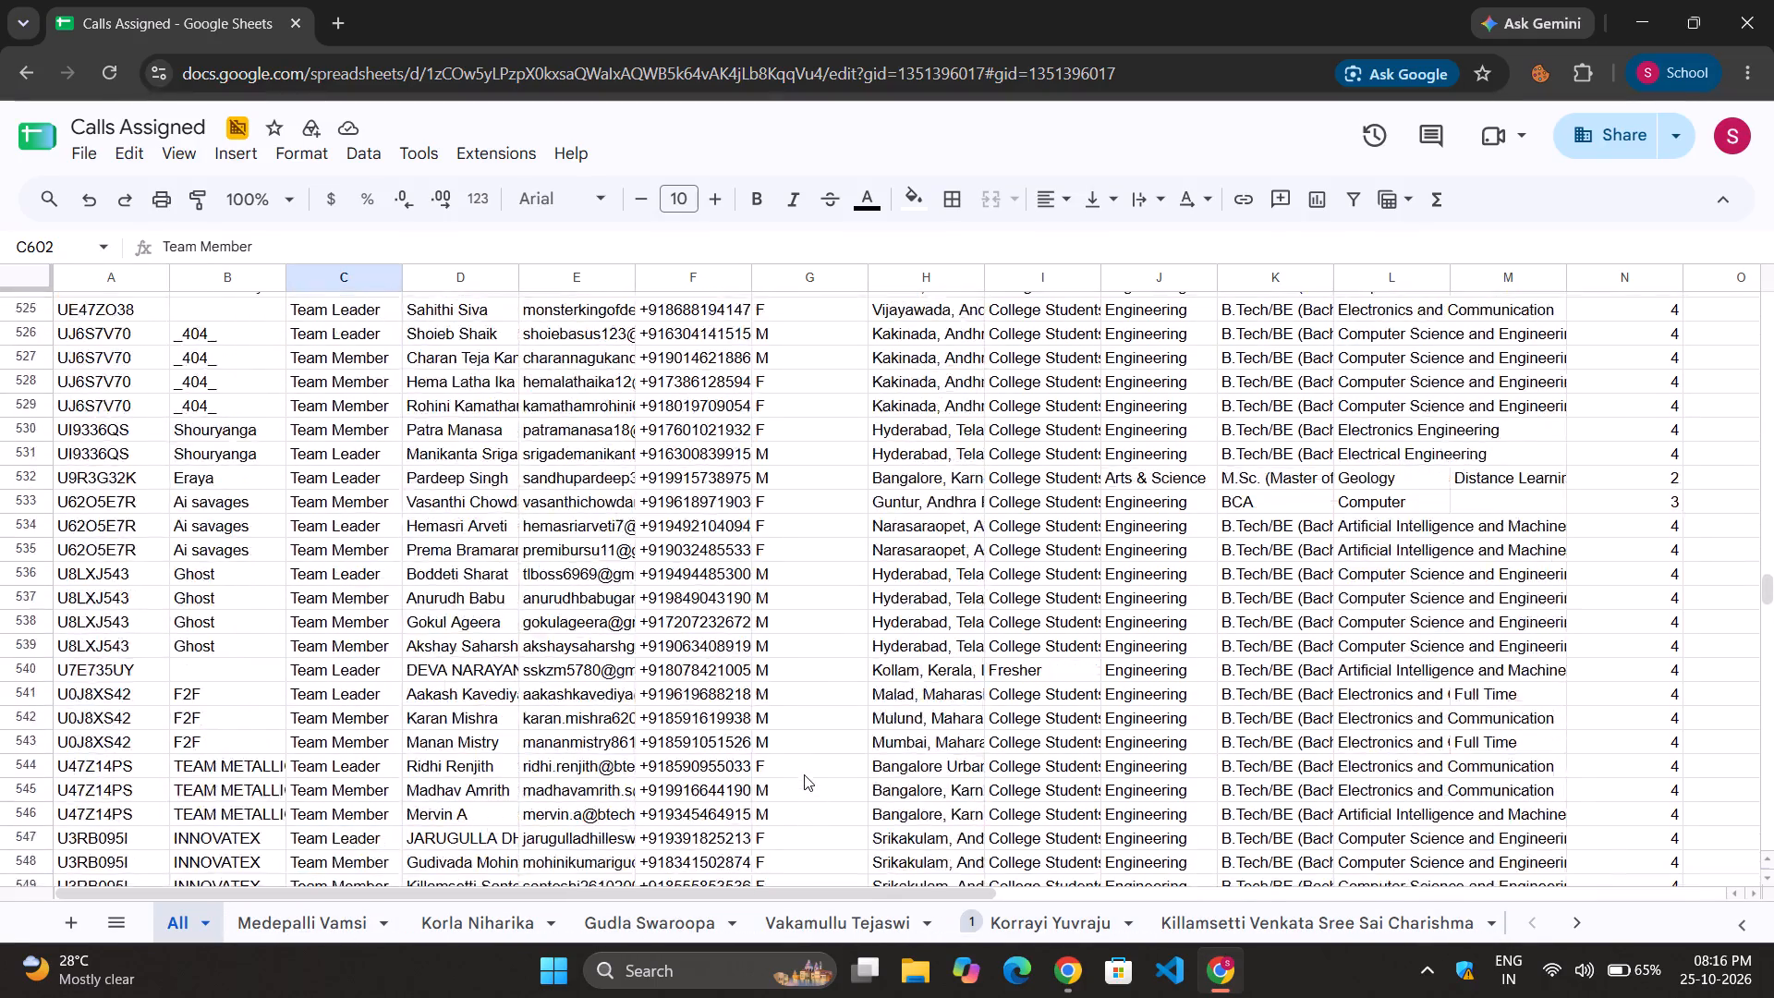
{"action": "scroll", "coordinate": [804, 774], "scroll_direction": "up", "scroll_amount": 14}
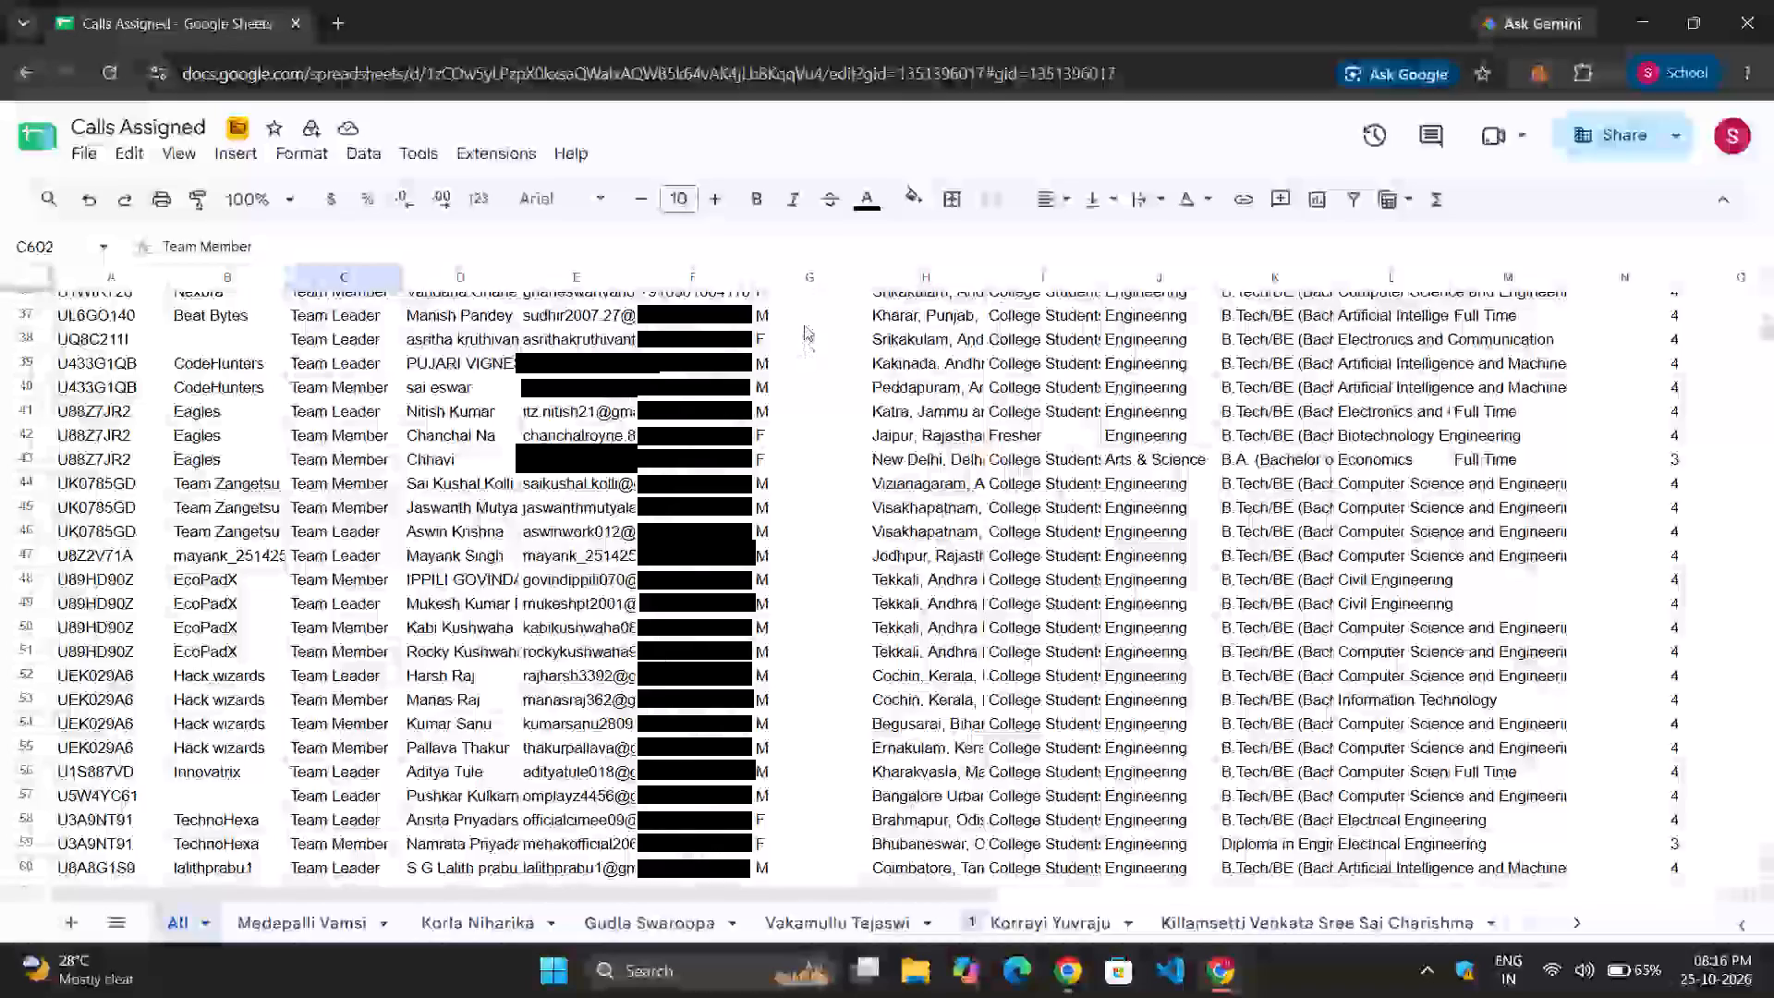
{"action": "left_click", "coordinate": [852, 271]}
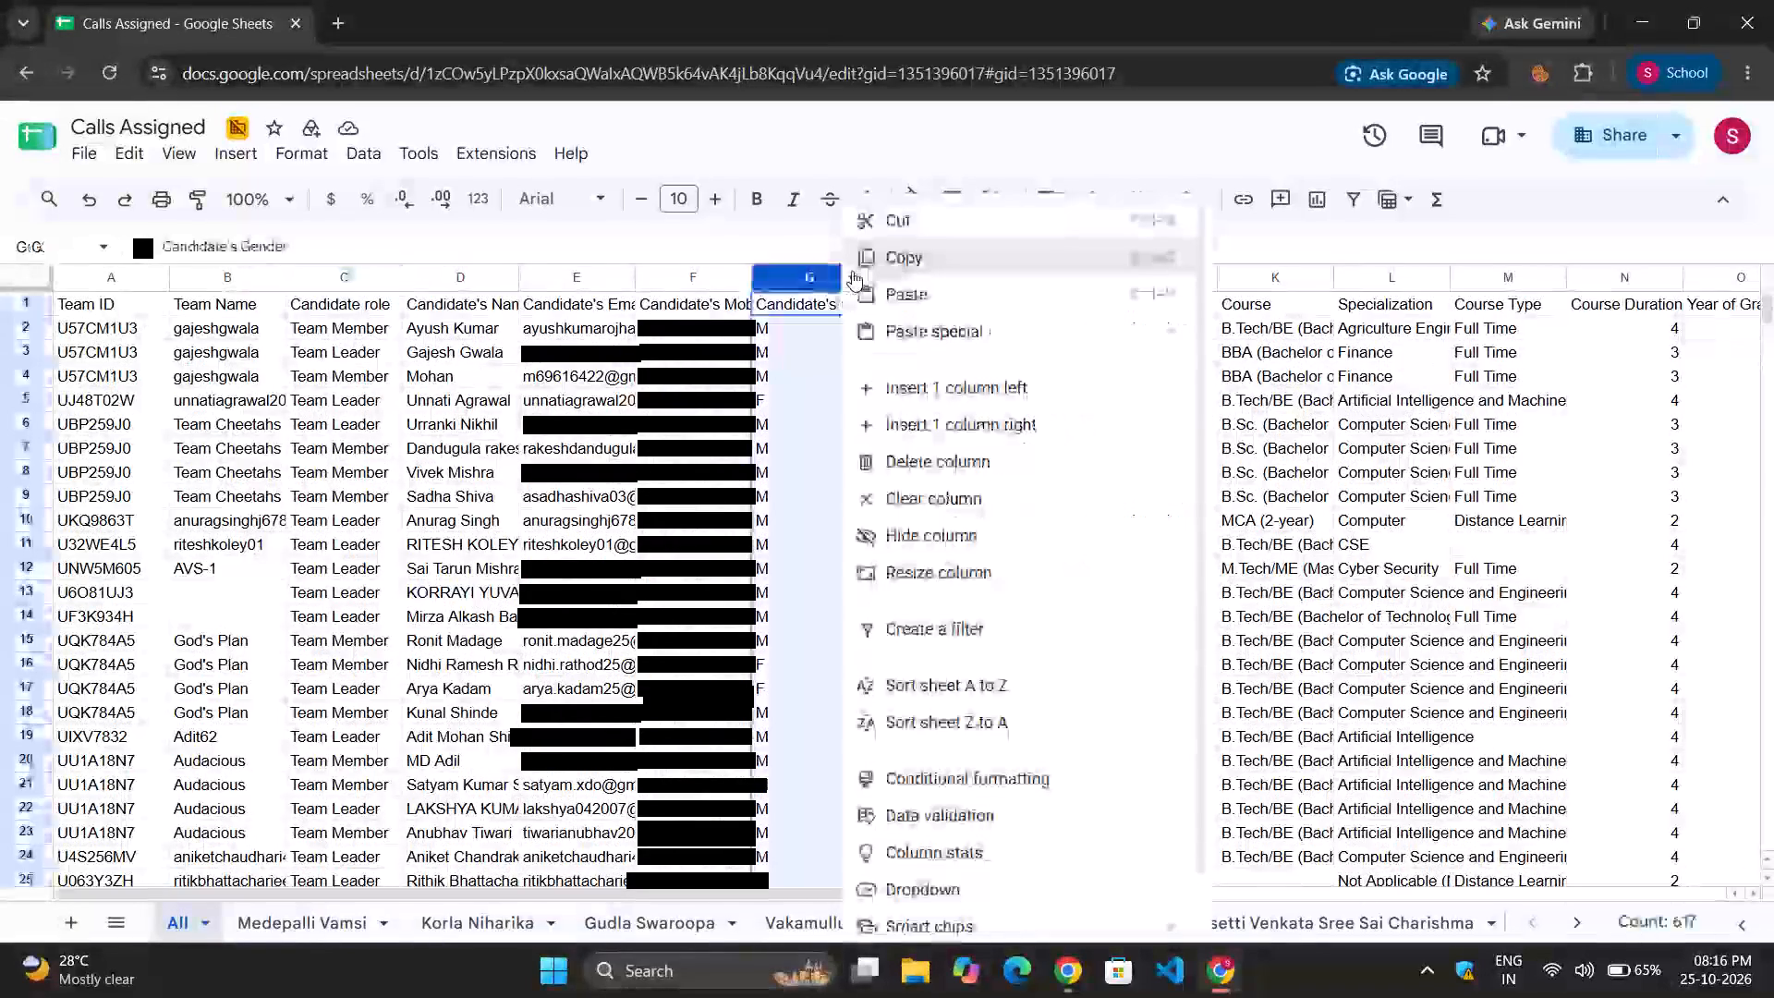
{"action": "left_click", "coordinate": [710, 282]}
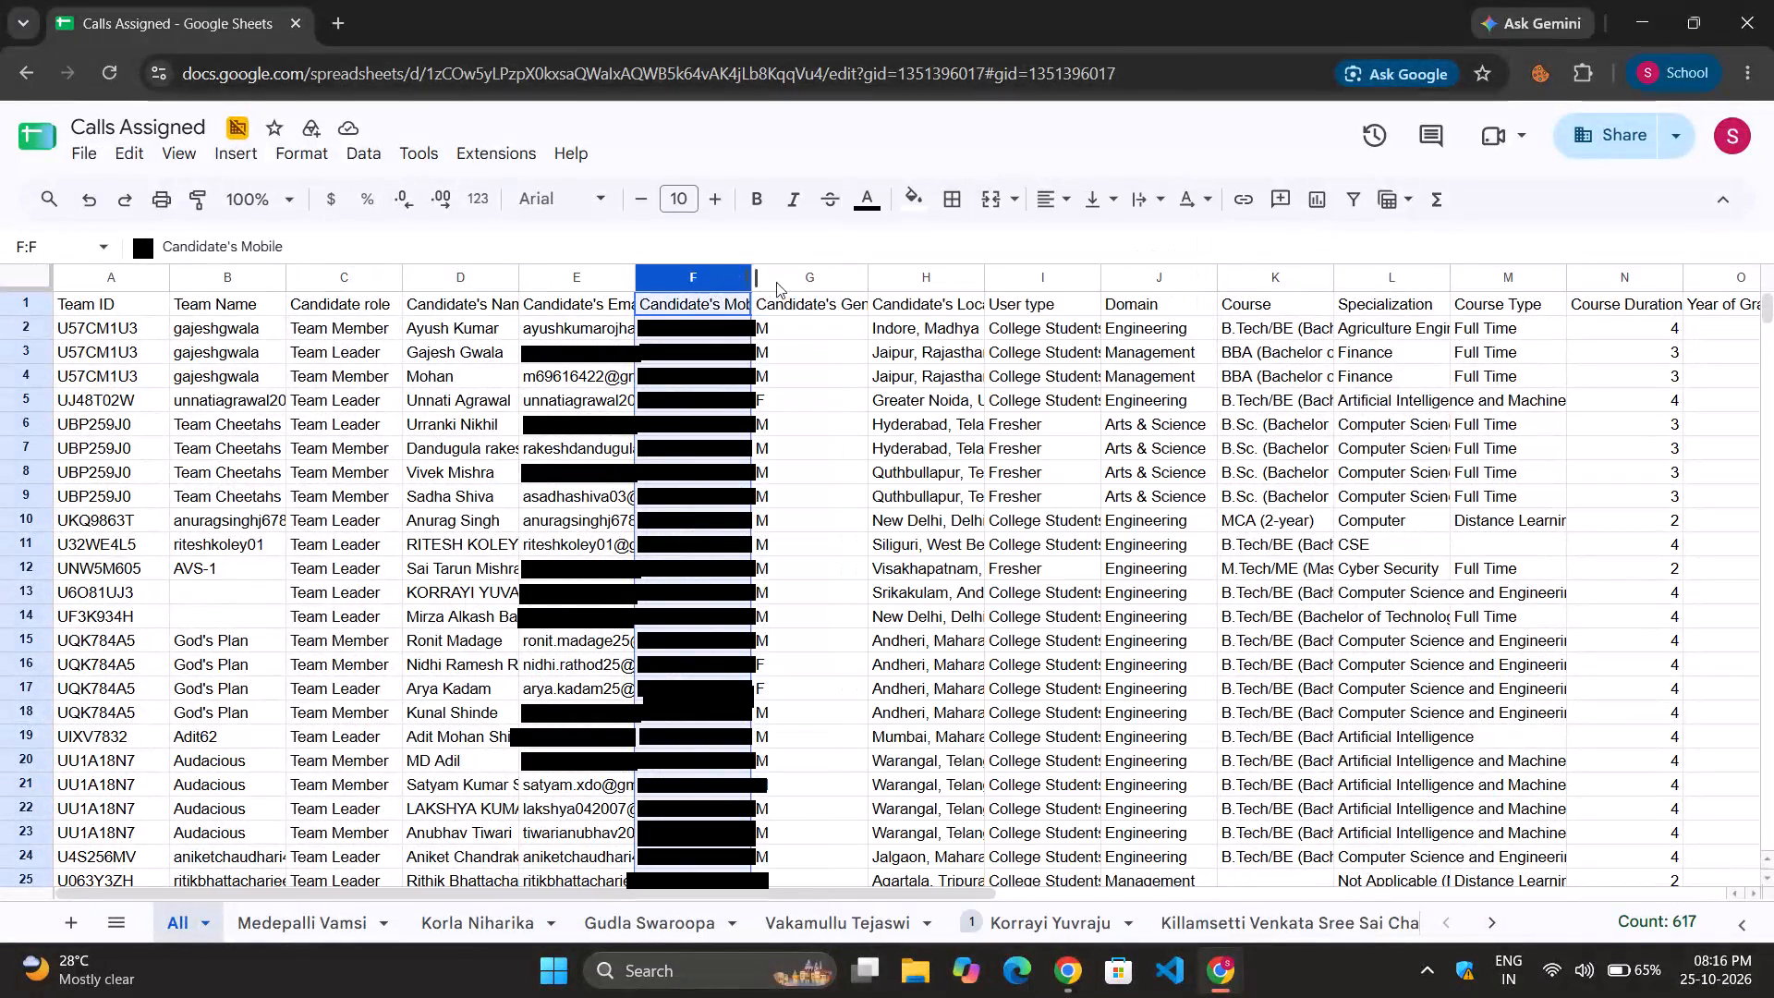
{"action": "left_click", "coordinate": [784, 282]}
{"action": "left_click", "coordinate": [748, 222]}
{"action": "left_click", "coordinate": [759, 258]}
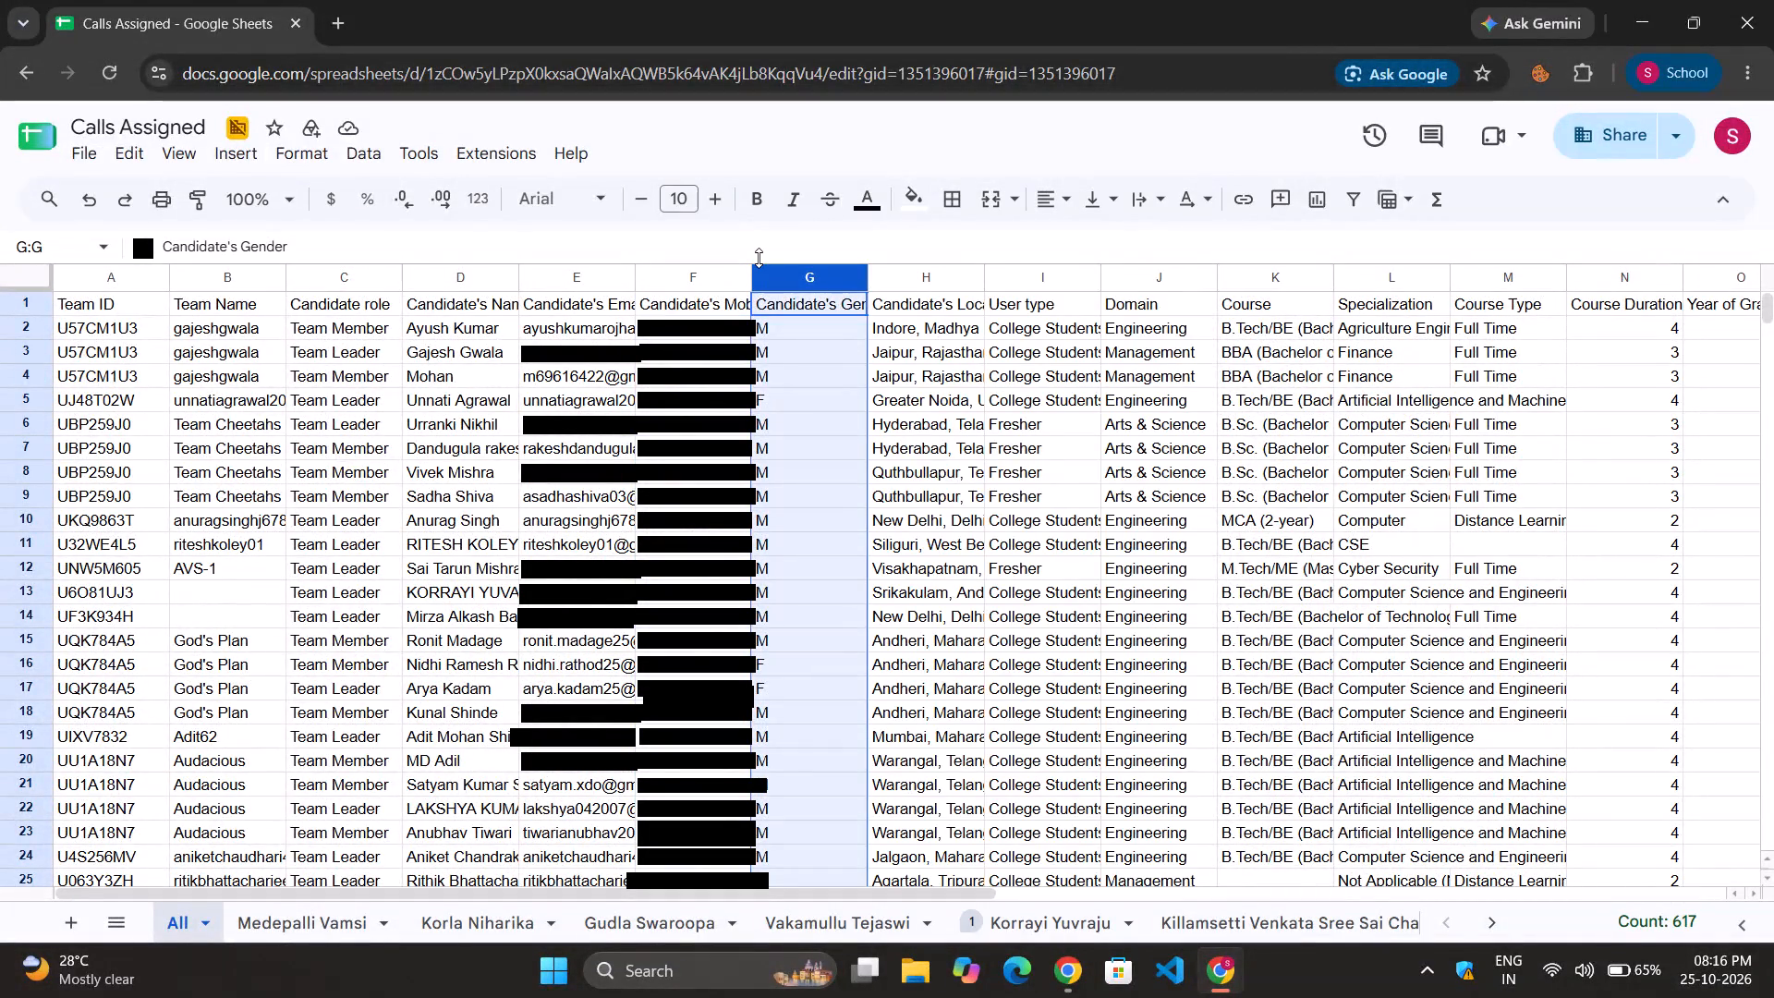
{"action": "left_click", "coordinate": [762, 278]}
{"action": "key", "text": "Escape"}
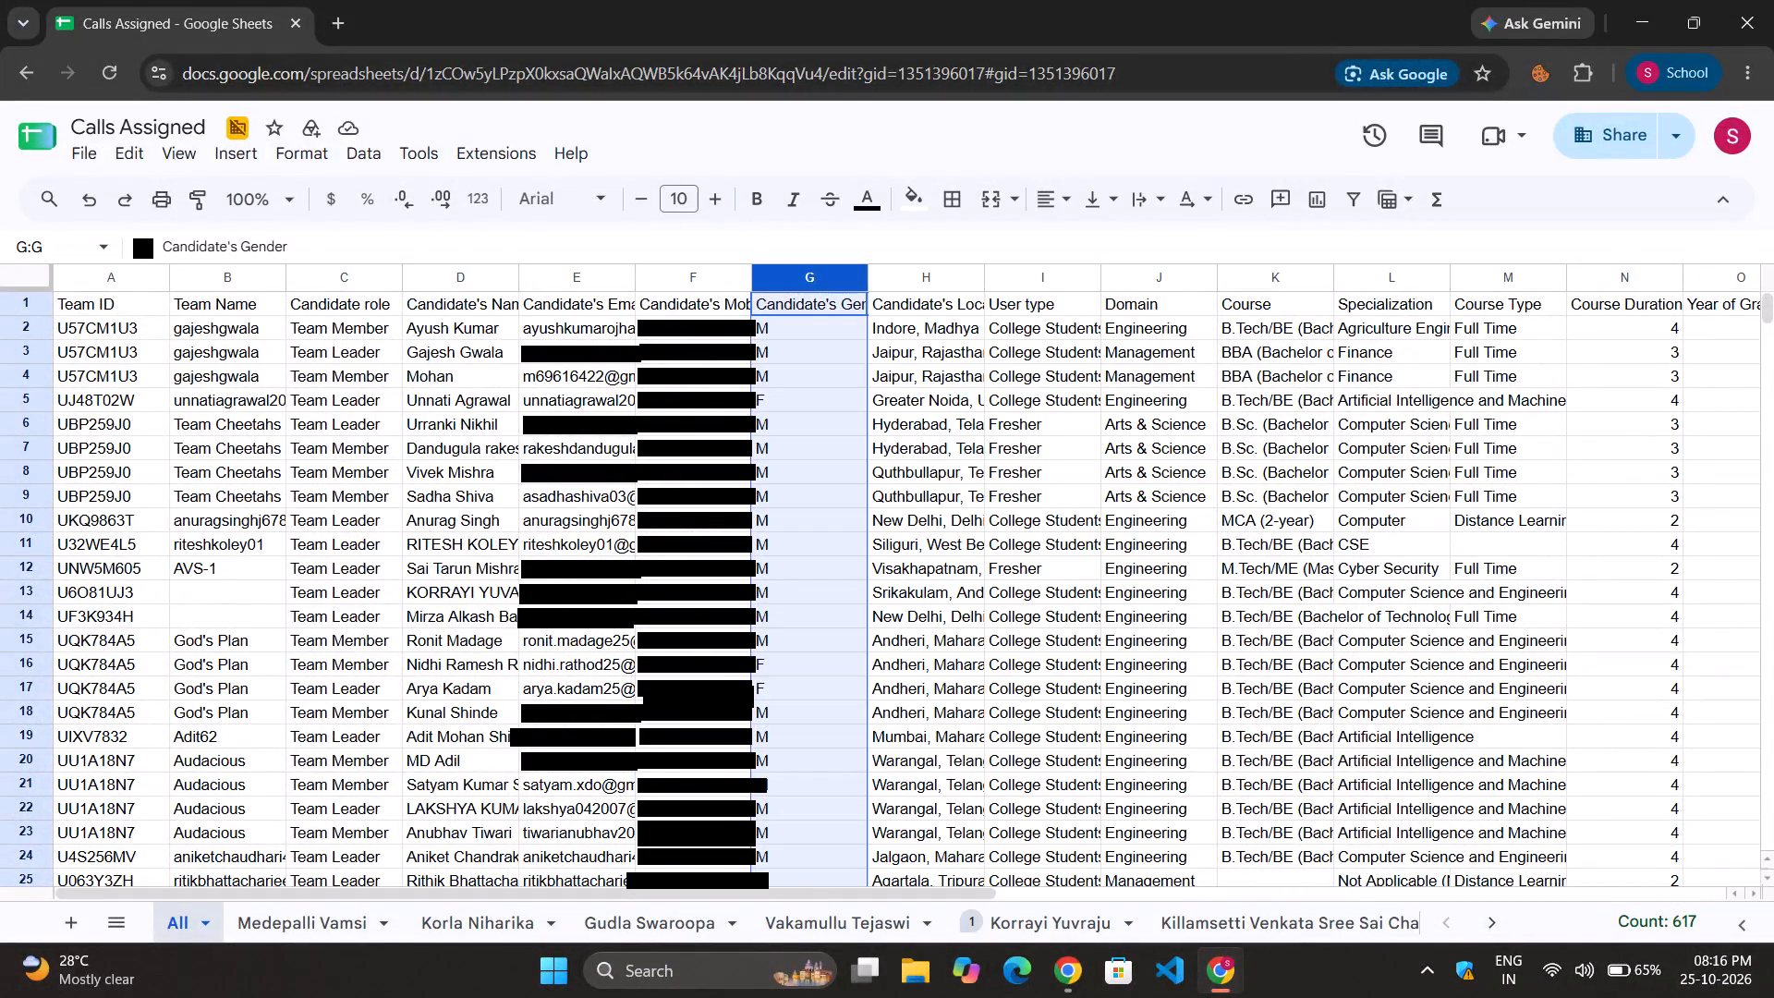
Search the All sheet for "muskan" and go through the matches to the last one.
{"action": "key", "text": "ctrl+g"}
{"action": "key", "text": "ctrl+f"}
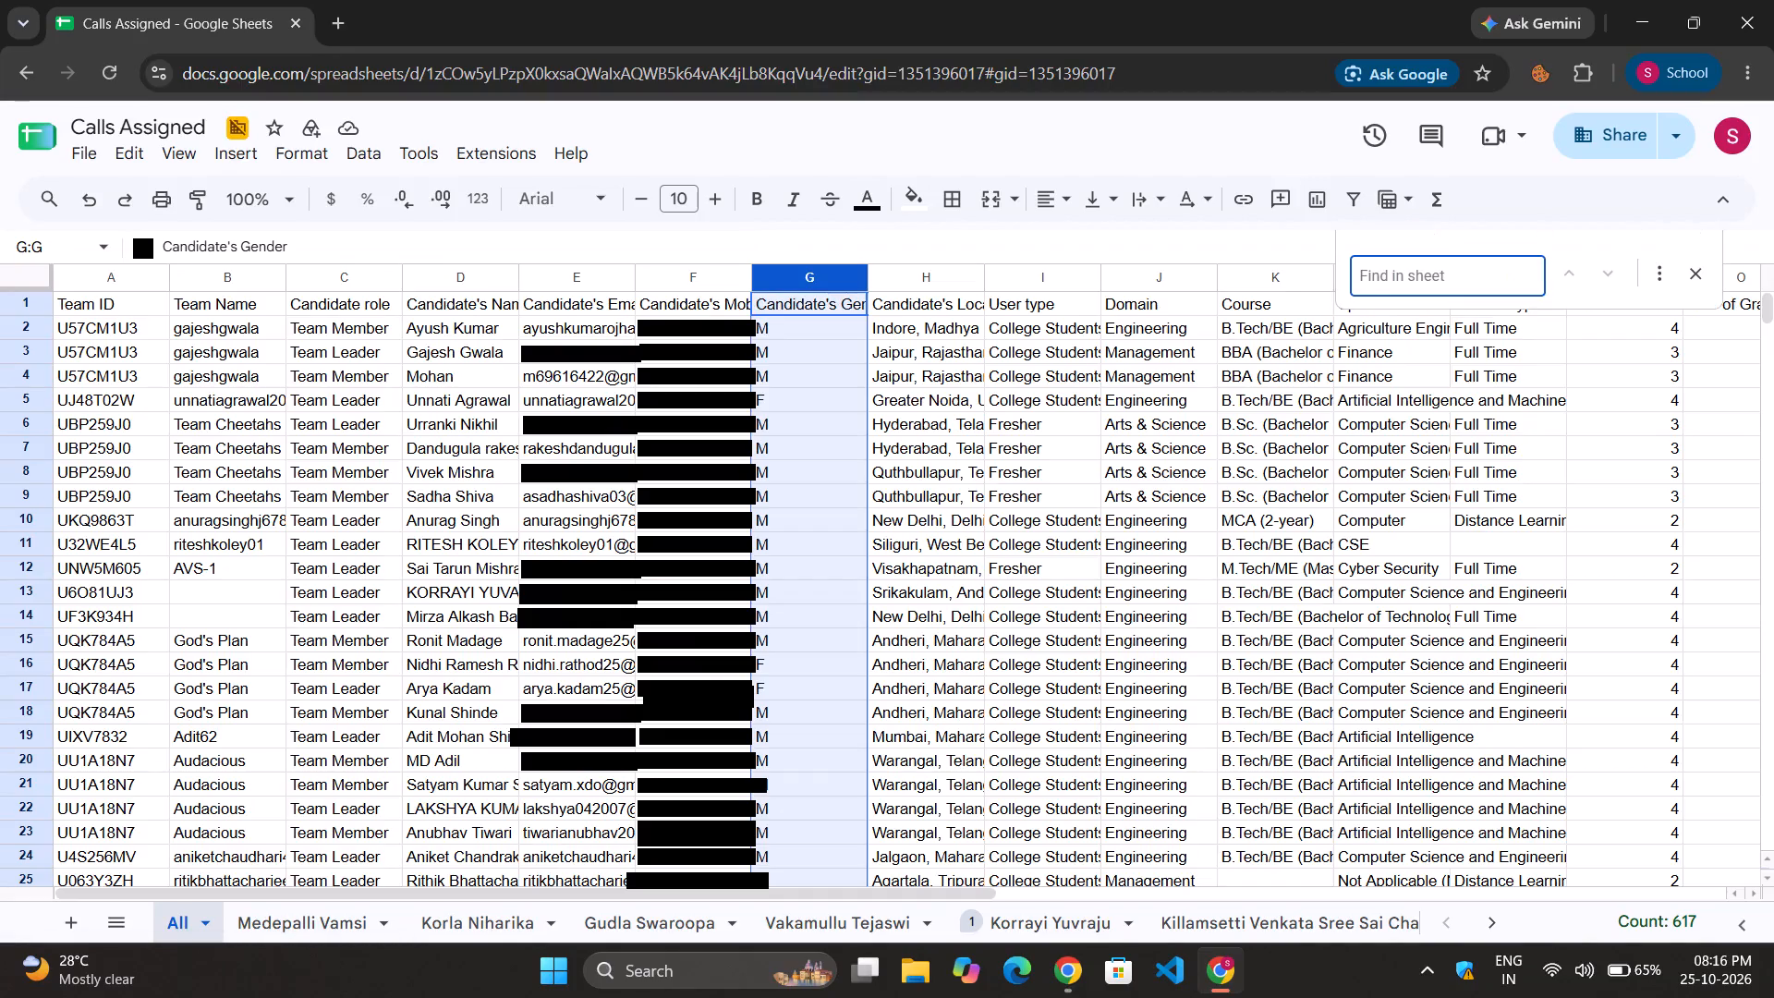
{"action": "type", "text": "mus"}
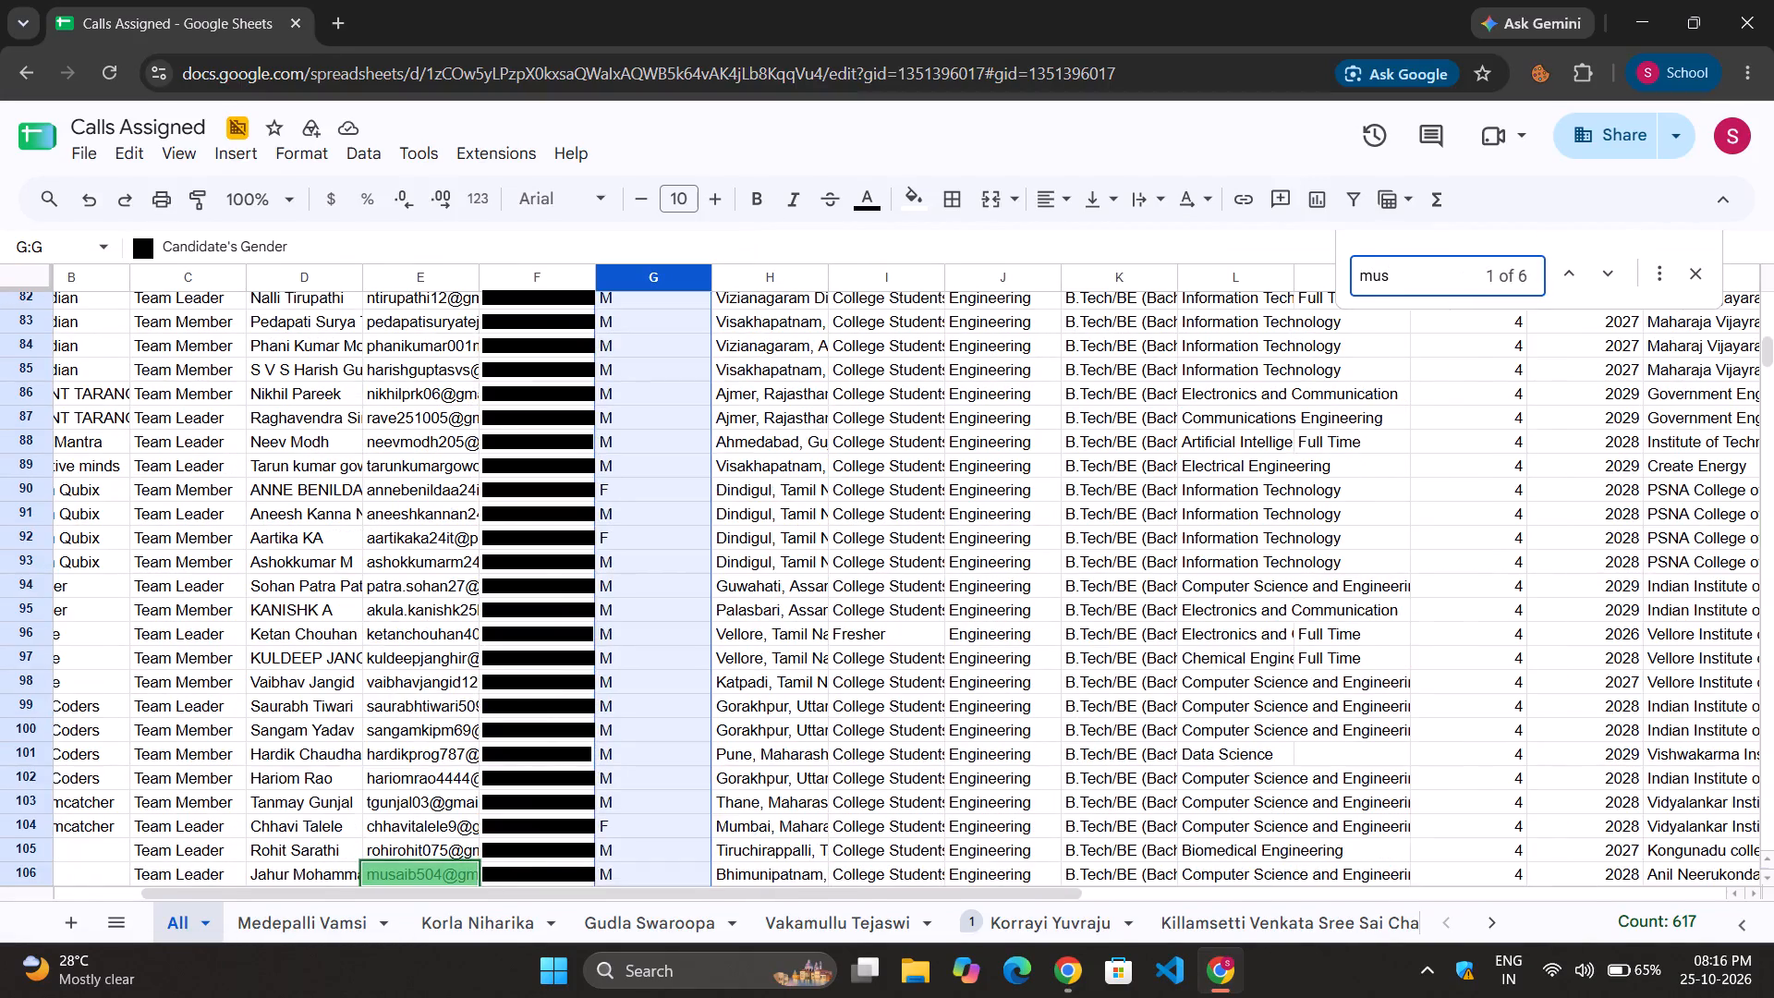
{"action": "type", "text": "kan"}
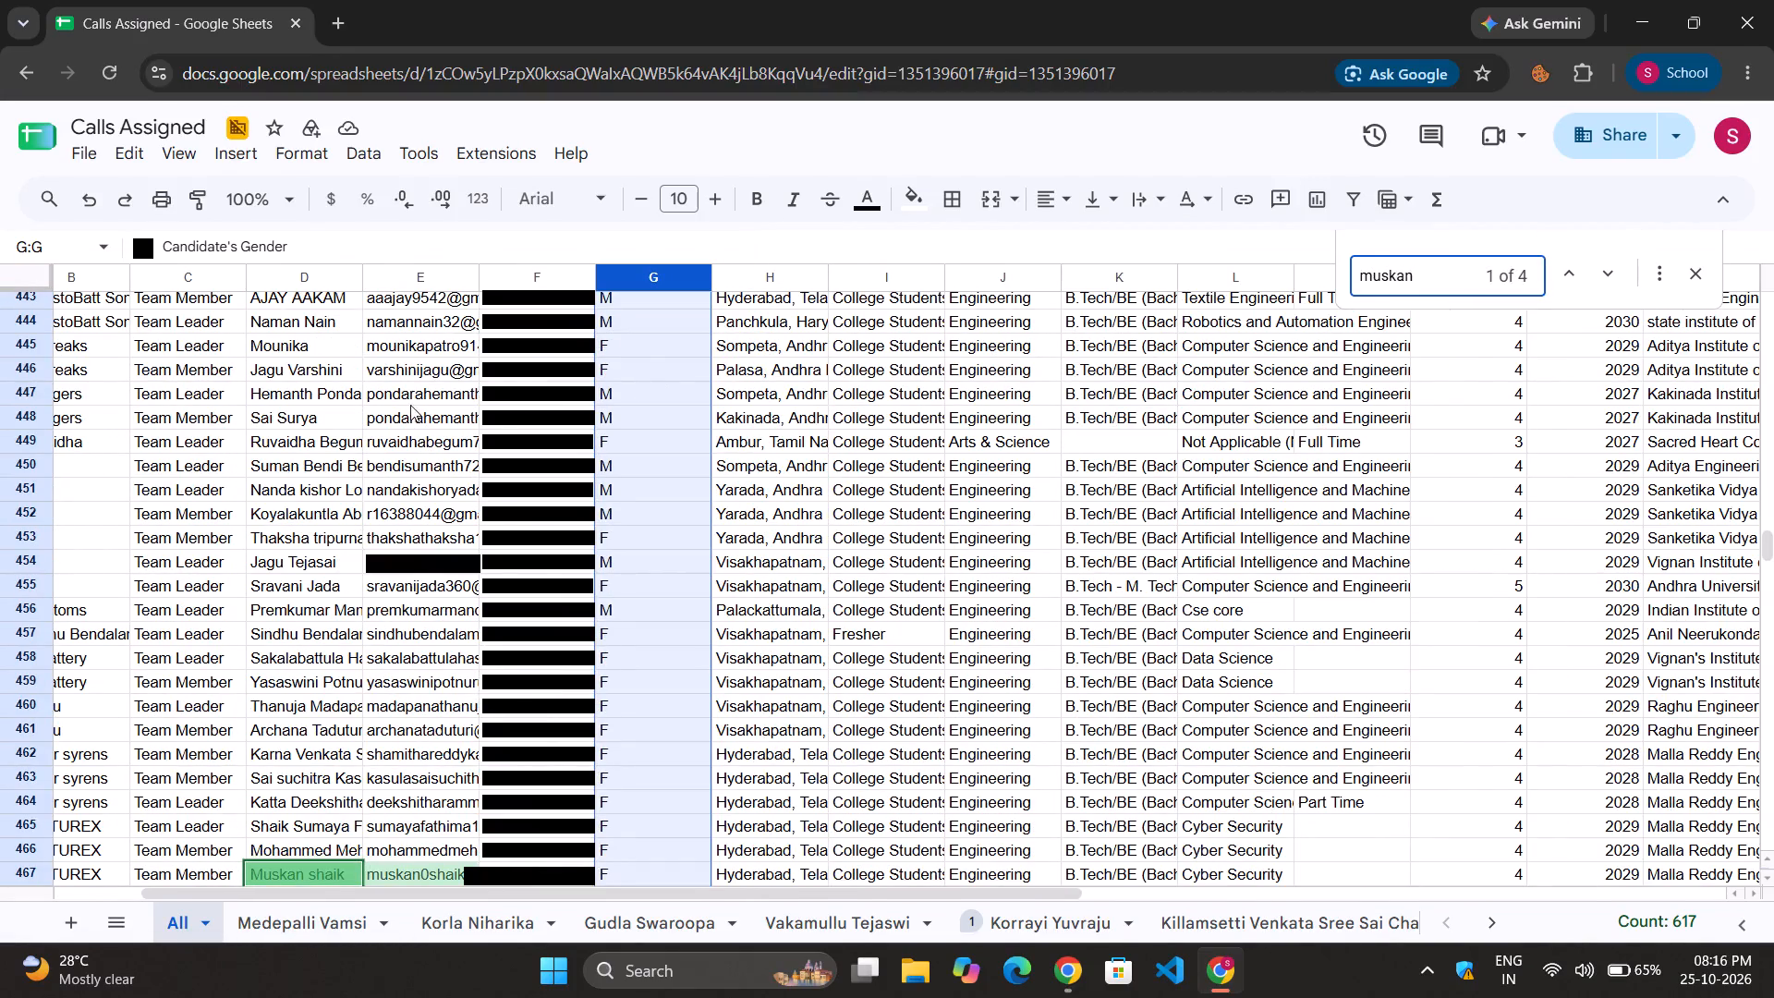
{"action": "scroll", "coordinate": [447, 645], "scroll_direction": "down", "scroll_amount": 2}
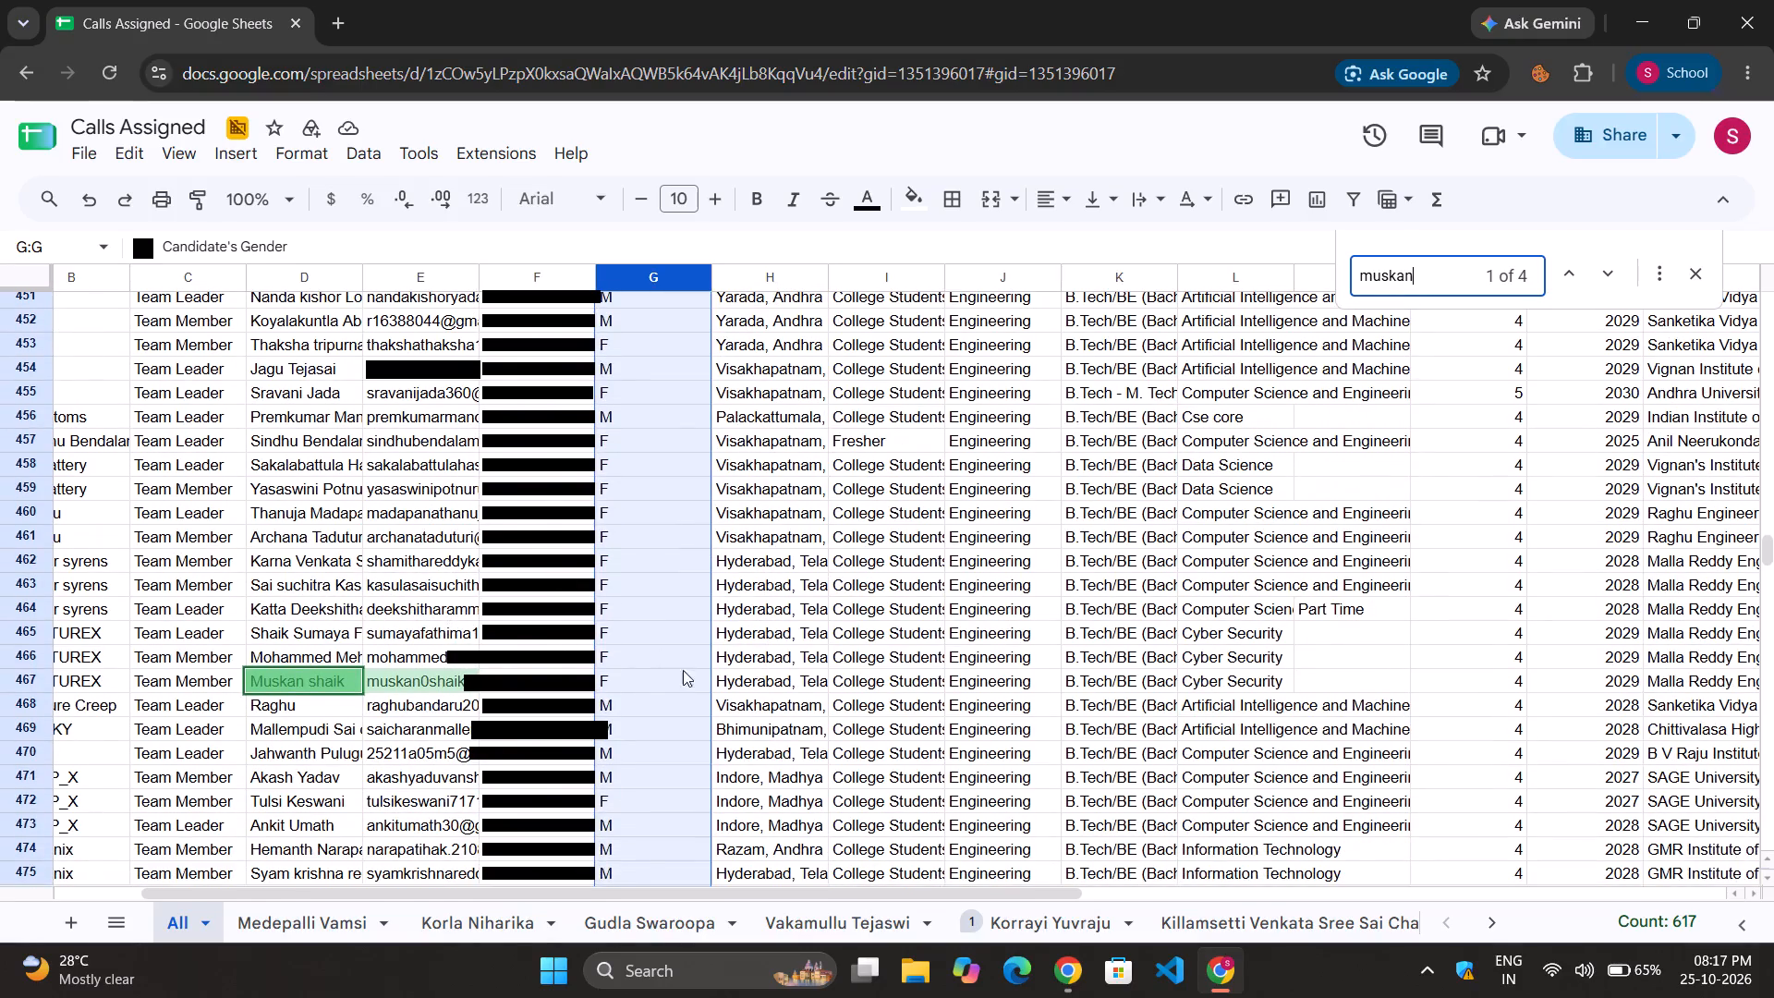
{"action": "left_click", "coordinate": [1609, 277]}
{"action": "left_click", "coordinate": [1609, 277]}
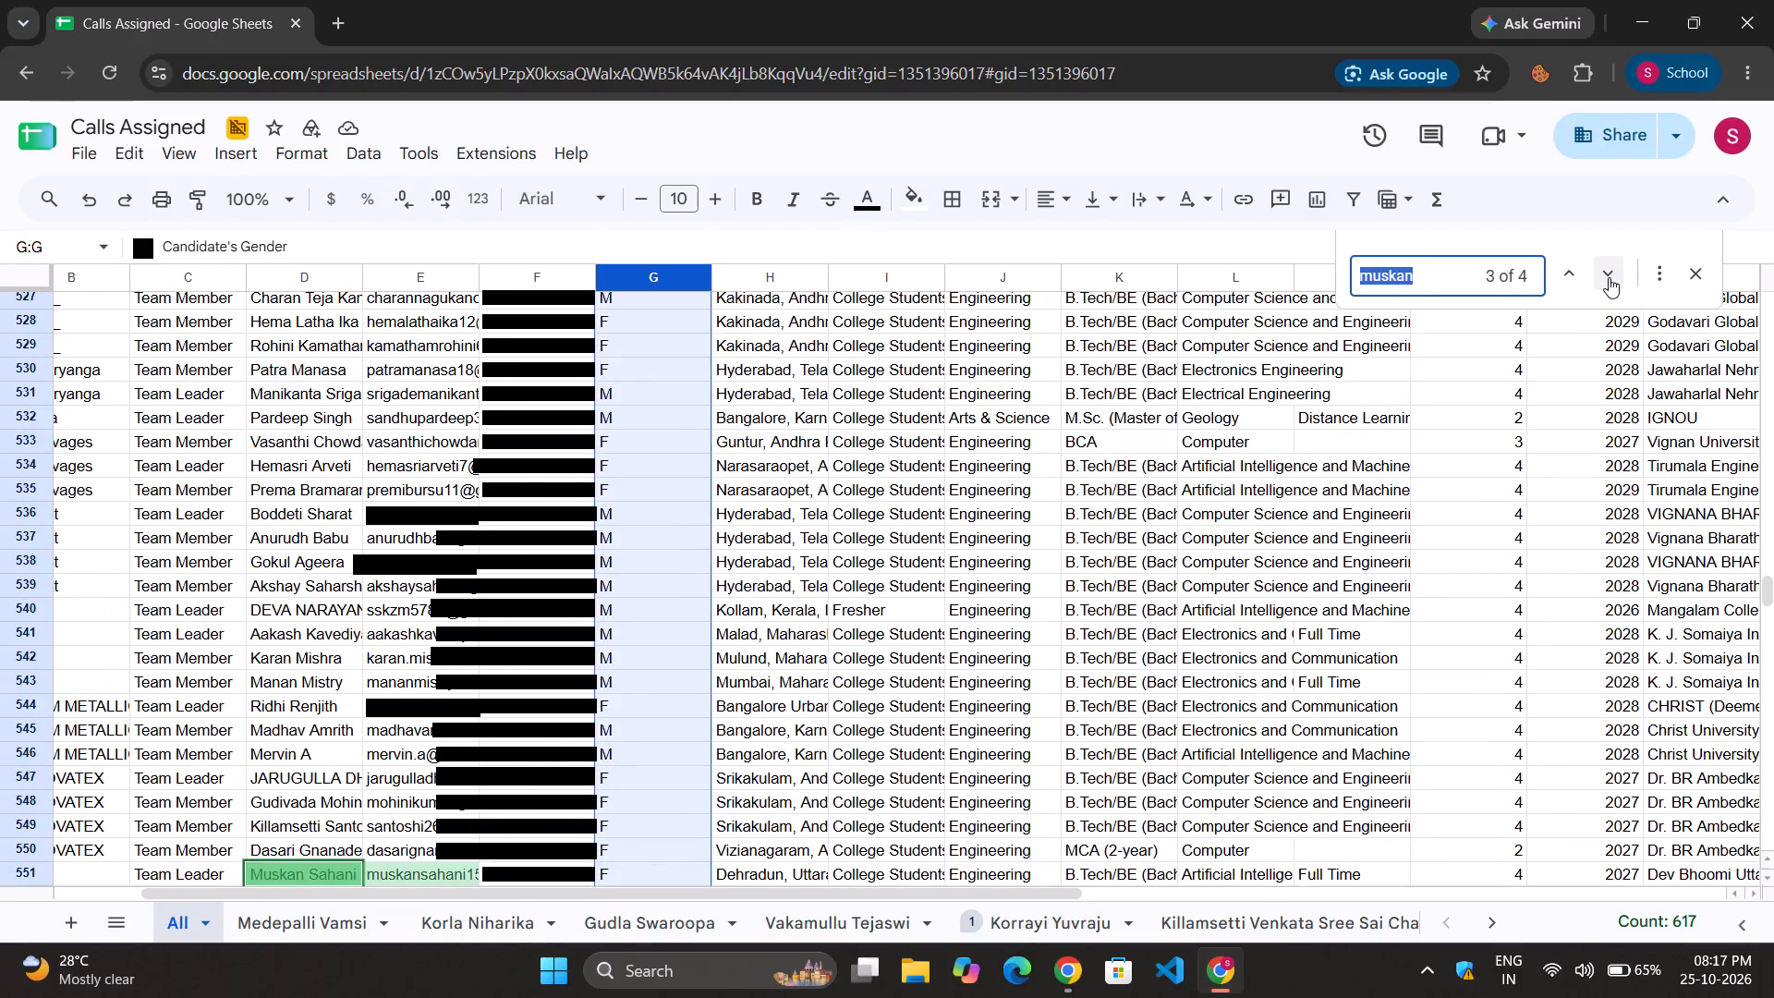
{"action": "left_click", "coordinate": [1609, 277]}
{"action": "scroll", "coordinate": [930, 509], "scroll_direction": "down", "scroll_amount": 2}
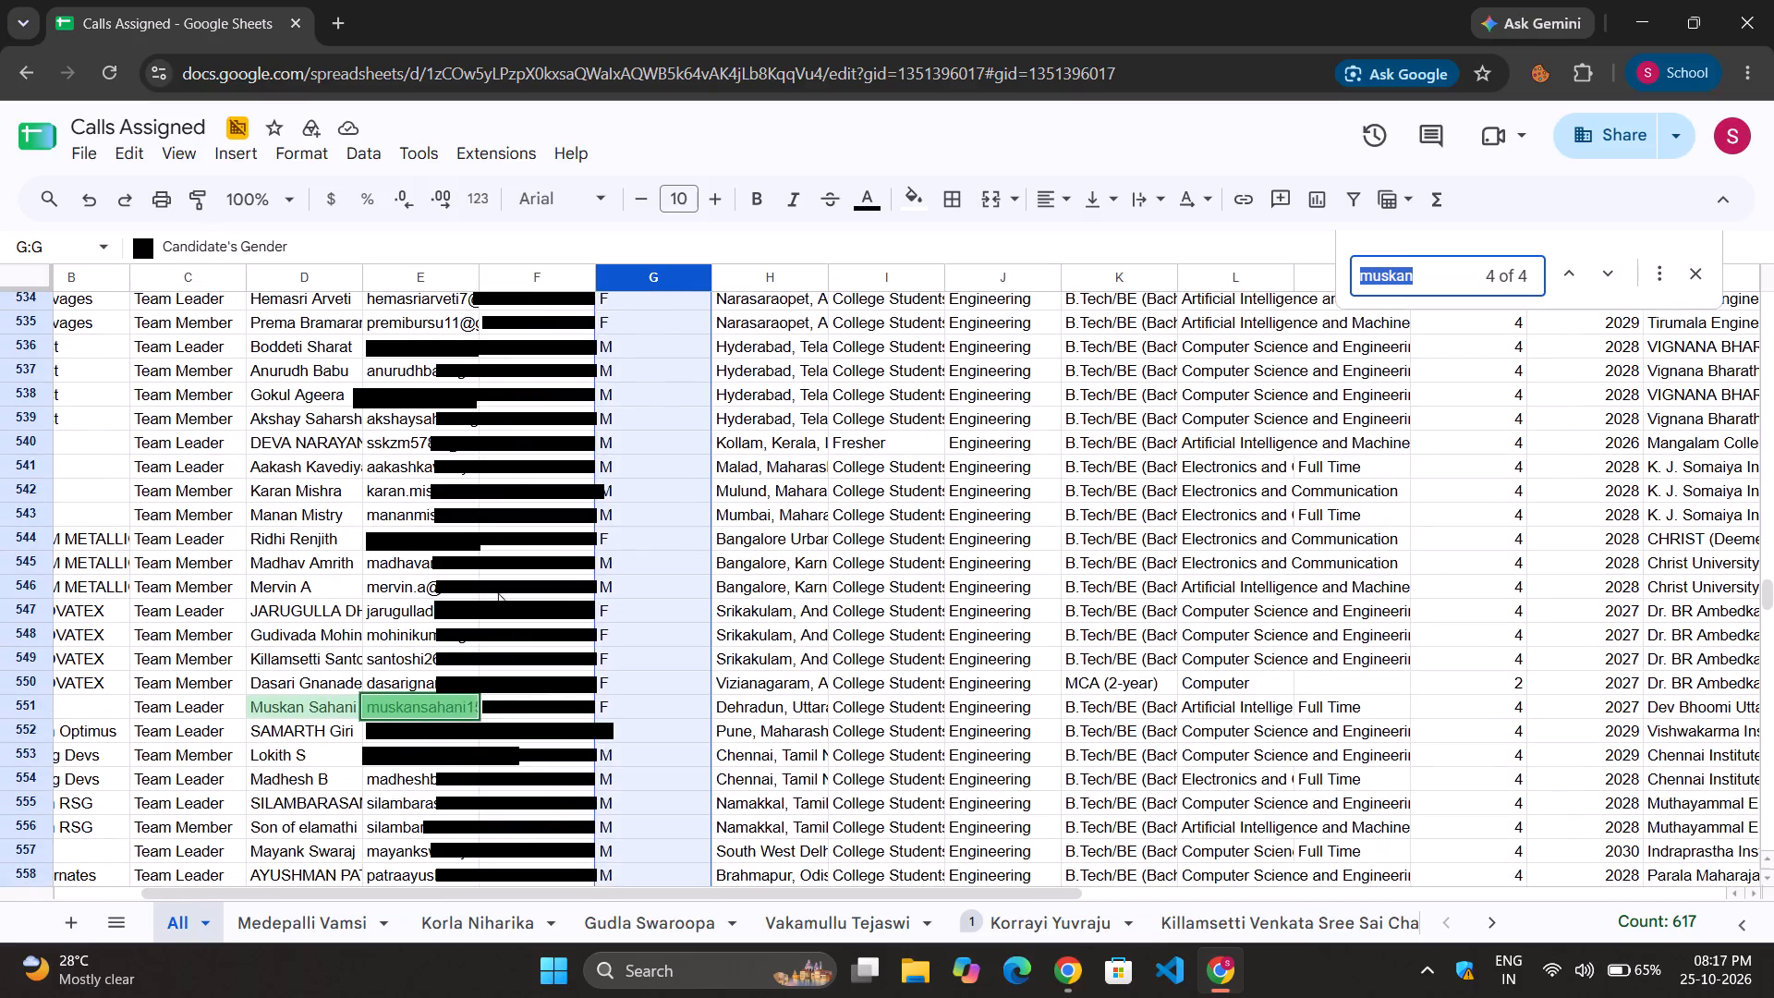
Widen the candidate location column (H) so that full place names such as the one in row 551 fit.
{"action": "left_click", "coordinate": [784, 705]}
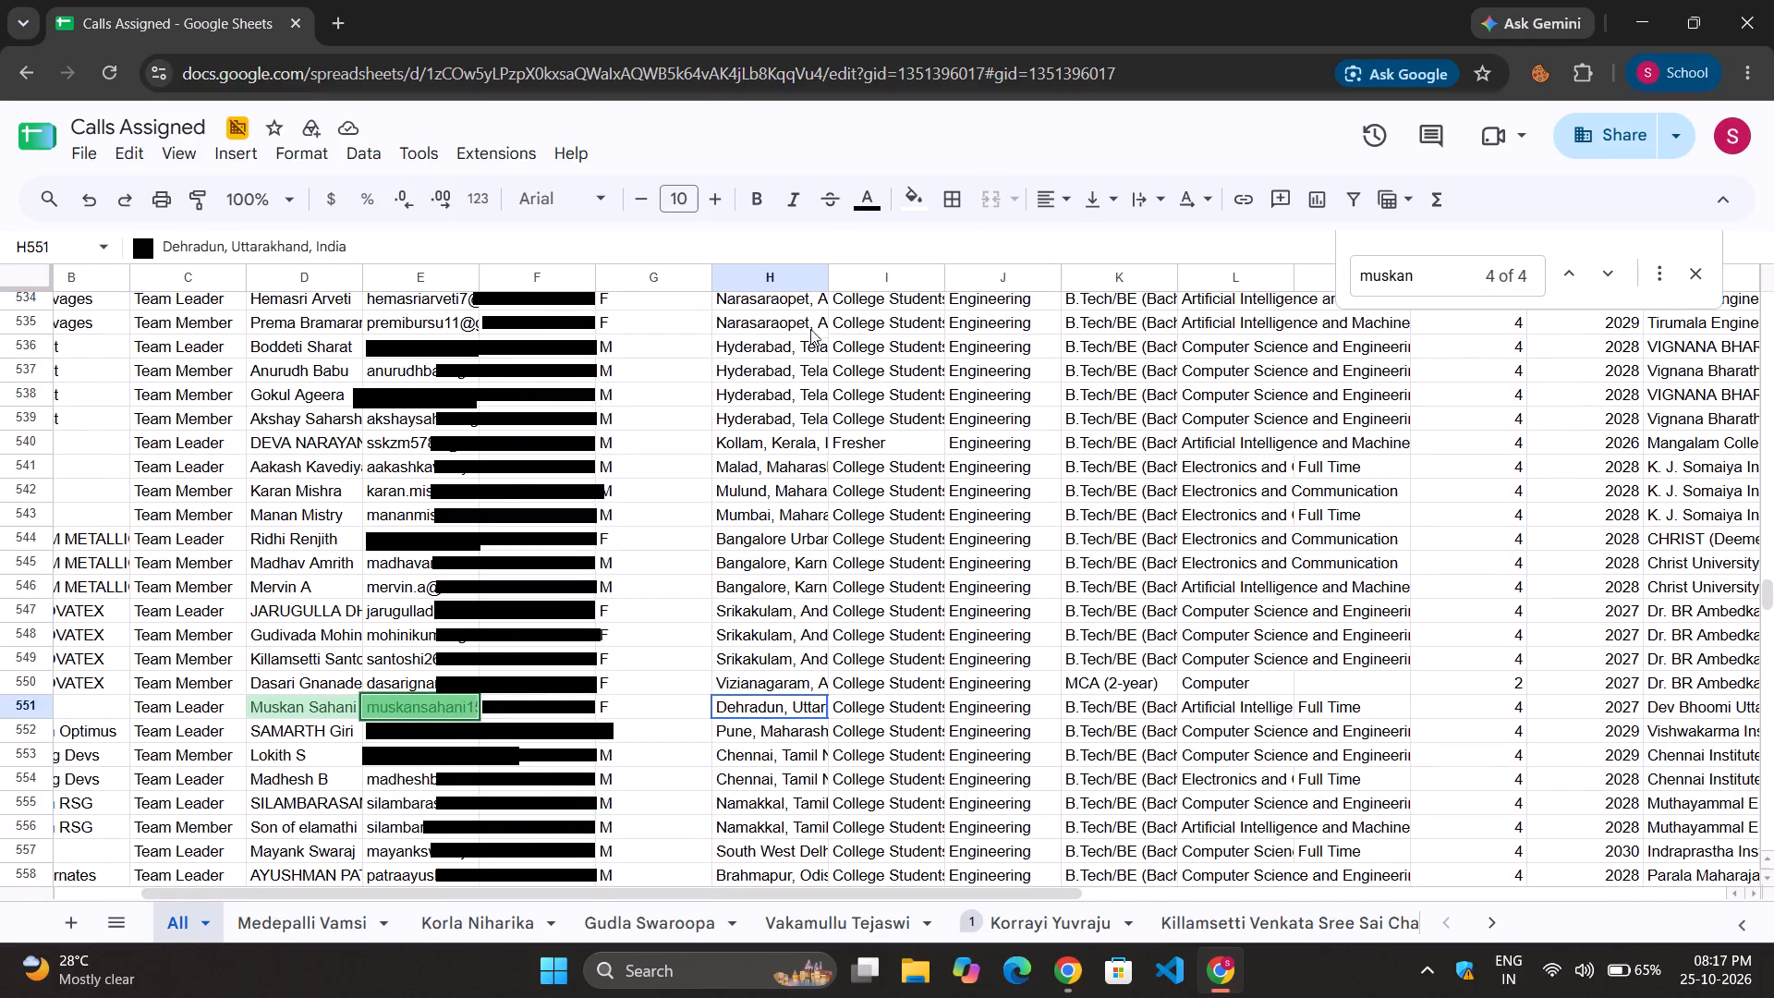
{"action": "left_click_drag", "start_coordinate": [830, 274], "coordinate": [999, 290]}
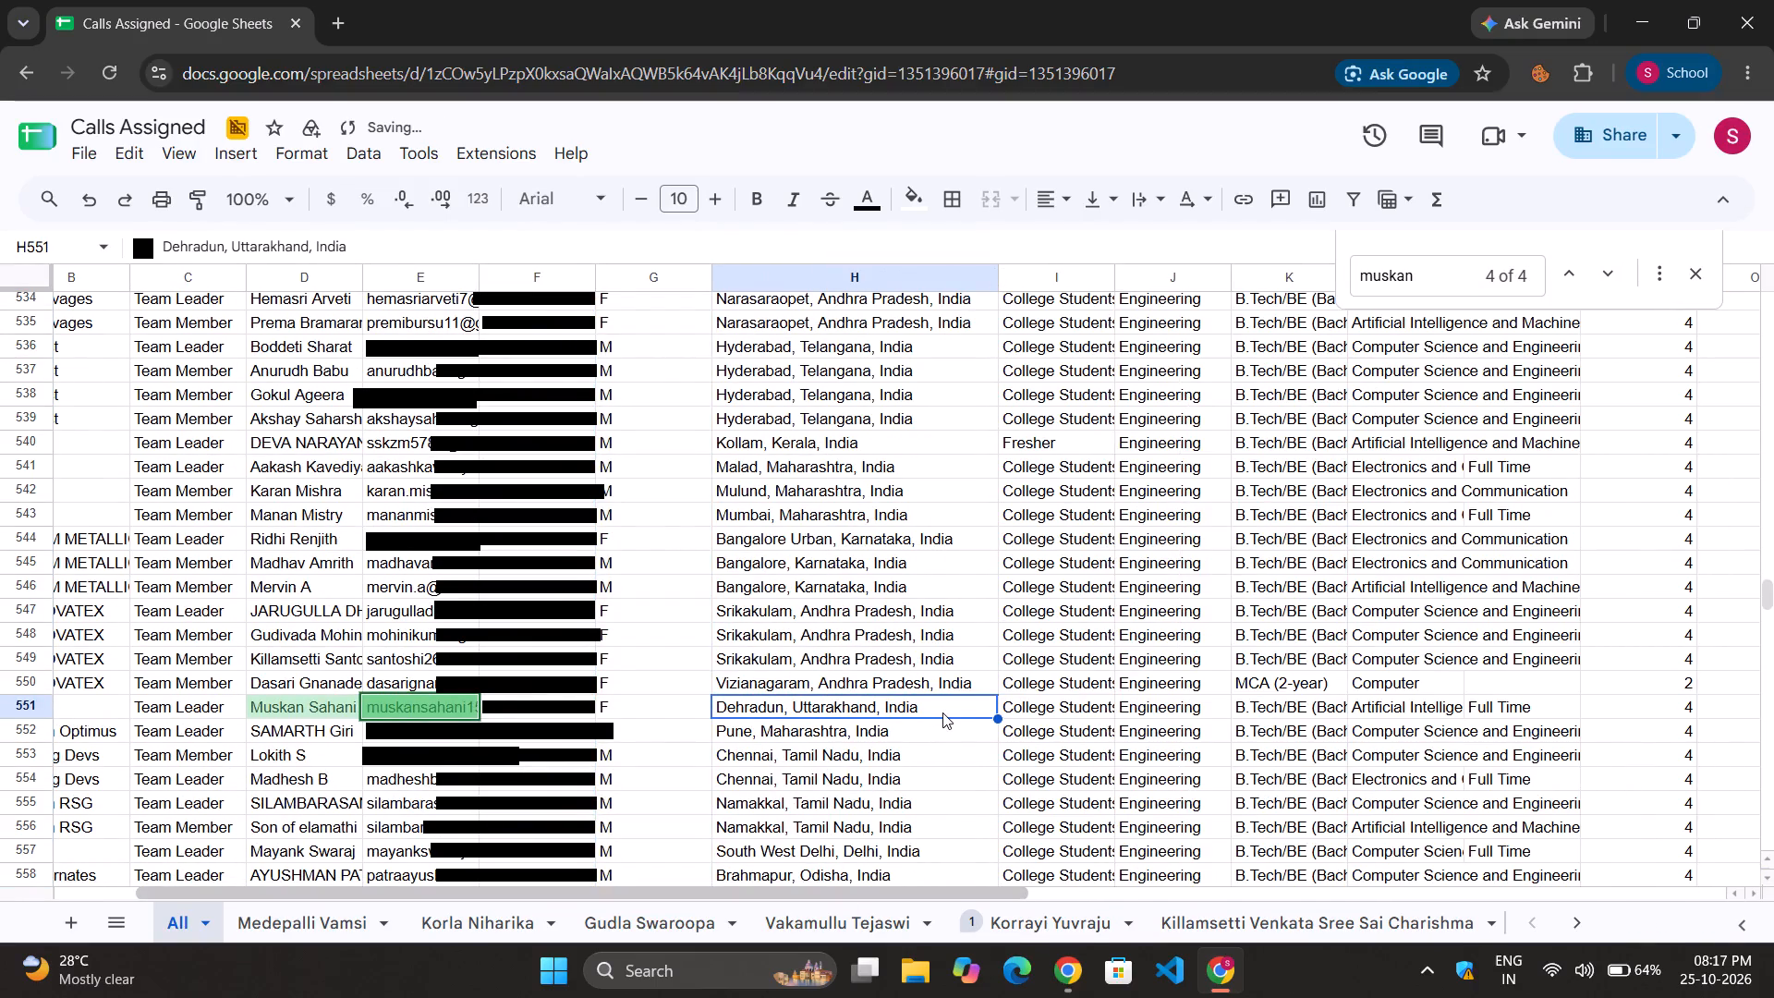
Examine the contact, course, college and registration details of the matched candidate in row 551.
{"action": "scroll", "coordinate": [942, 712], "scroll_direction": "left", "scroll_amount": 4}
{"action": "scroll", "coordinate": [942, 712], "scroll_direction": "right", "scroll_amount": 1}
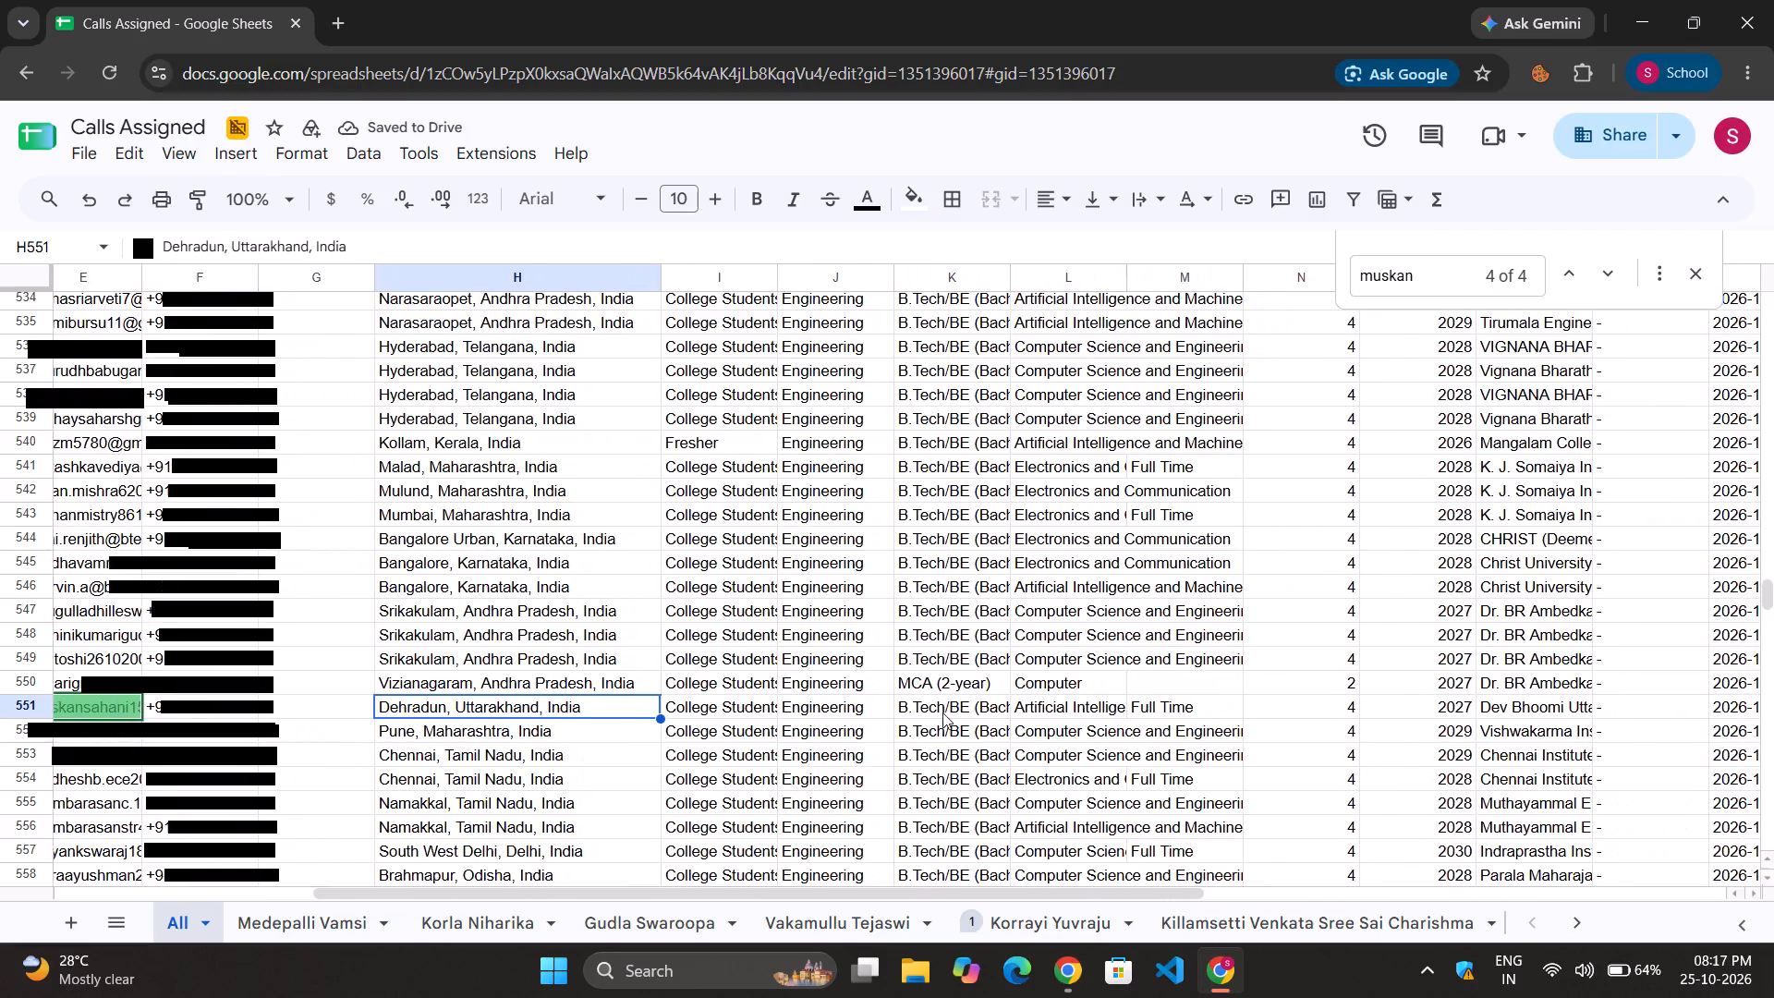
{"action": "scroll", "coordinate": [942, 712], "scroll_direction": "right", "scroll_amount": 1}
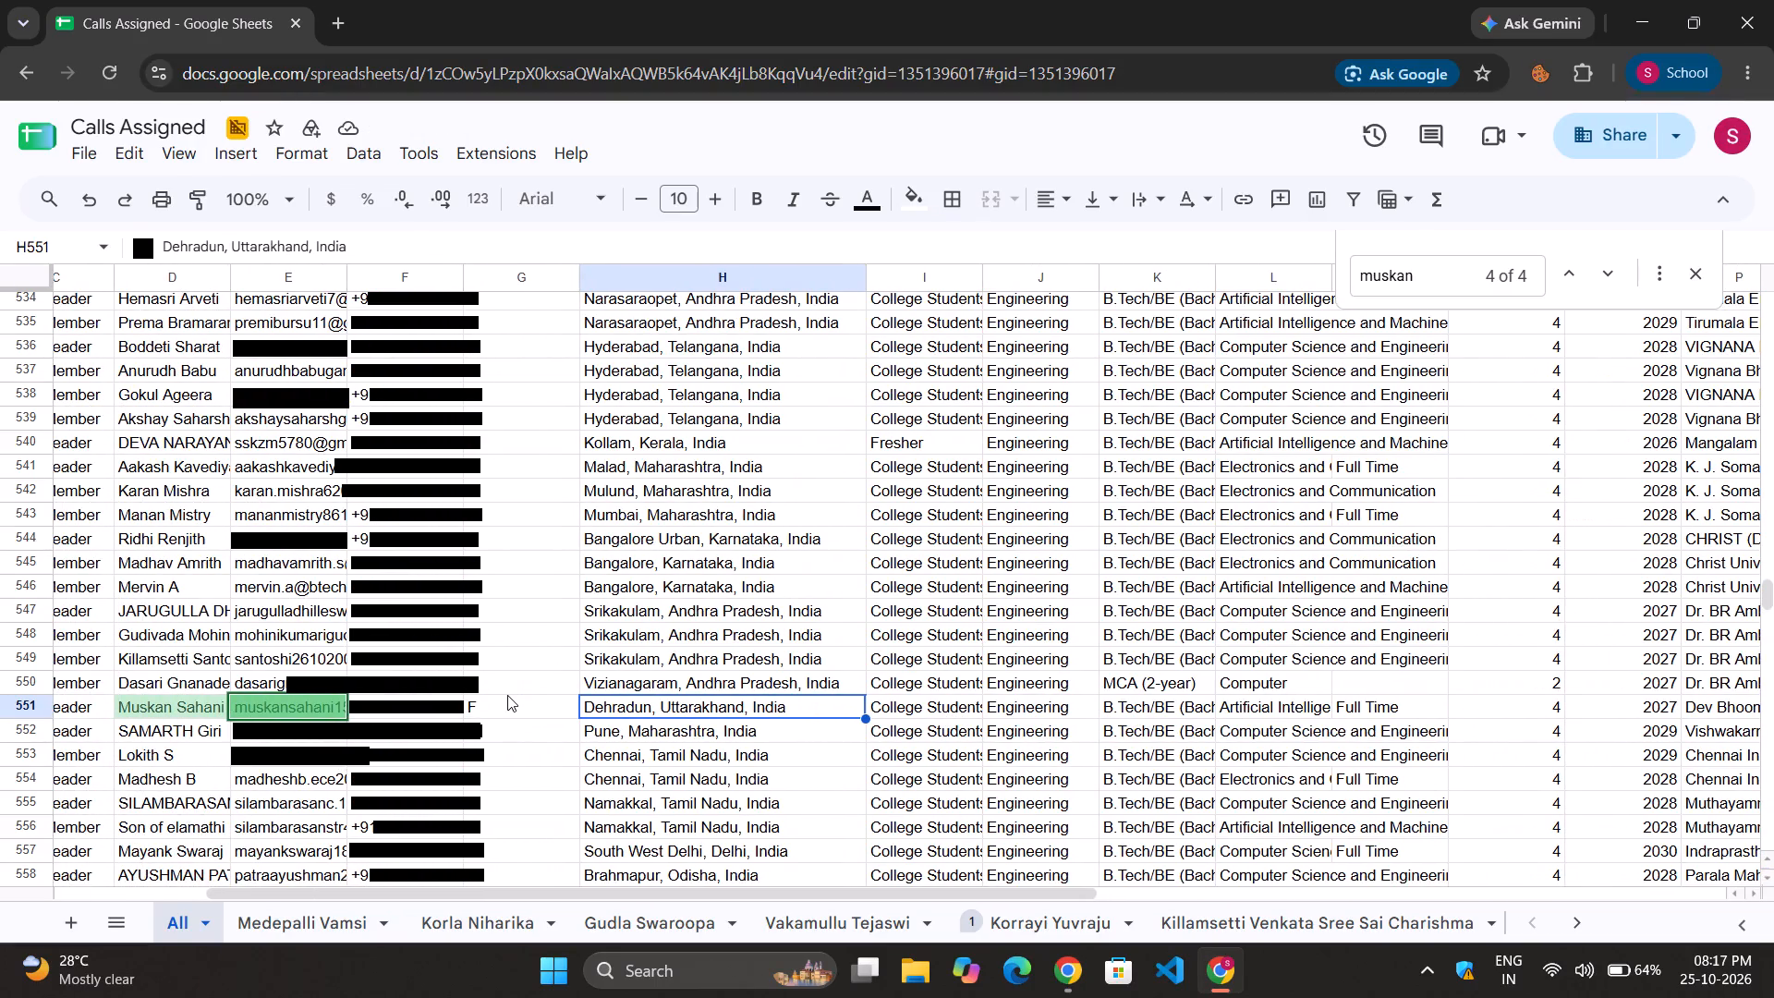
{"action": "scroll", "coordinate": [507, 695], "scroll_direction": "up", "scroll_amount": 1}
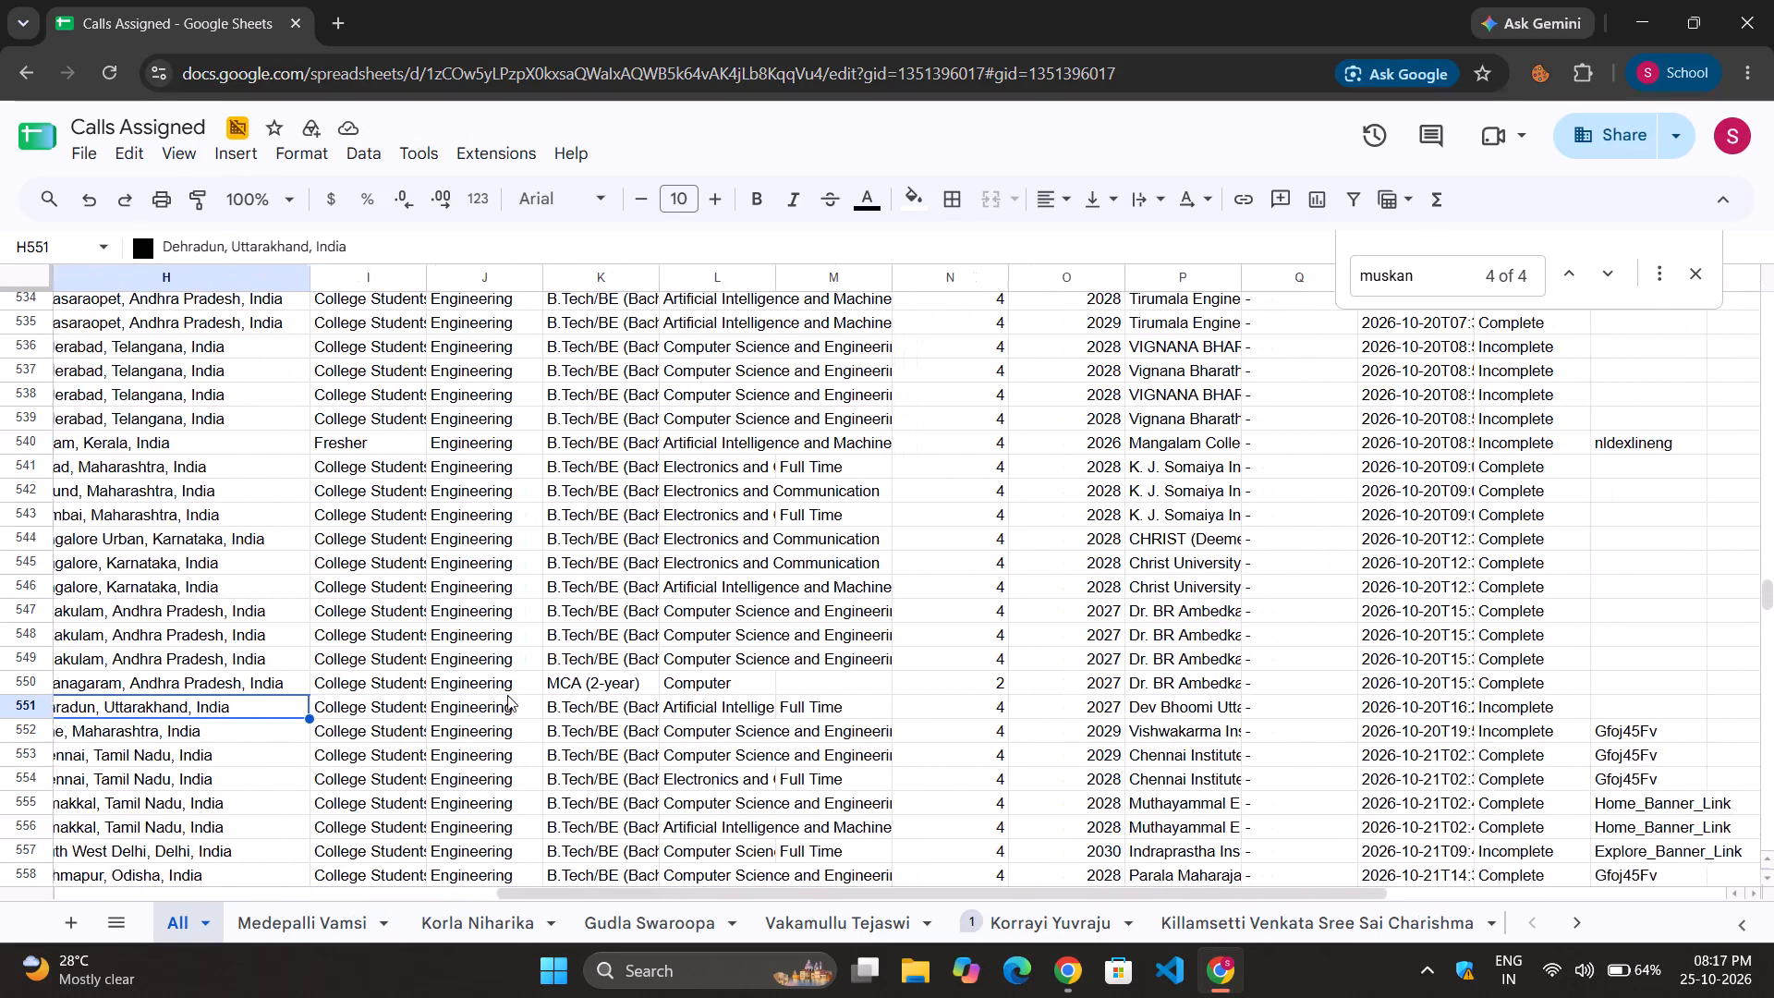
{"action": "scroll", "coordinate": [507, 695], "scroll_direction": "up", "scroll_amount": 1}
{"action": "left_click", "coordinate": [681, 705]}
{"action": "scroll", "coordinate": [681, 705], "scroll_direction": "left", "scroll_amount": 2}
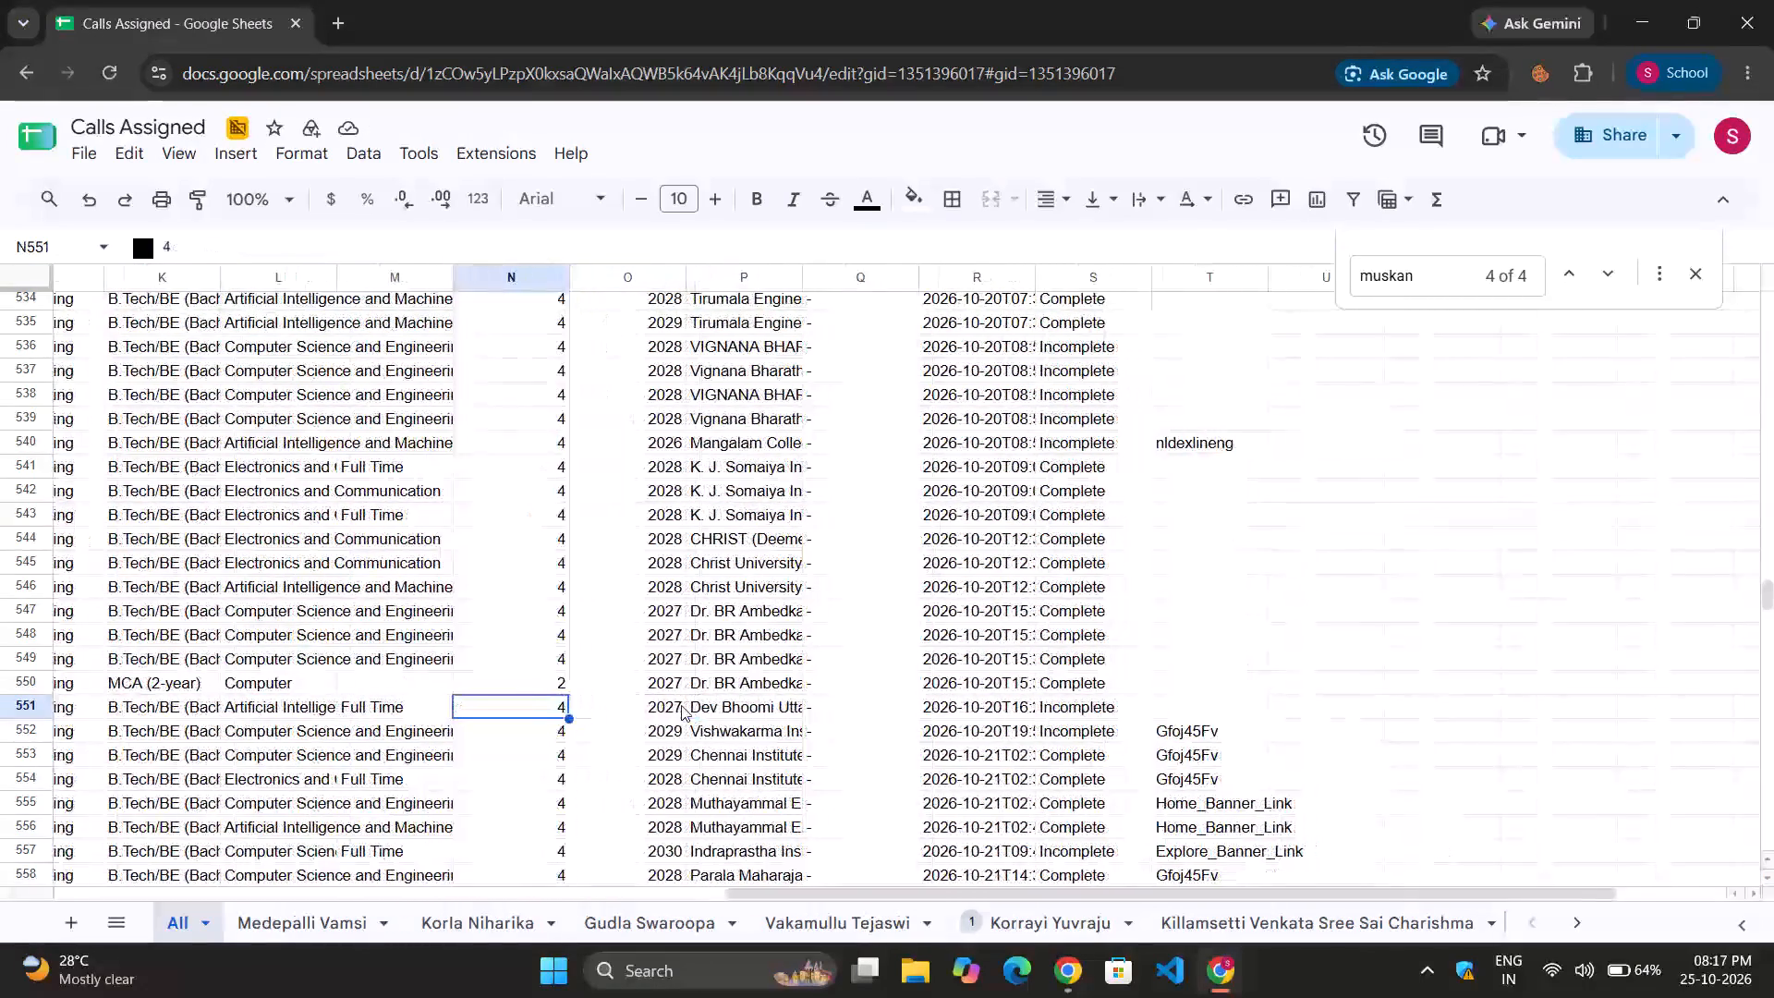
{"action": "scroll", "coordinate": [681, 705], "scroll_direction": "left", "scroll_amount": 2}
Look through the registration times, statuses and ref codes across the All sheet, returning to the status in row 551.
{"action": "scroll", "coordinate": [312, 669], "scroll_direction": "up", "scroll_amount": 9}
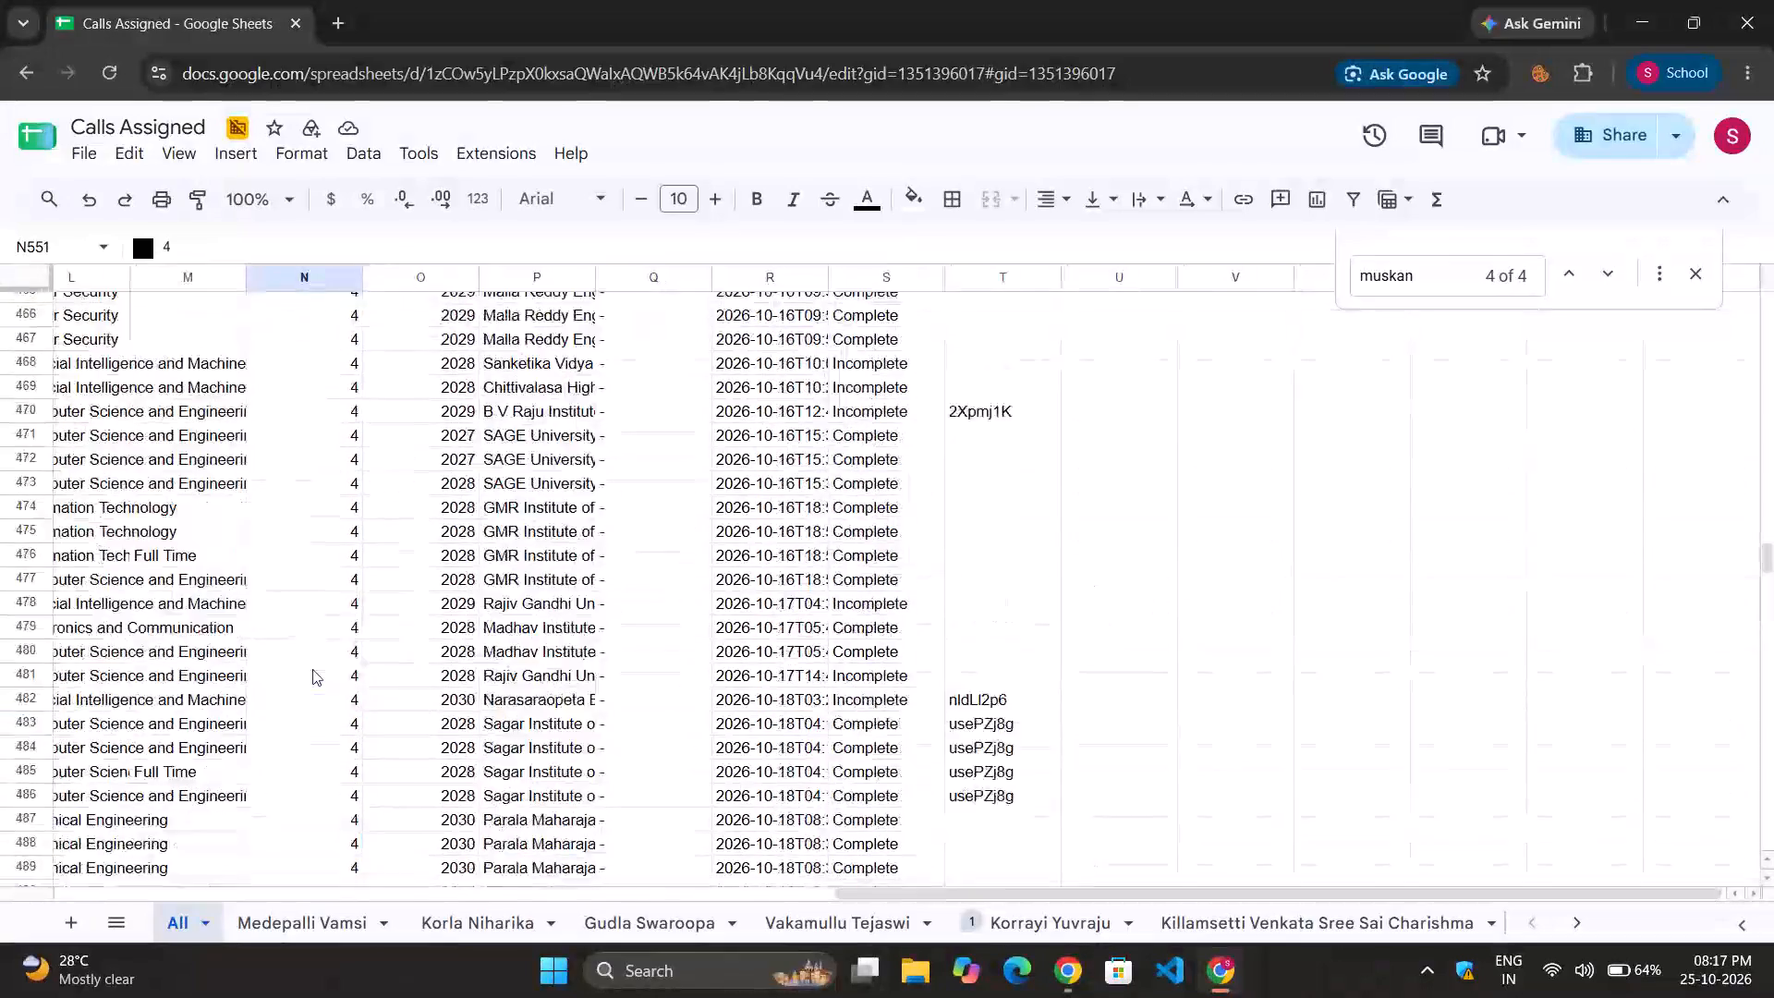
{"action": "scroll", "coordinate": [312, 669], "scroll_direction": "up", "scroll_amount": 20}
{"action": "scroll", "coordinate": [312, 669], "scroll_direction": "up", "scroll_amount": 7}
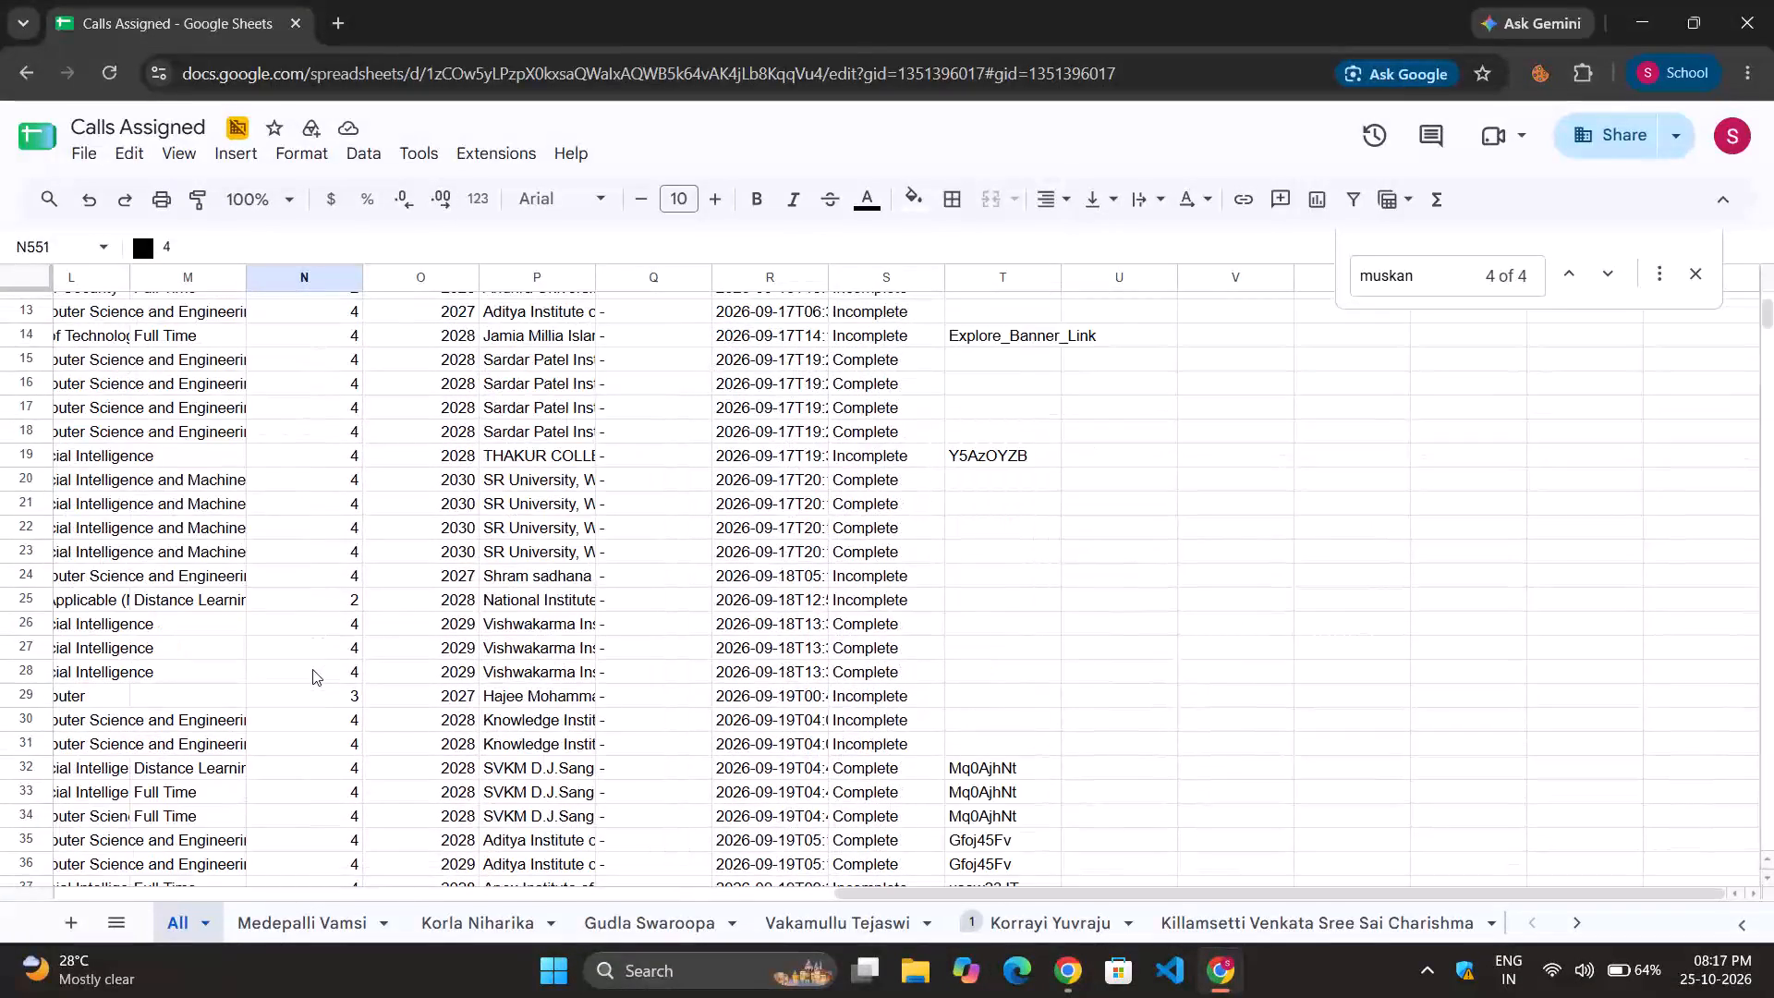
{"action": "scroll", "coordinate": [395, 625], "scroll_direction": "down", "scroll_amount": 8}
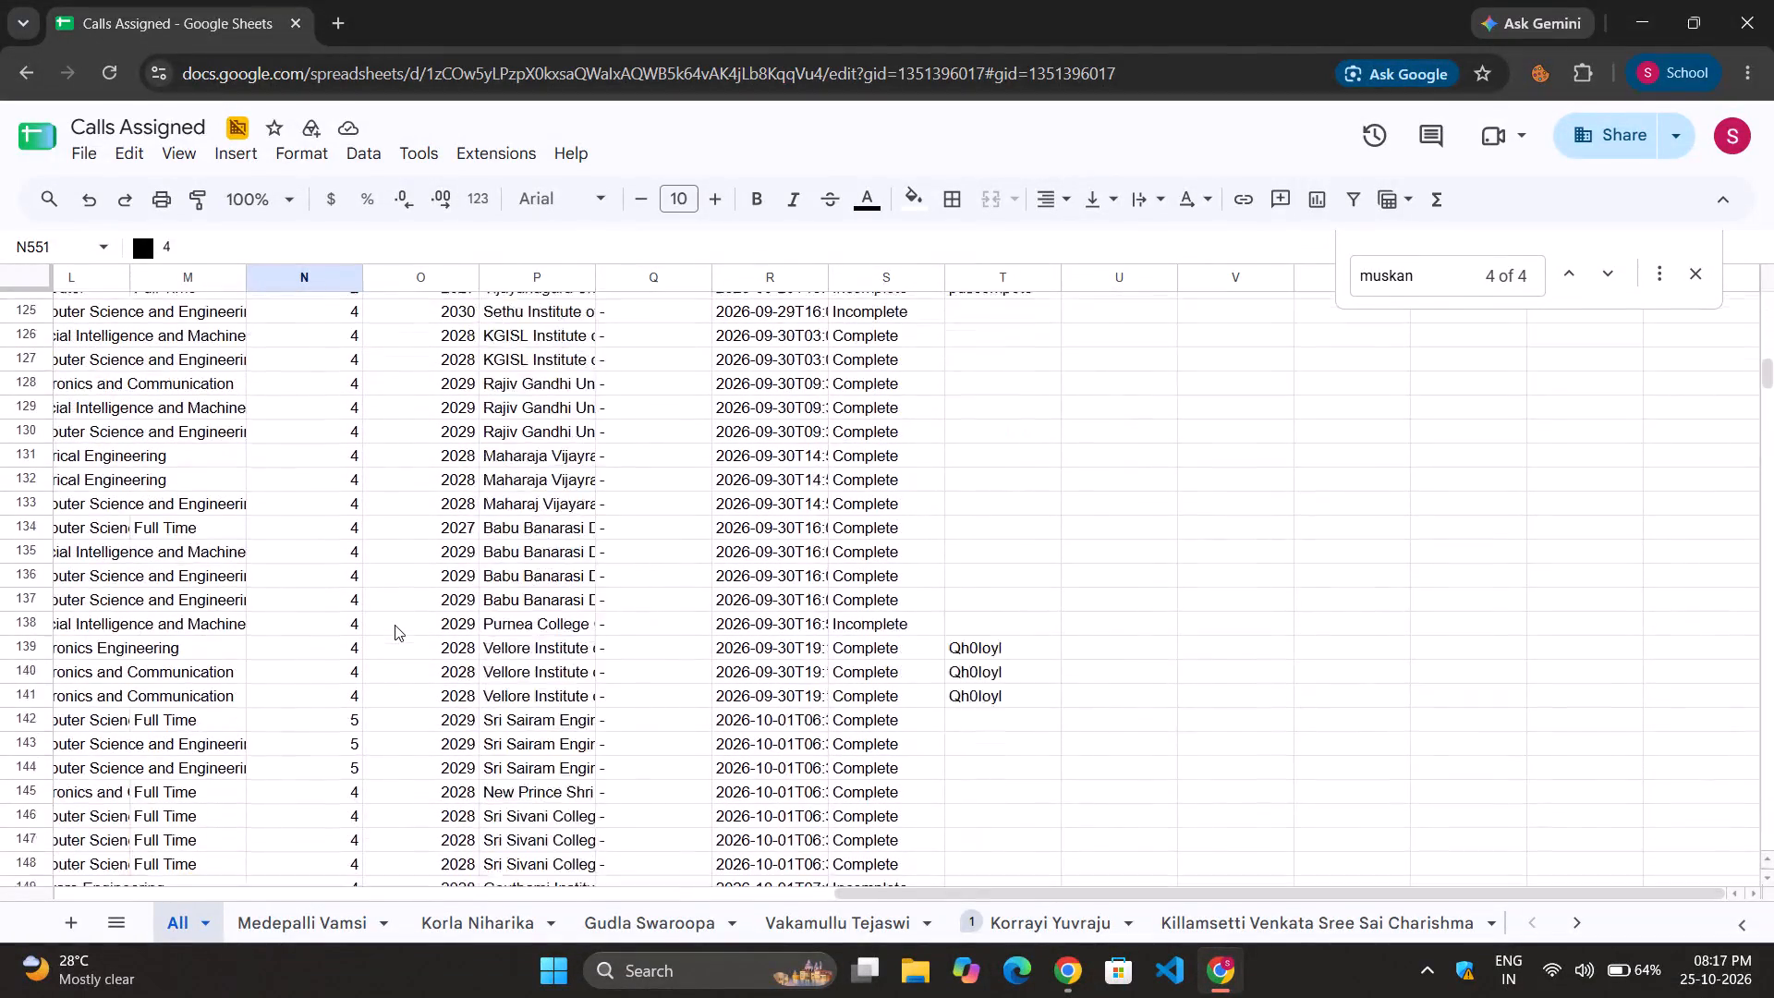
{"action": "scroll", "coordinate": [395, 625], "scroll_direction": "down", "scroll_amount": 13}
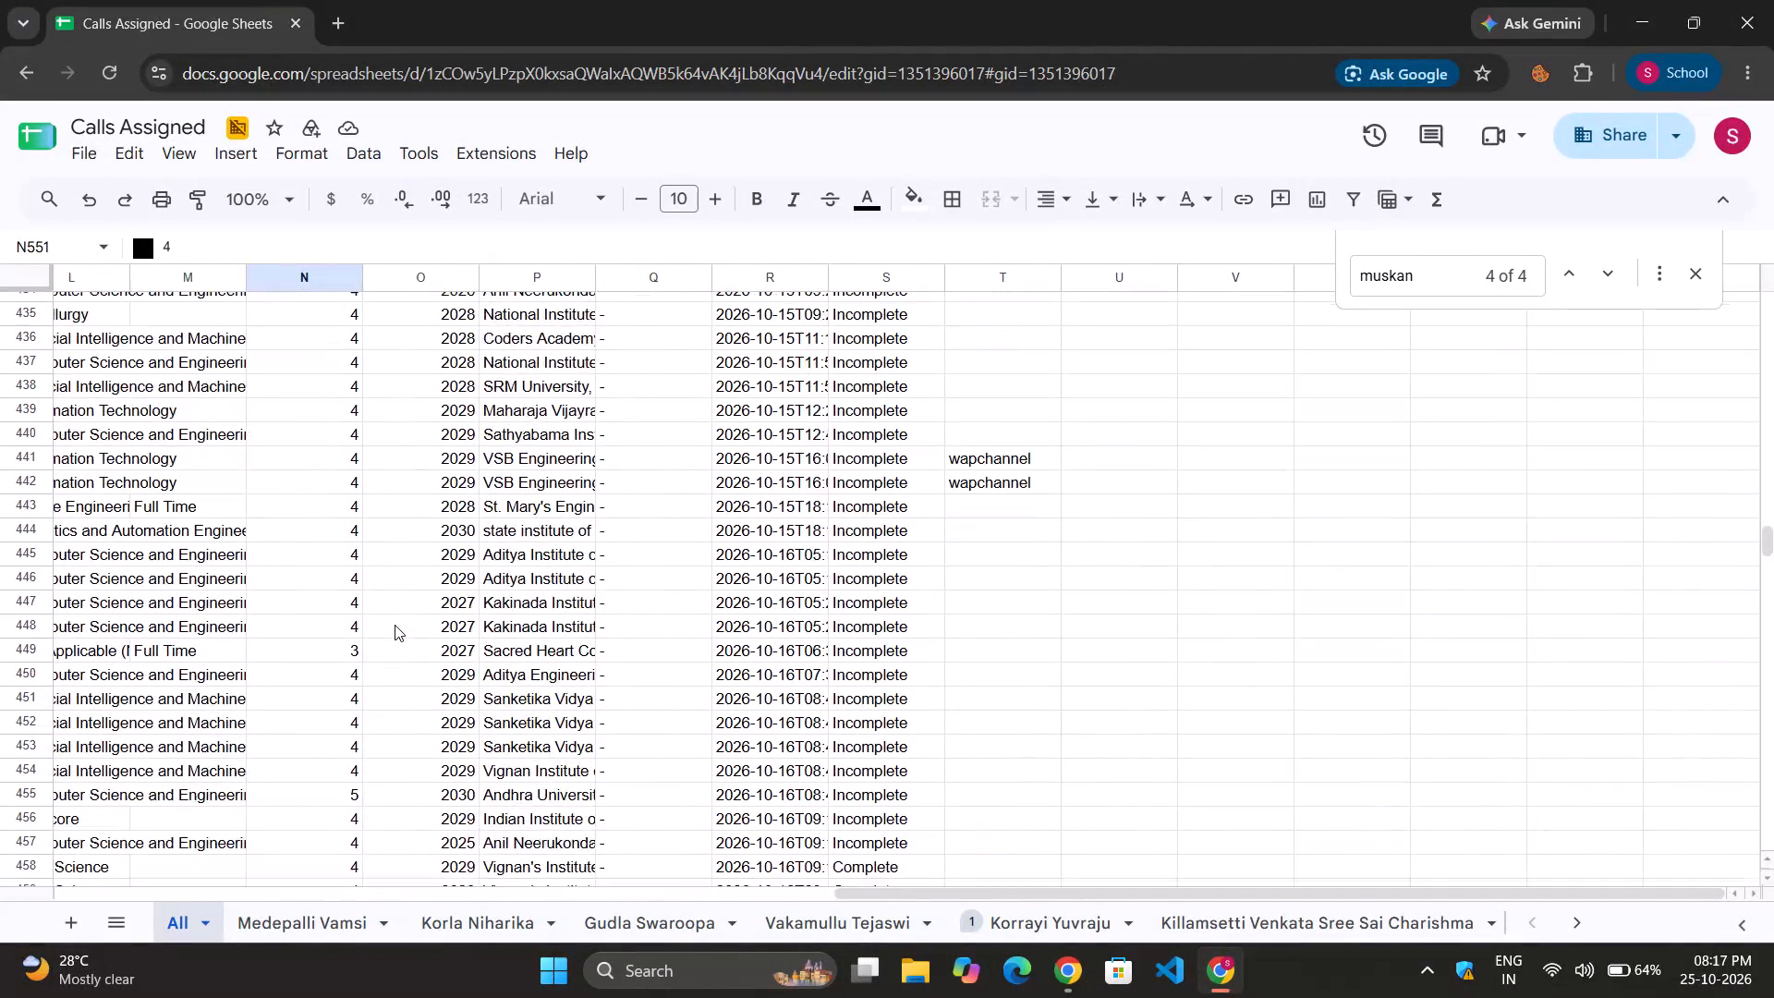
{"action": "scroll", "coordinate": [395, 625], "scroll_direction": "down", "scroll_amount": 13}
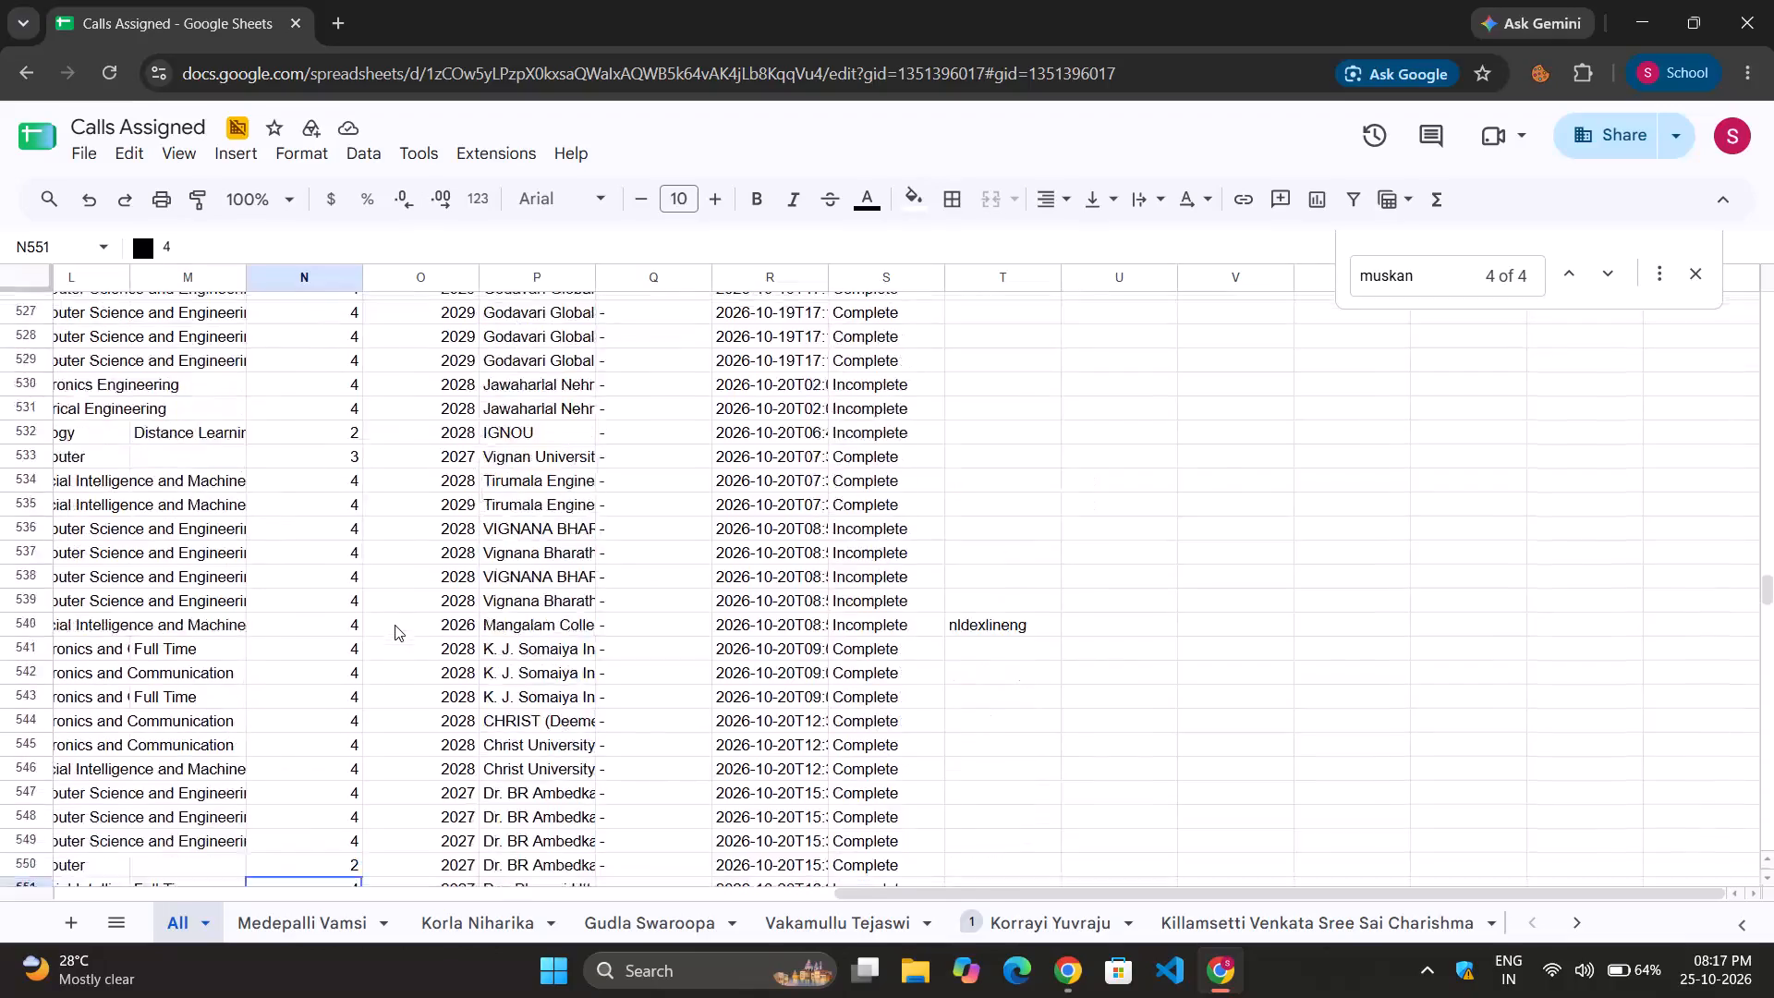
{"action": "scroll", "coordinate": [395, 625], "scroll_direction": "down", "scroll_amount": 1}
{"action": "scroll", "coordinate": [395, 625], "scroll_direction": "up", "scroll_amount": 3}
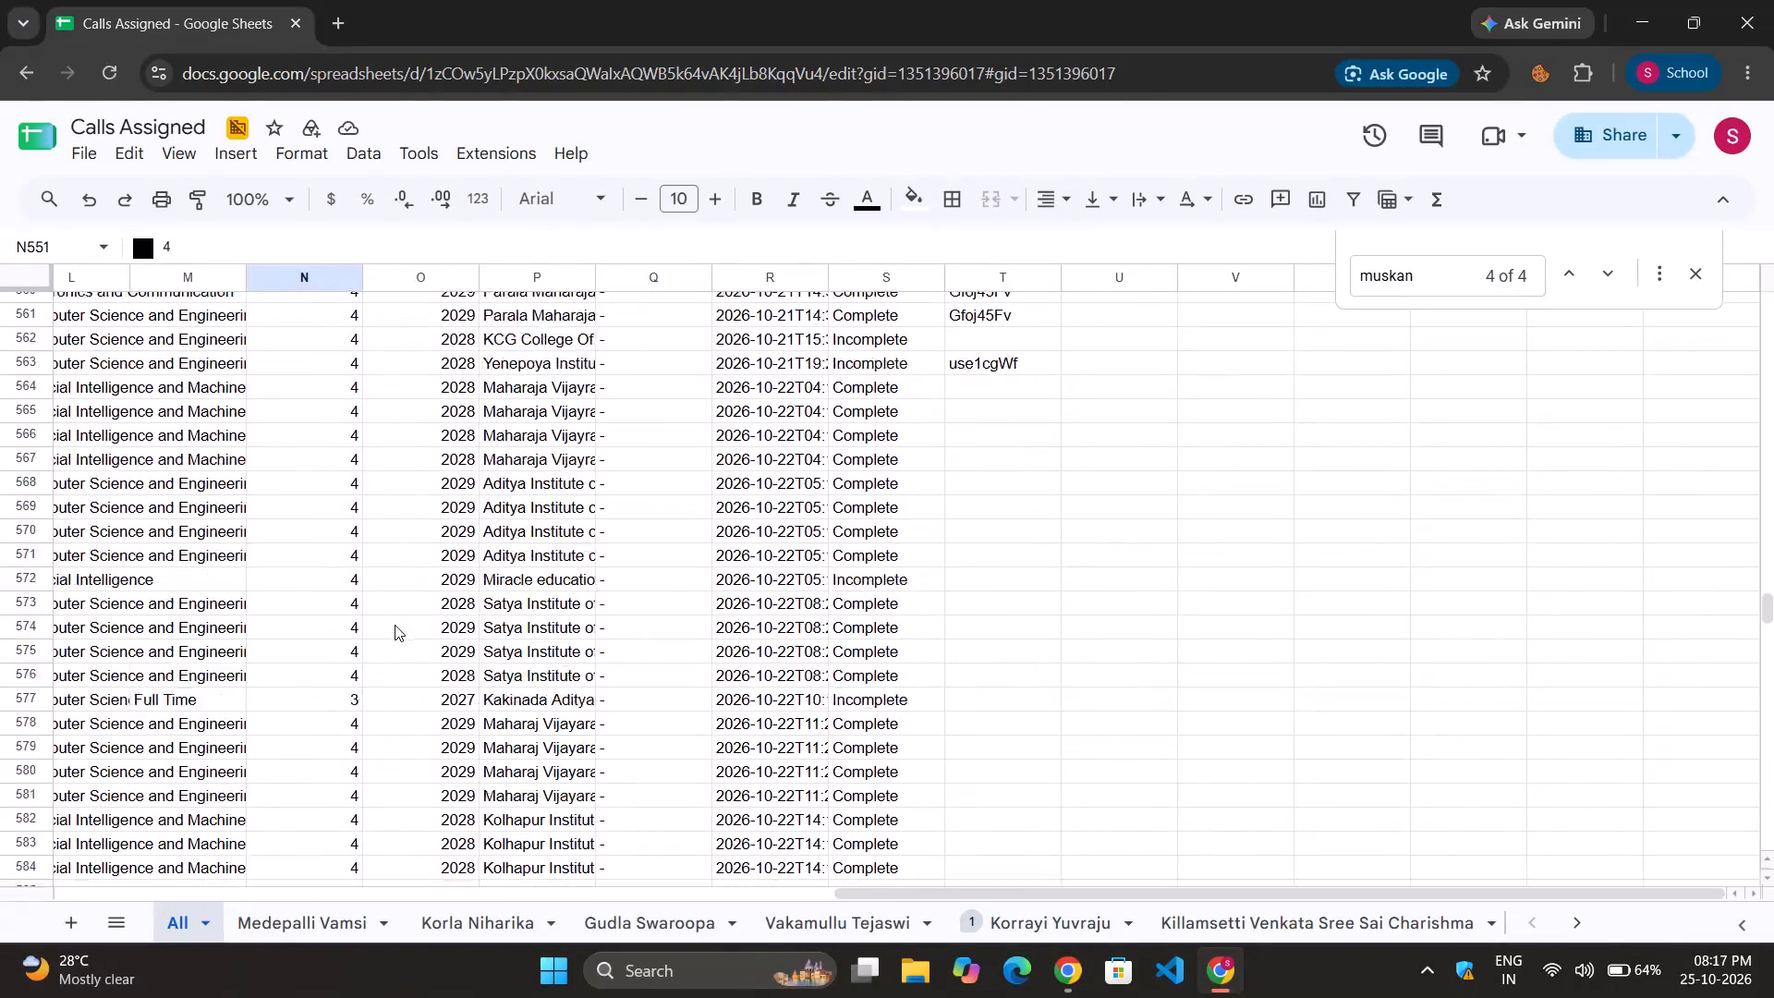
{"action": "scroll", "coordinate": [395, 625], "scroll_direction": "up", "scroll_amount": 2}
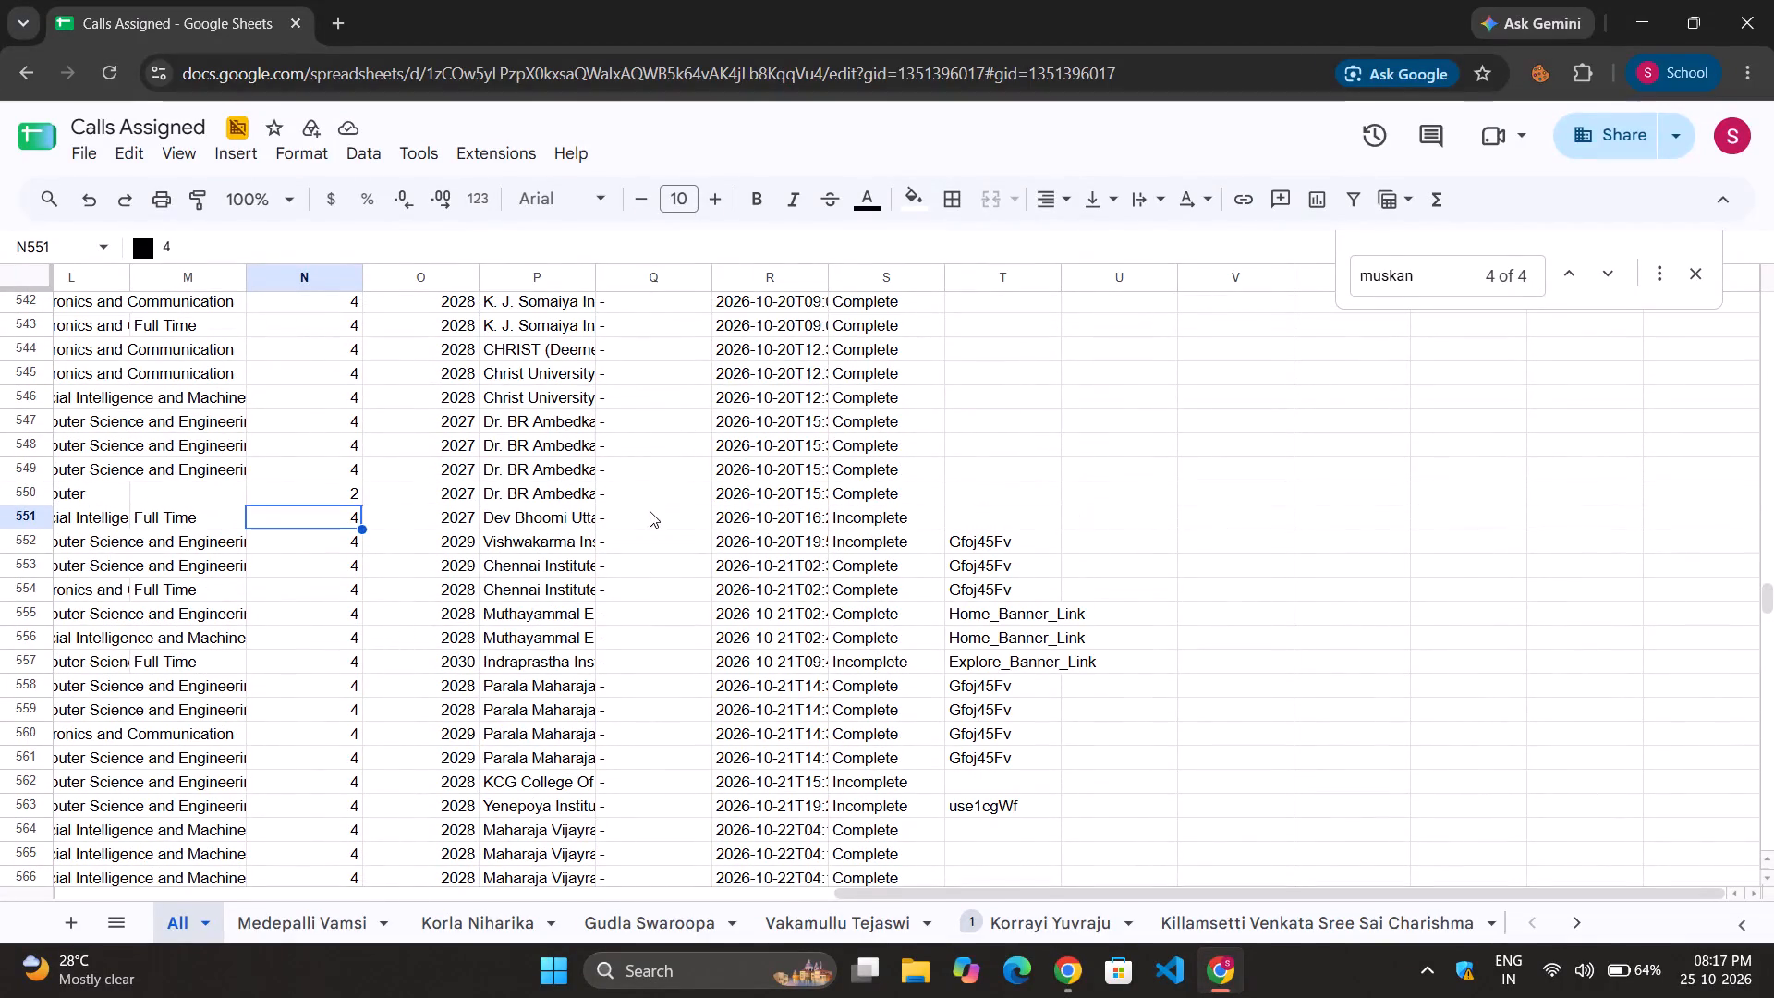
{"action": "left_click", "coordinate": [899, 523]}
Create a filter on the Reg. Status column that excludes Incomplete and keeps Complete and blank entries.
{"action": "scroll", "coordinate": [899, 523], "scroll_direction": "up", "scroll_amount": 3}
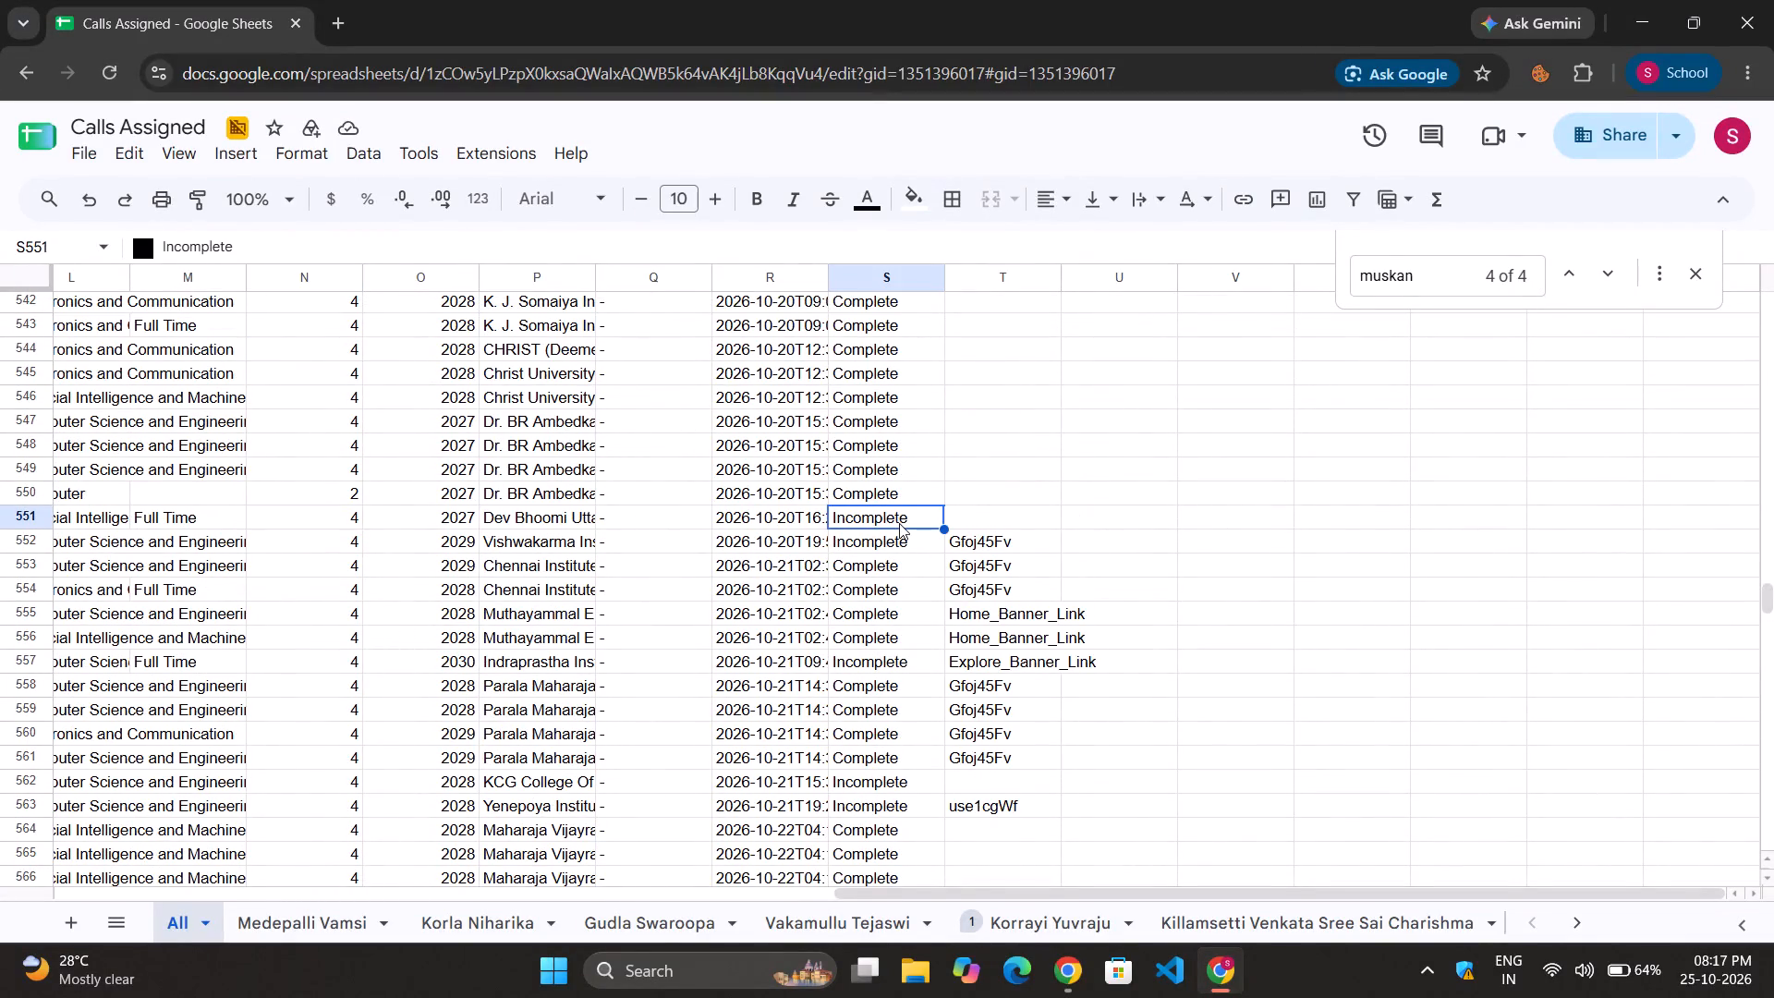
{"action": "scroll", "coordinate": [899, 523], "scroll_direction": "up", "scroll_amount": 20}
{"action": "scroll", "coordinate": [899, 523], "scroll_direction": "up", "scroll_amount": 4}
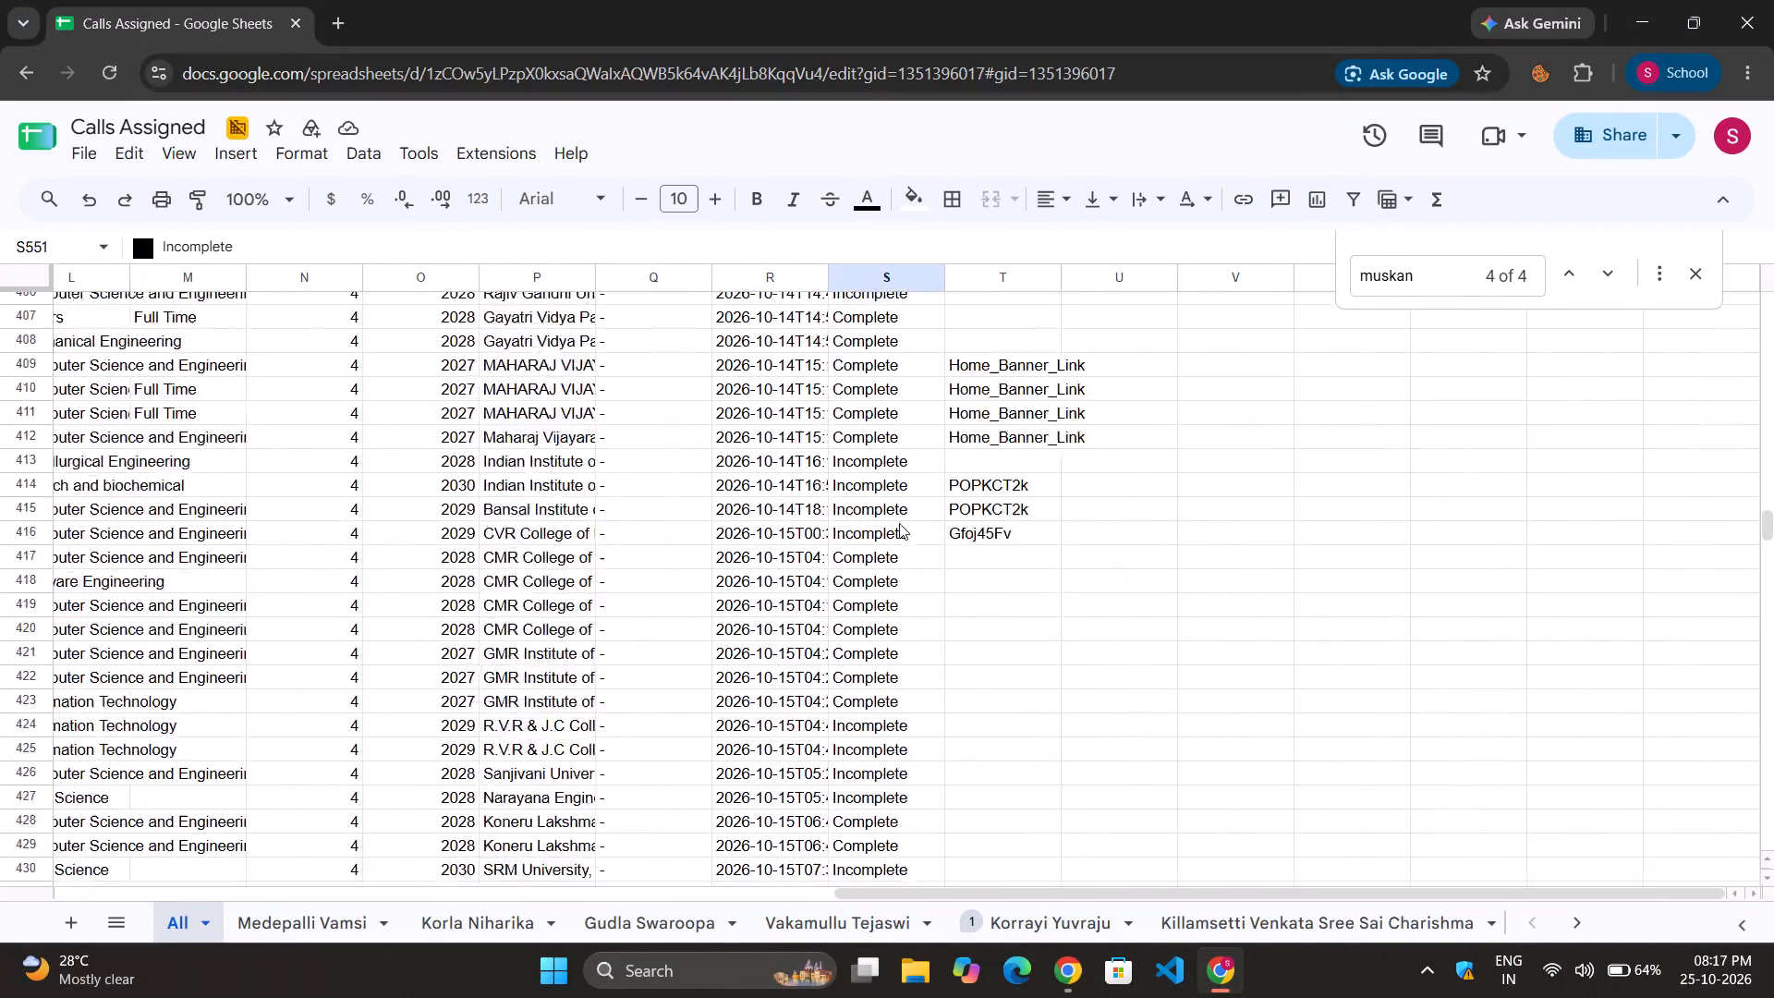
{"action": "scroll", "coordinate": [899, 523], "scroll_direction": "up", "scroll_amount": 9}
{"action": "right_click", "coordinate": [881, 270]}
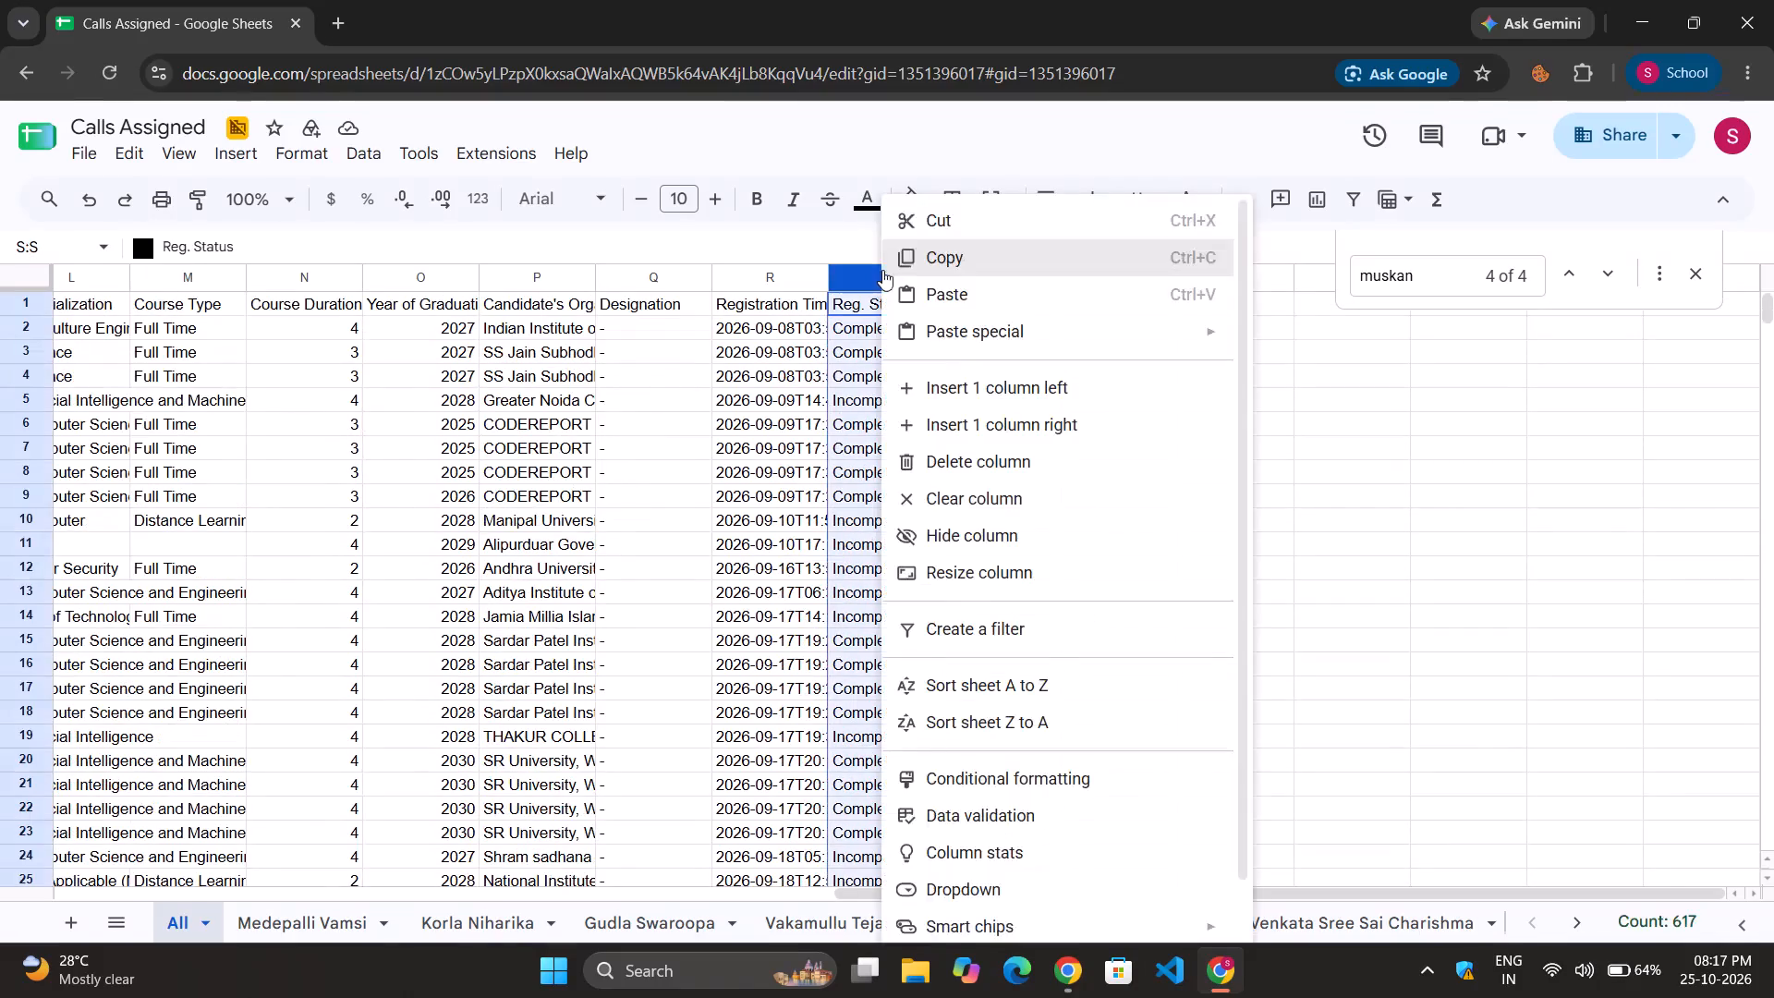
{"action": "left_click", "coordinate": [821, 274]}
{"action": "left_click", "coordinate": [930, 279]}
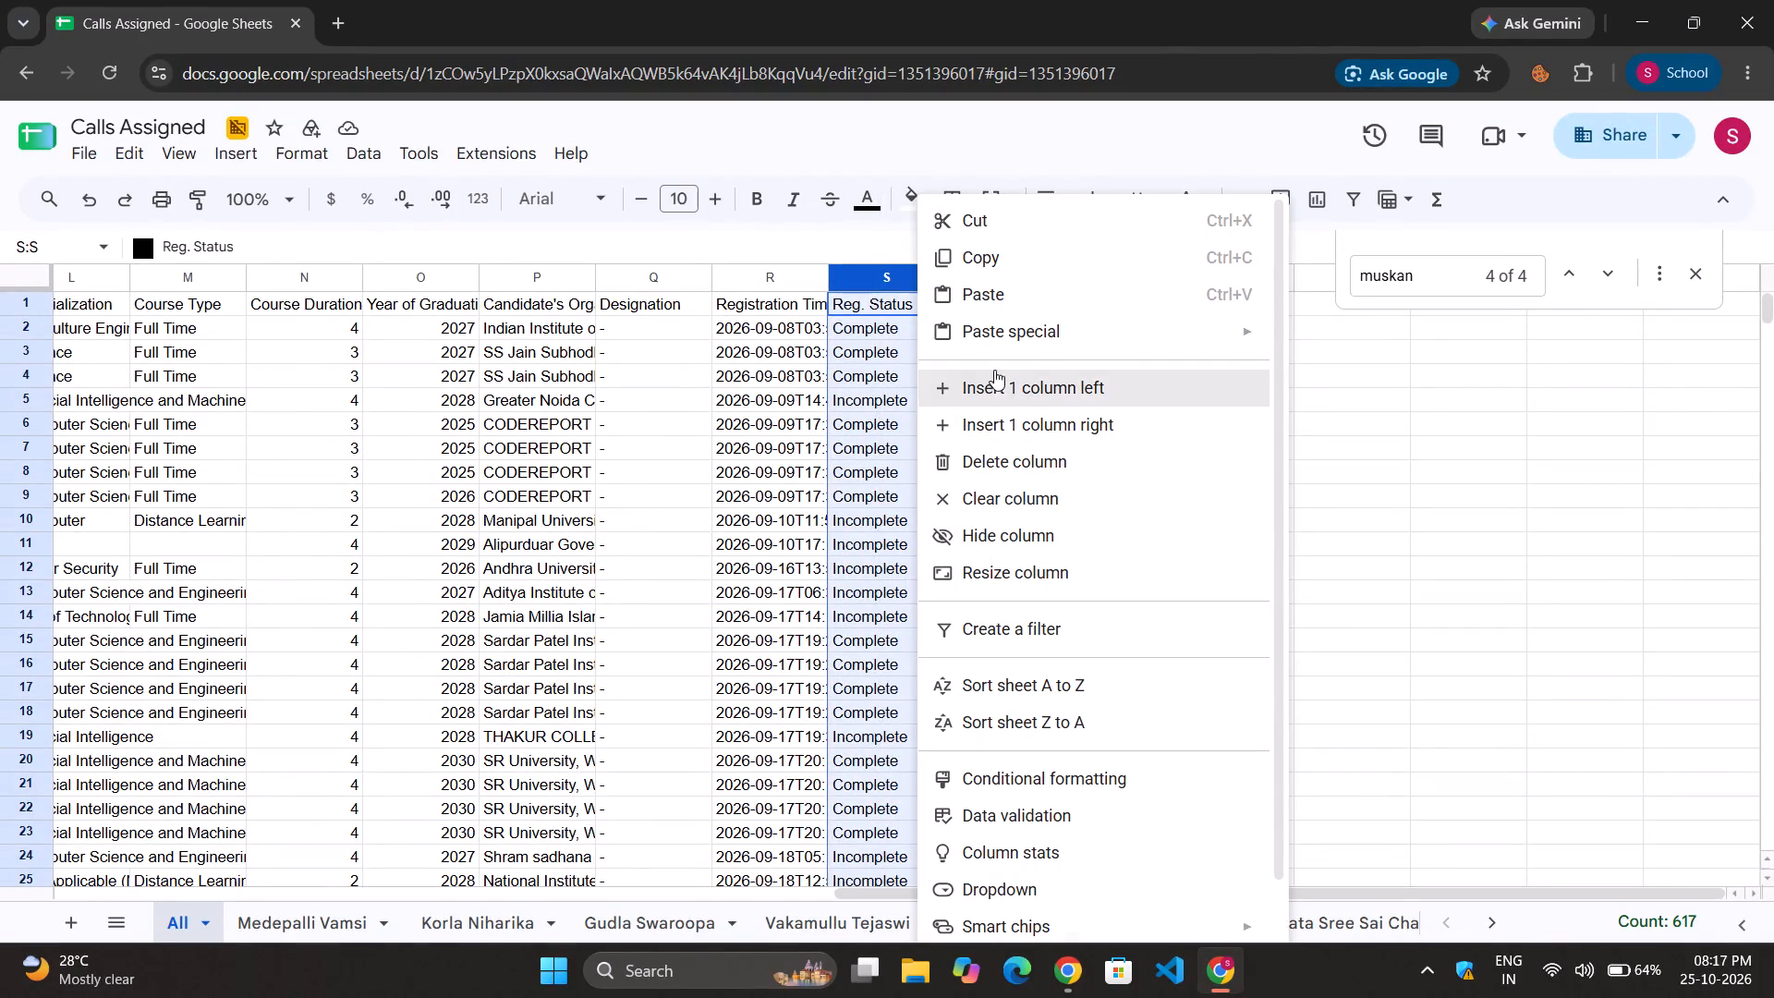
{"action": "left_click", "coordinate": [996, 617]}
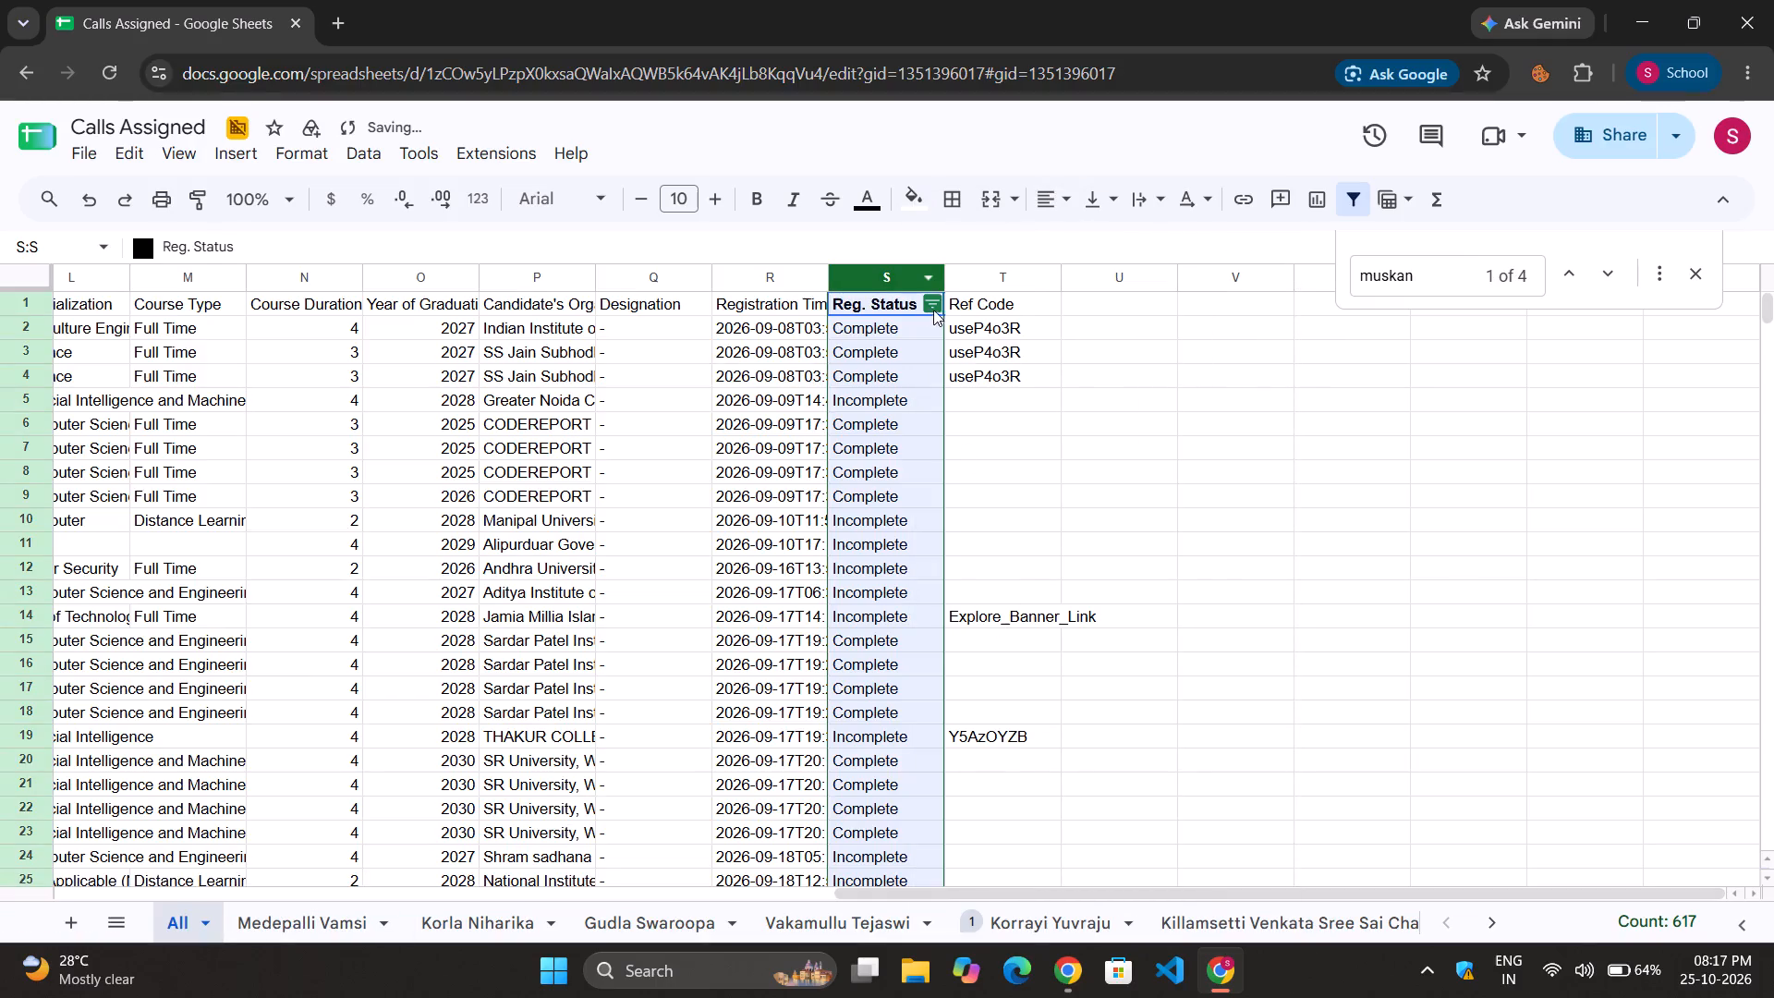
{"action": "left_click", "coordinate": [930, 308]}
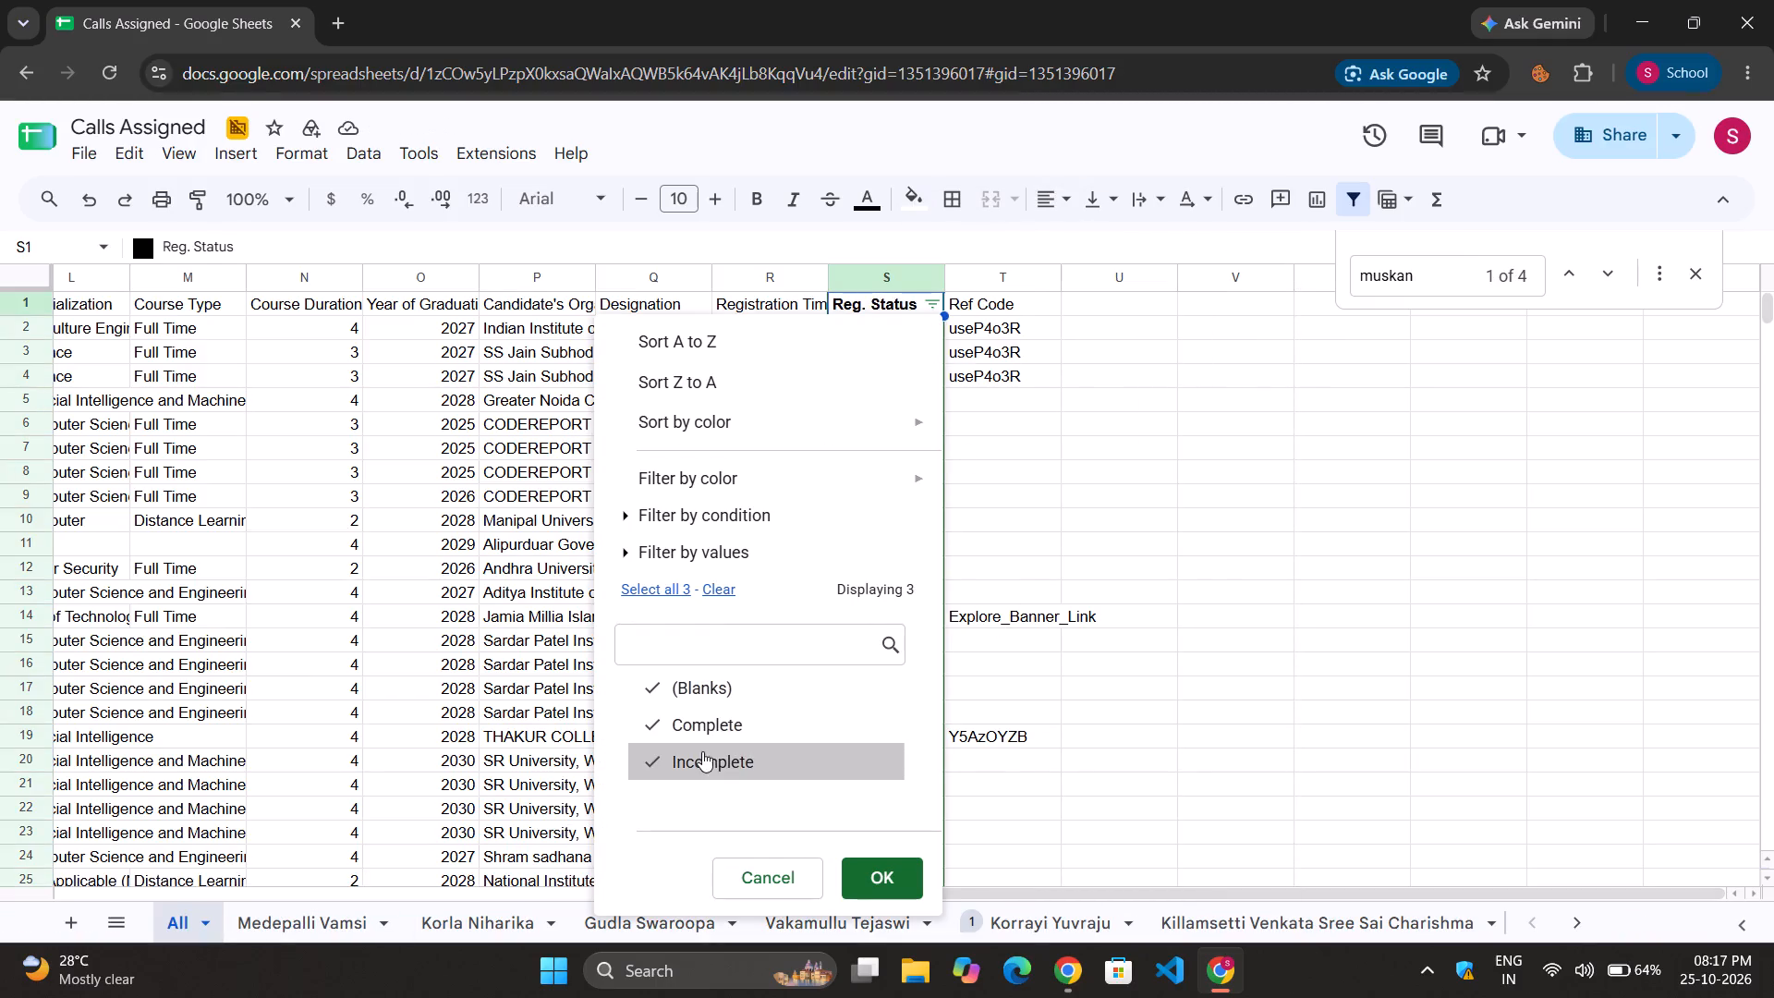
{"action": "left_click", "coordinate": [702, 751]}
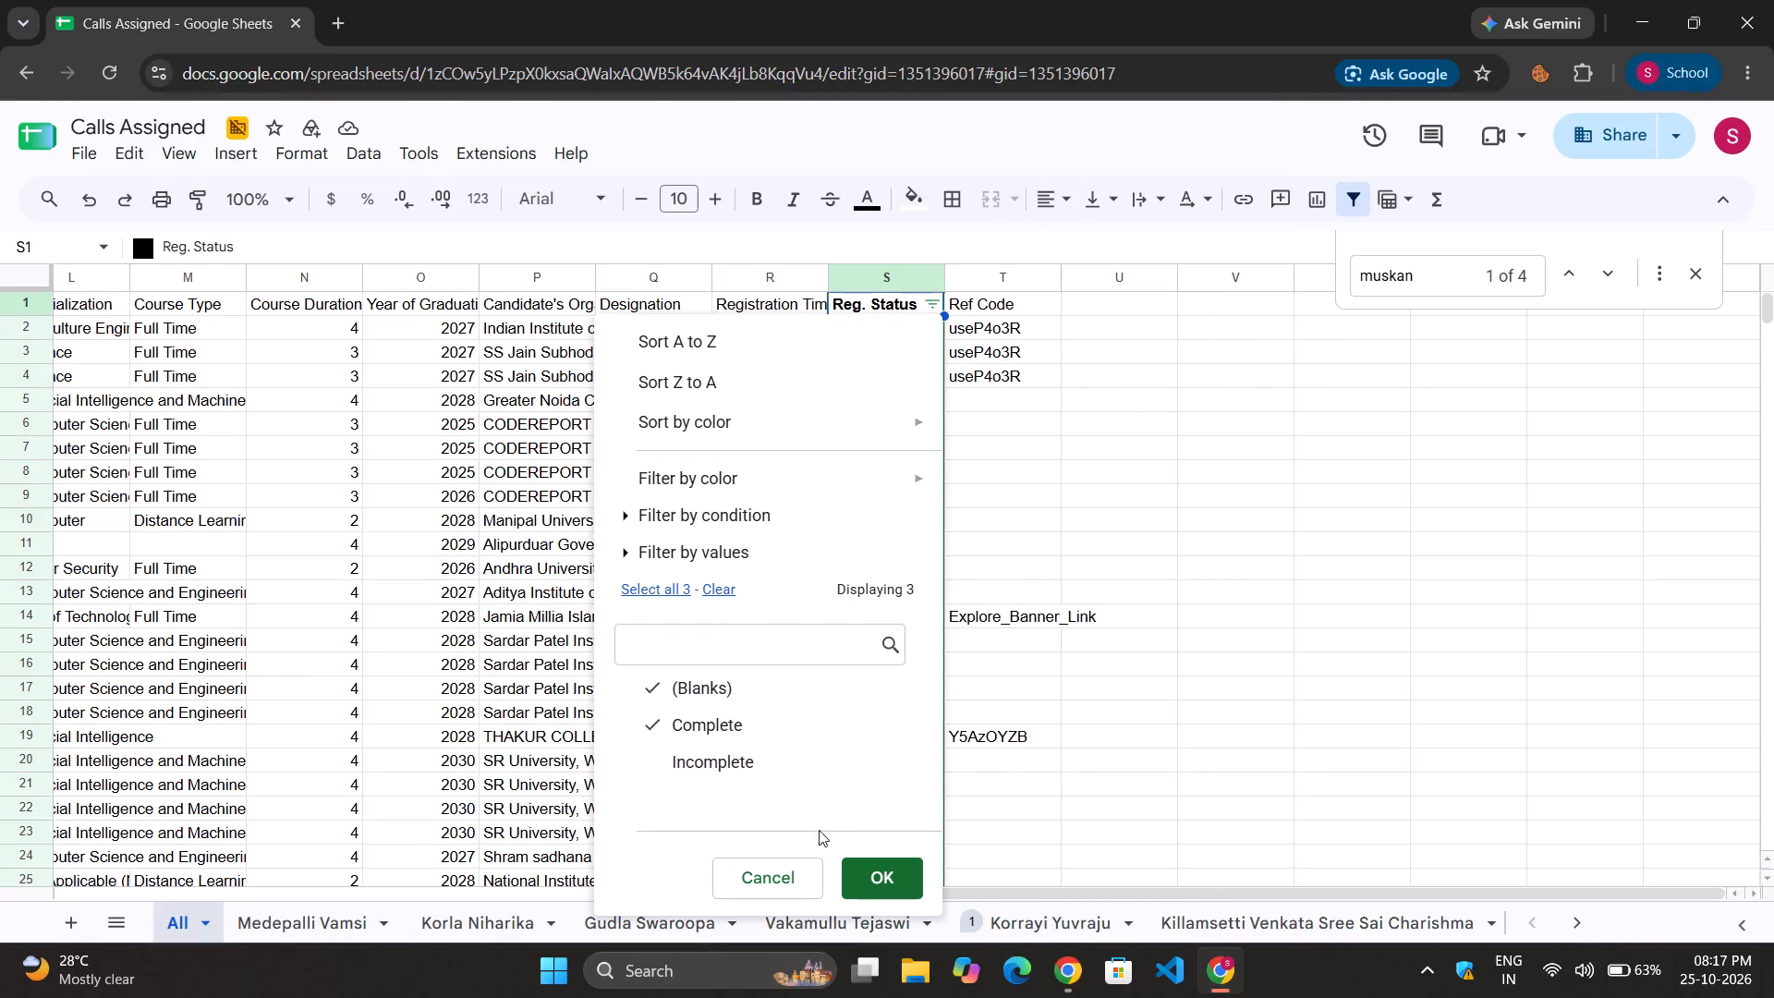
{"action": "left_click", "coordinate": [865, 873]}
Look through the filtered candidate list down past its last rows and back toward the earlier ones.
{"action": "scroll", "coordinate": [898, 627], "scroll_direction": "down", "scroll_amount": 12}
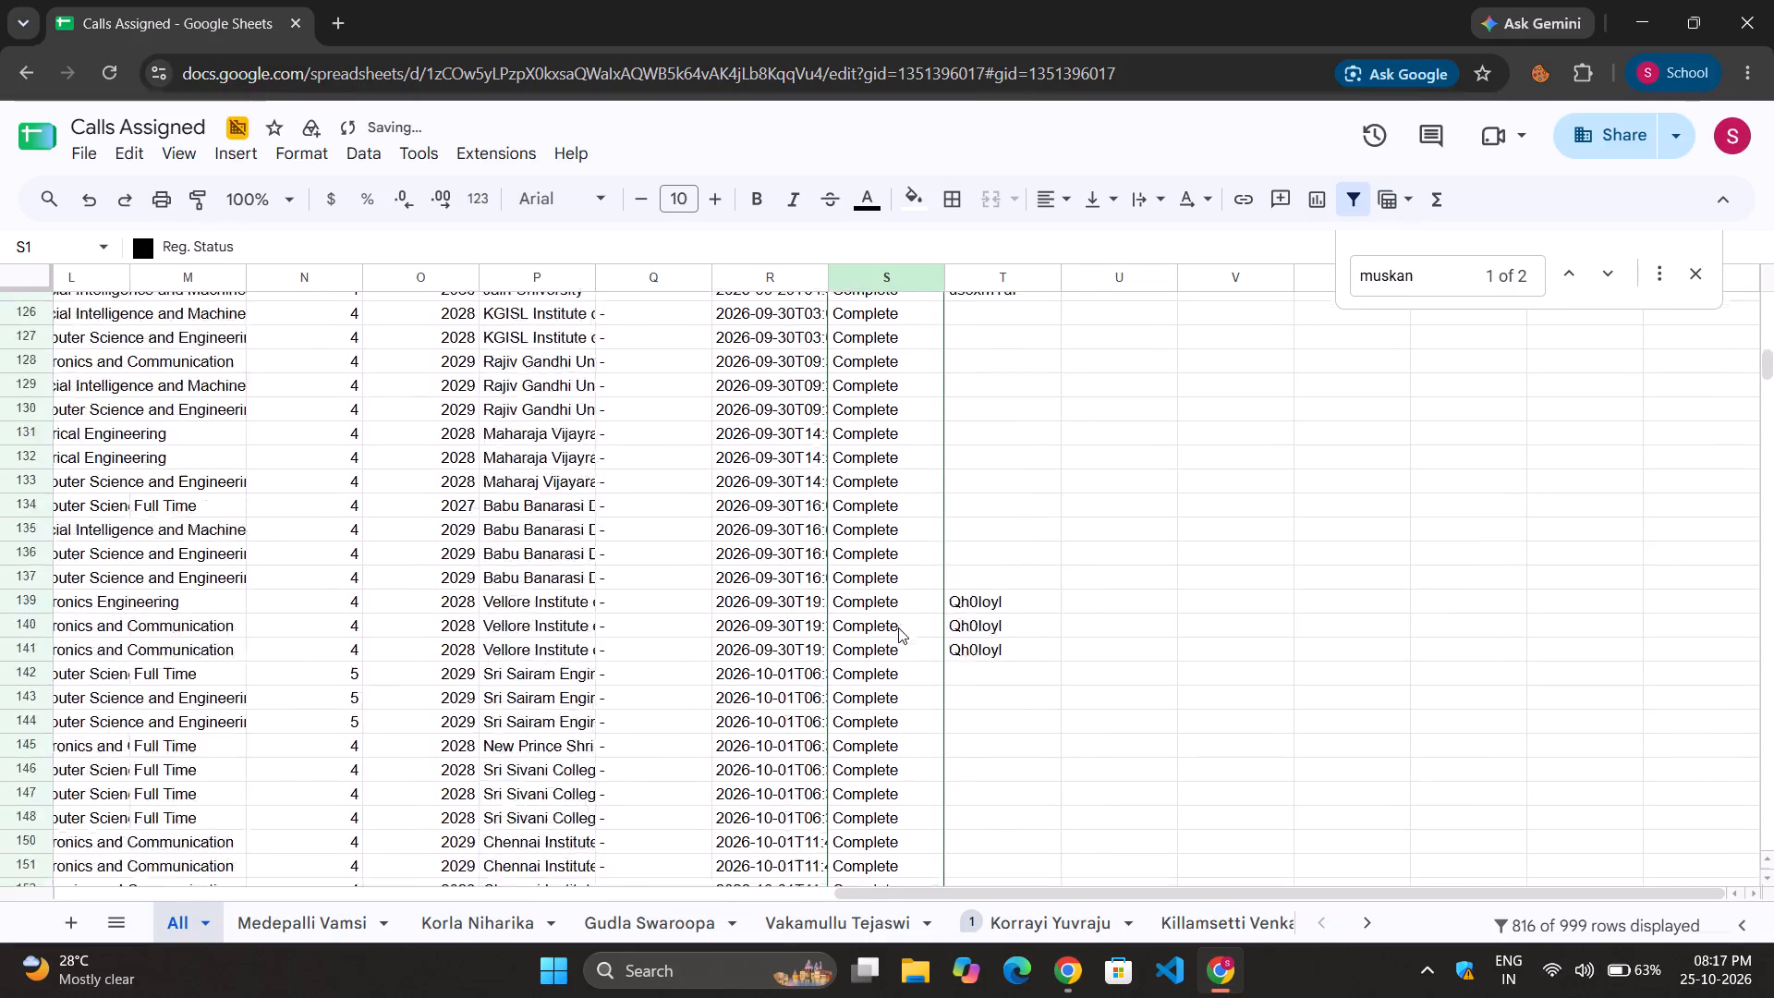
{"action": "scroll", "coordinate": [898, 627], "scroll_direction": "down", "scroll_amount": 12}
{"action": "scroll", "coordinate": [898, 627], "scroll_direction": "up", "scroll_amount": 3}
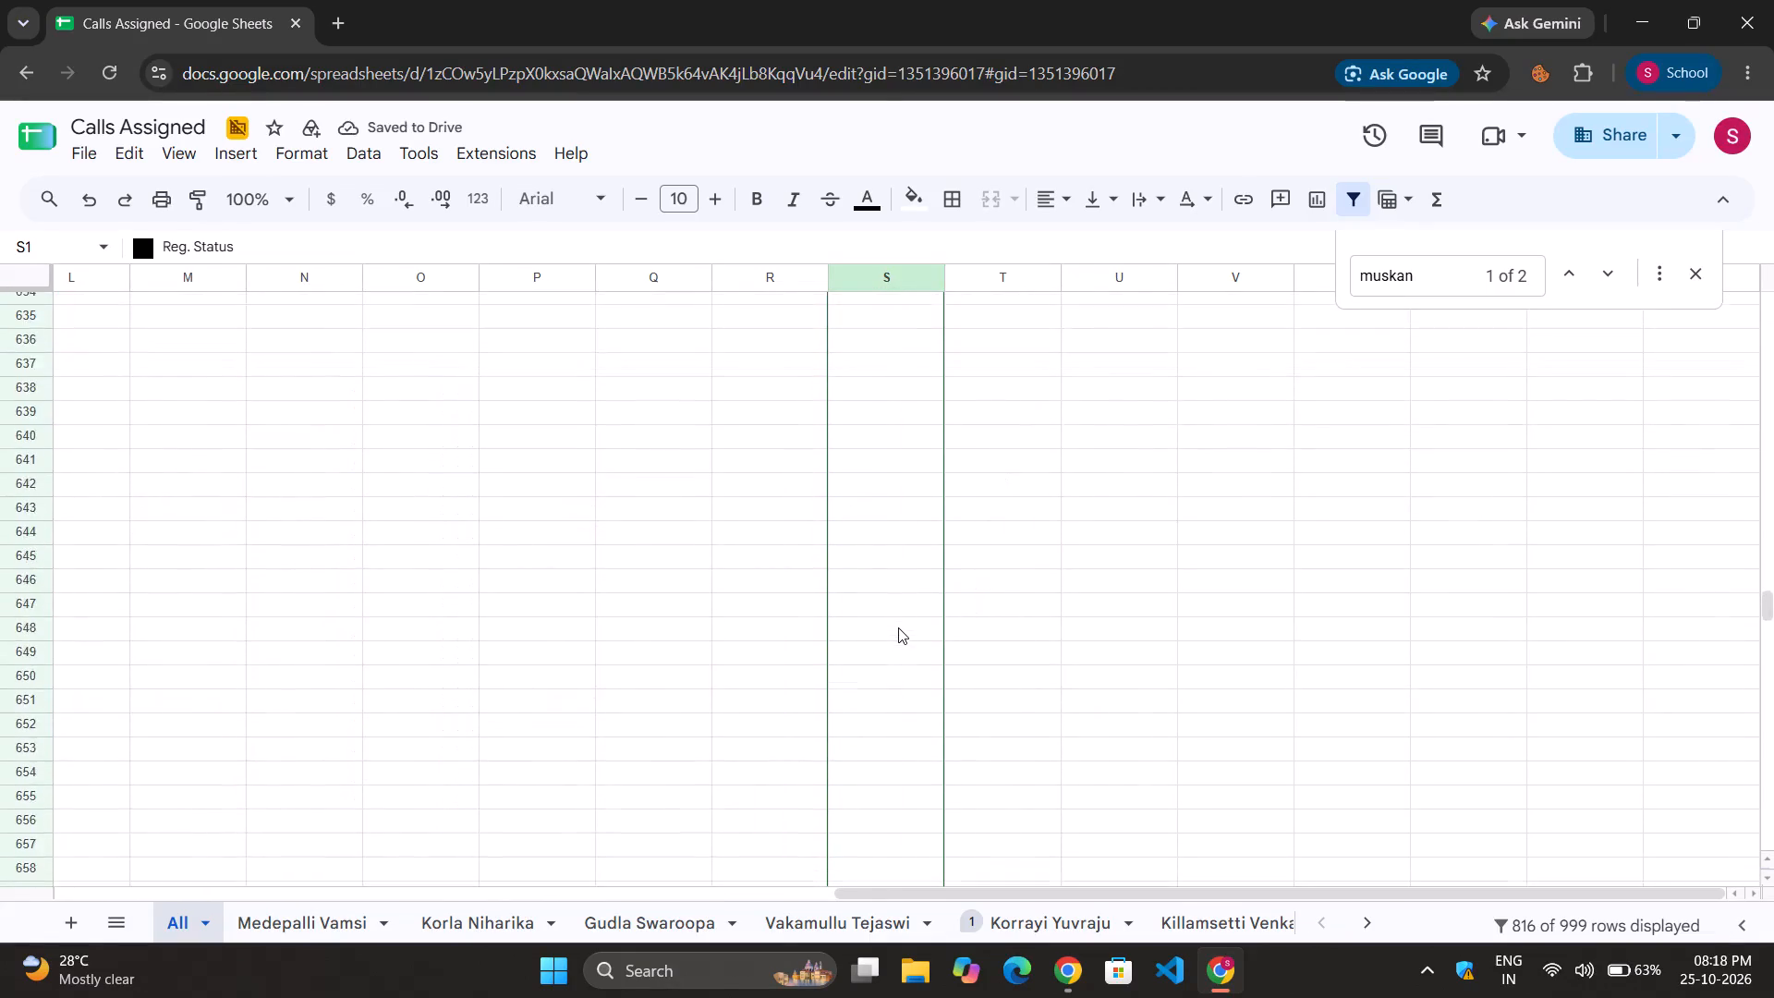
{"action": "scroll", "coordinate": [898, 627], "scroll_direction": "up", "scroll_amount": 4}
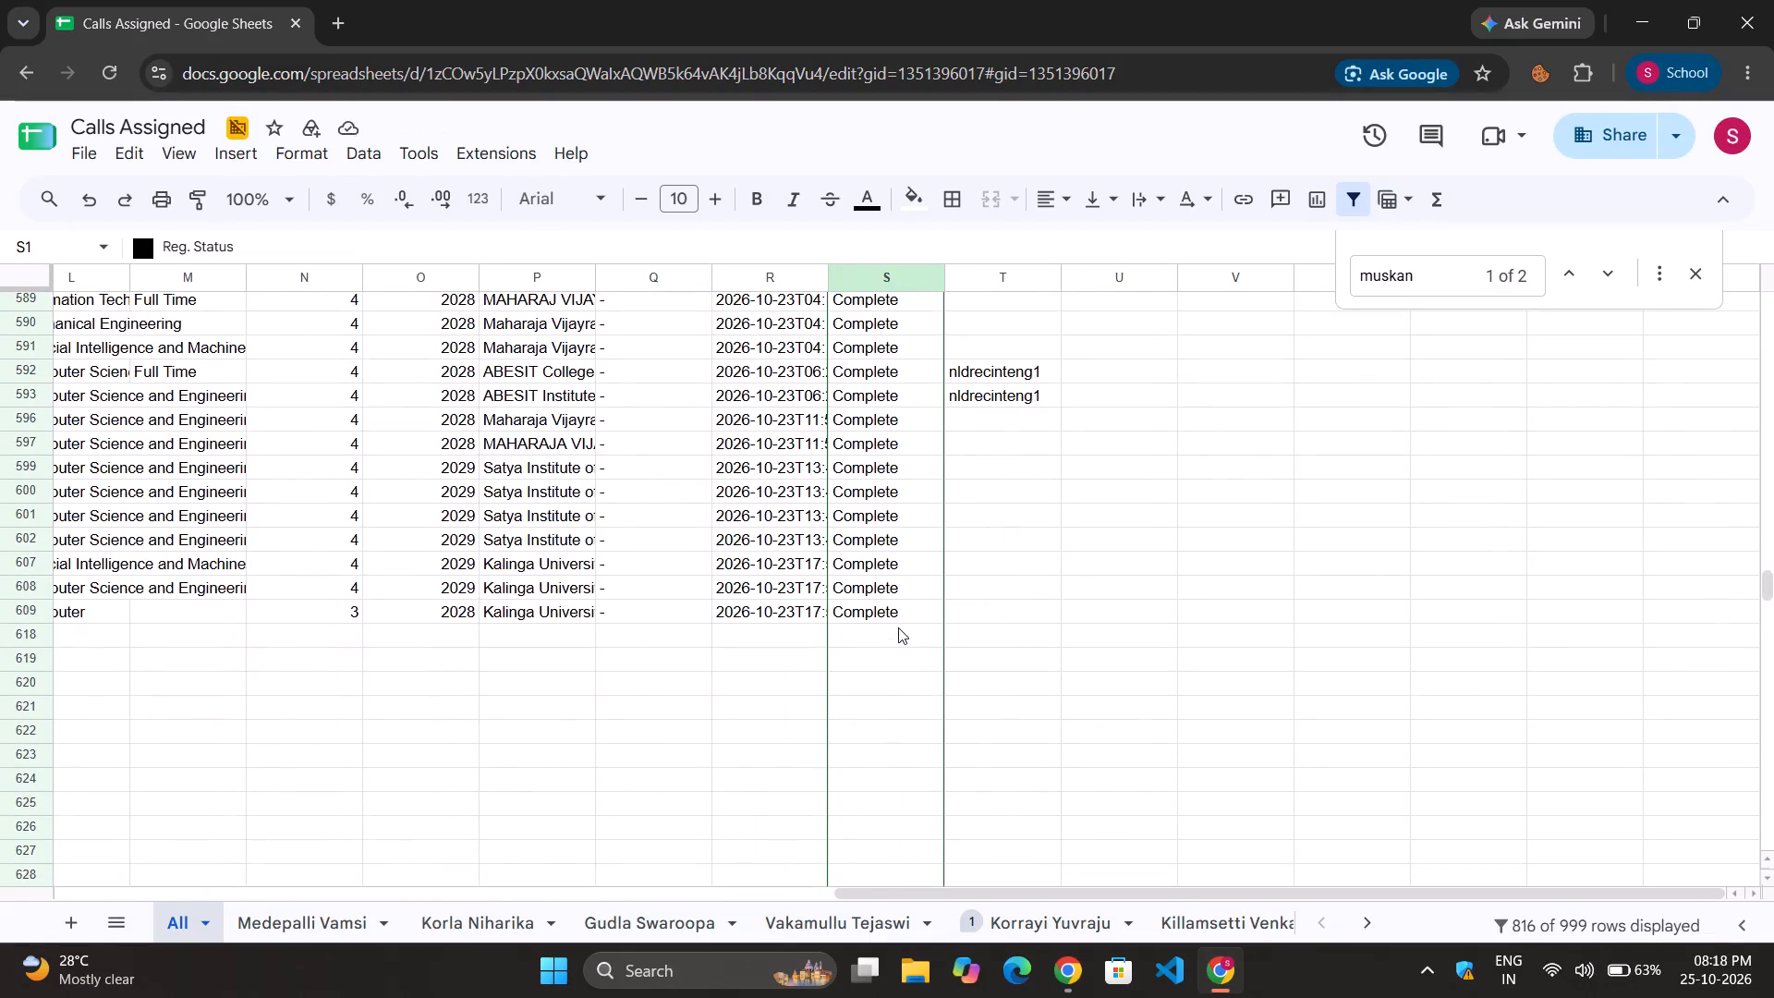
{"action": "scroll", "coordinate": [898, 627], "scroll_direction": "up", "scroll_amount": 20}
{"action": "scroll", "coordinate": [898, 627], "scroll_direction": "up", "scroll_amount": 14}
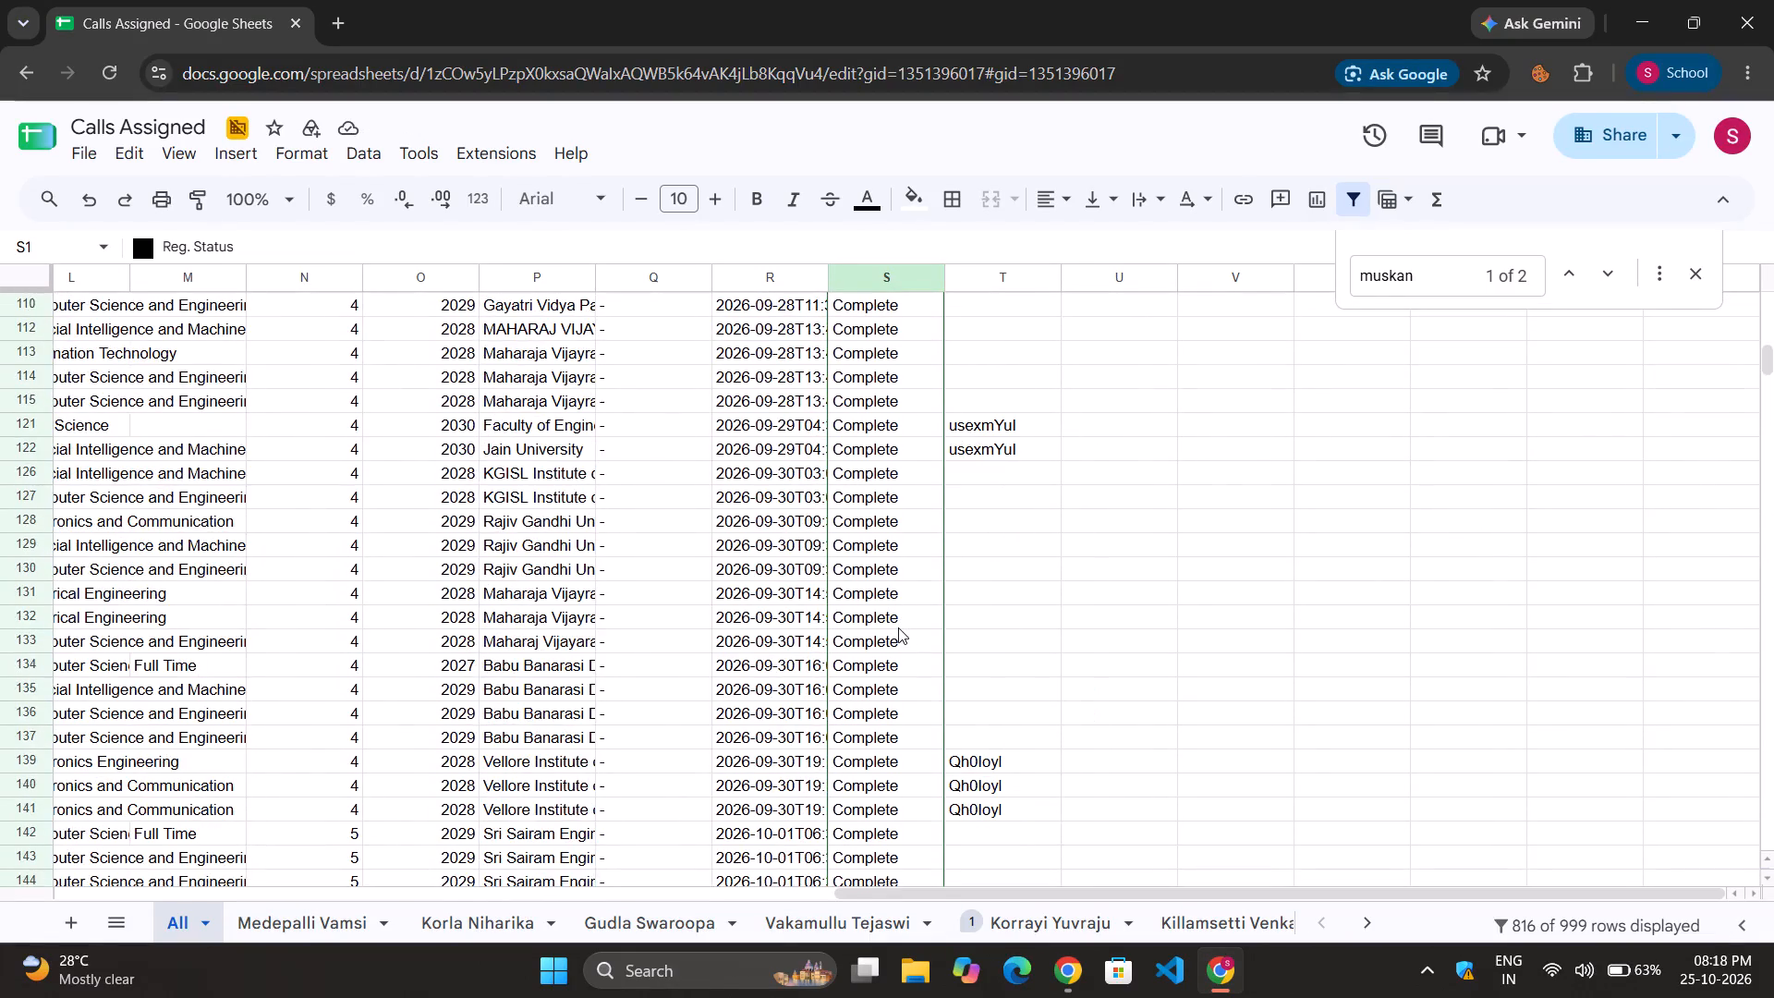
Change the Reg. Status filter on the All sheet to show Incomplete and blank entries, excluding Complete.
{"action": "scroll", "coordinate": [911, 485], "scroll_direction": "down", "scroll_amount": 8}
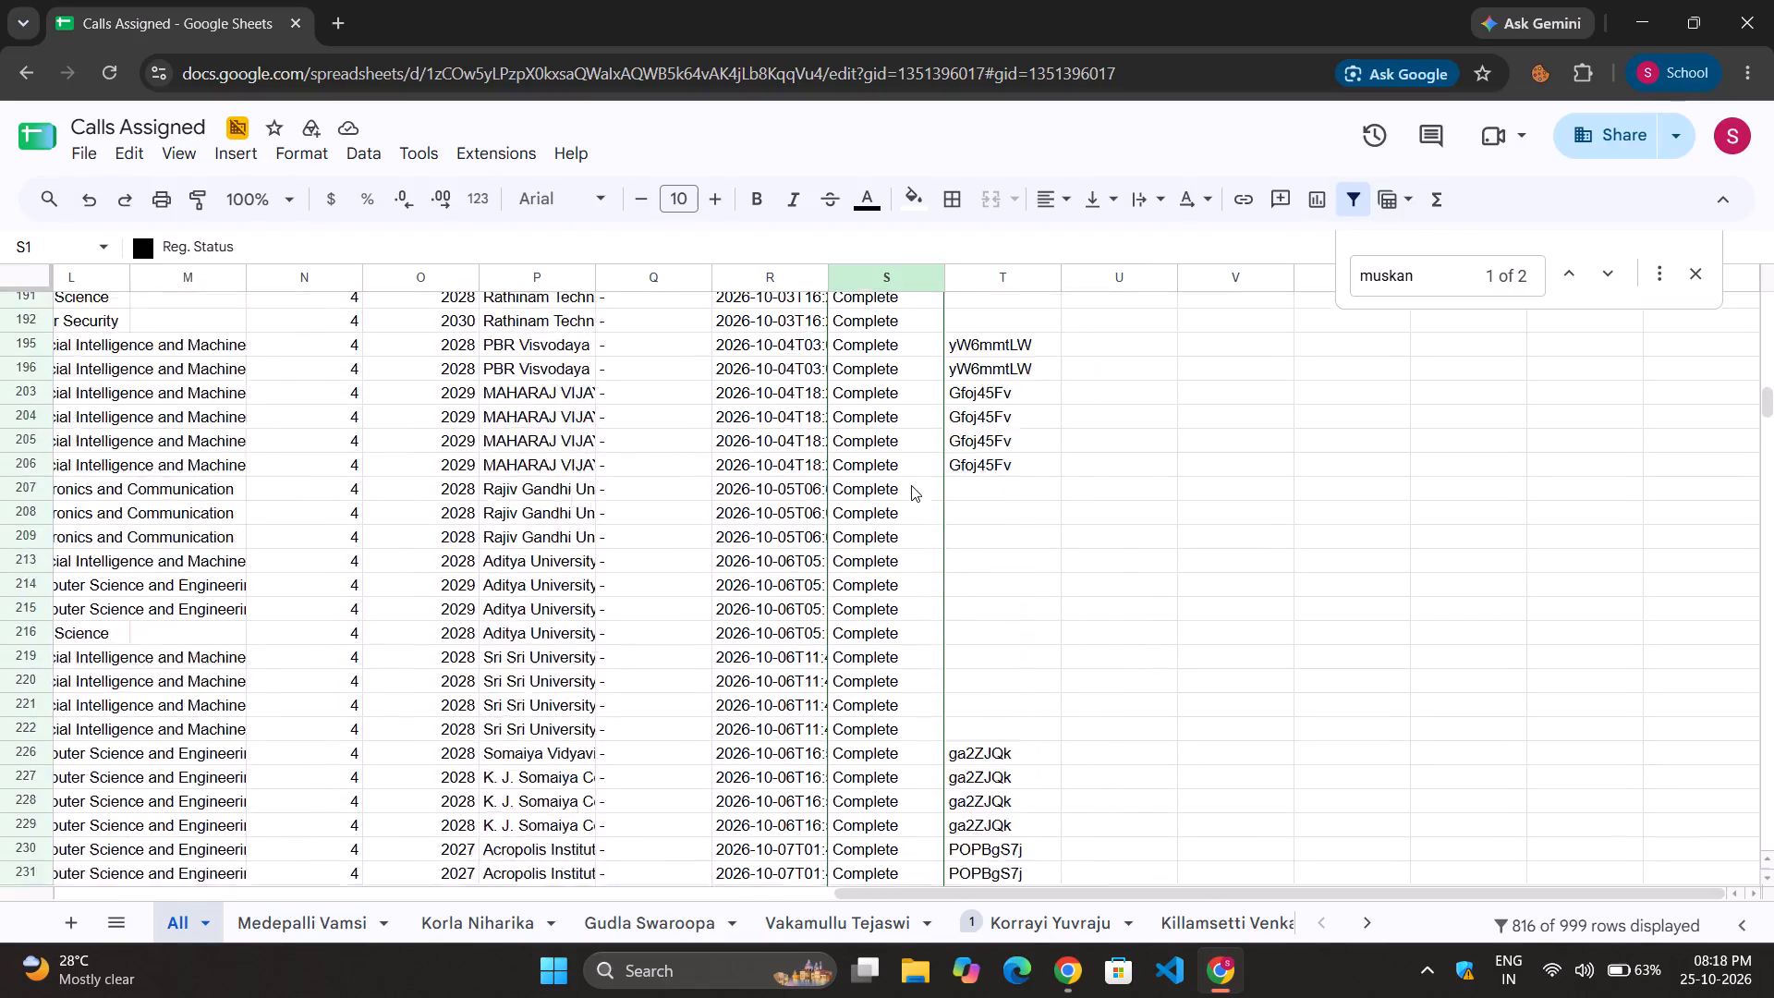
{"action": "scroll", "coordinate": [911, 485], "scroll_direction": "down", "scroll_amount": 9}
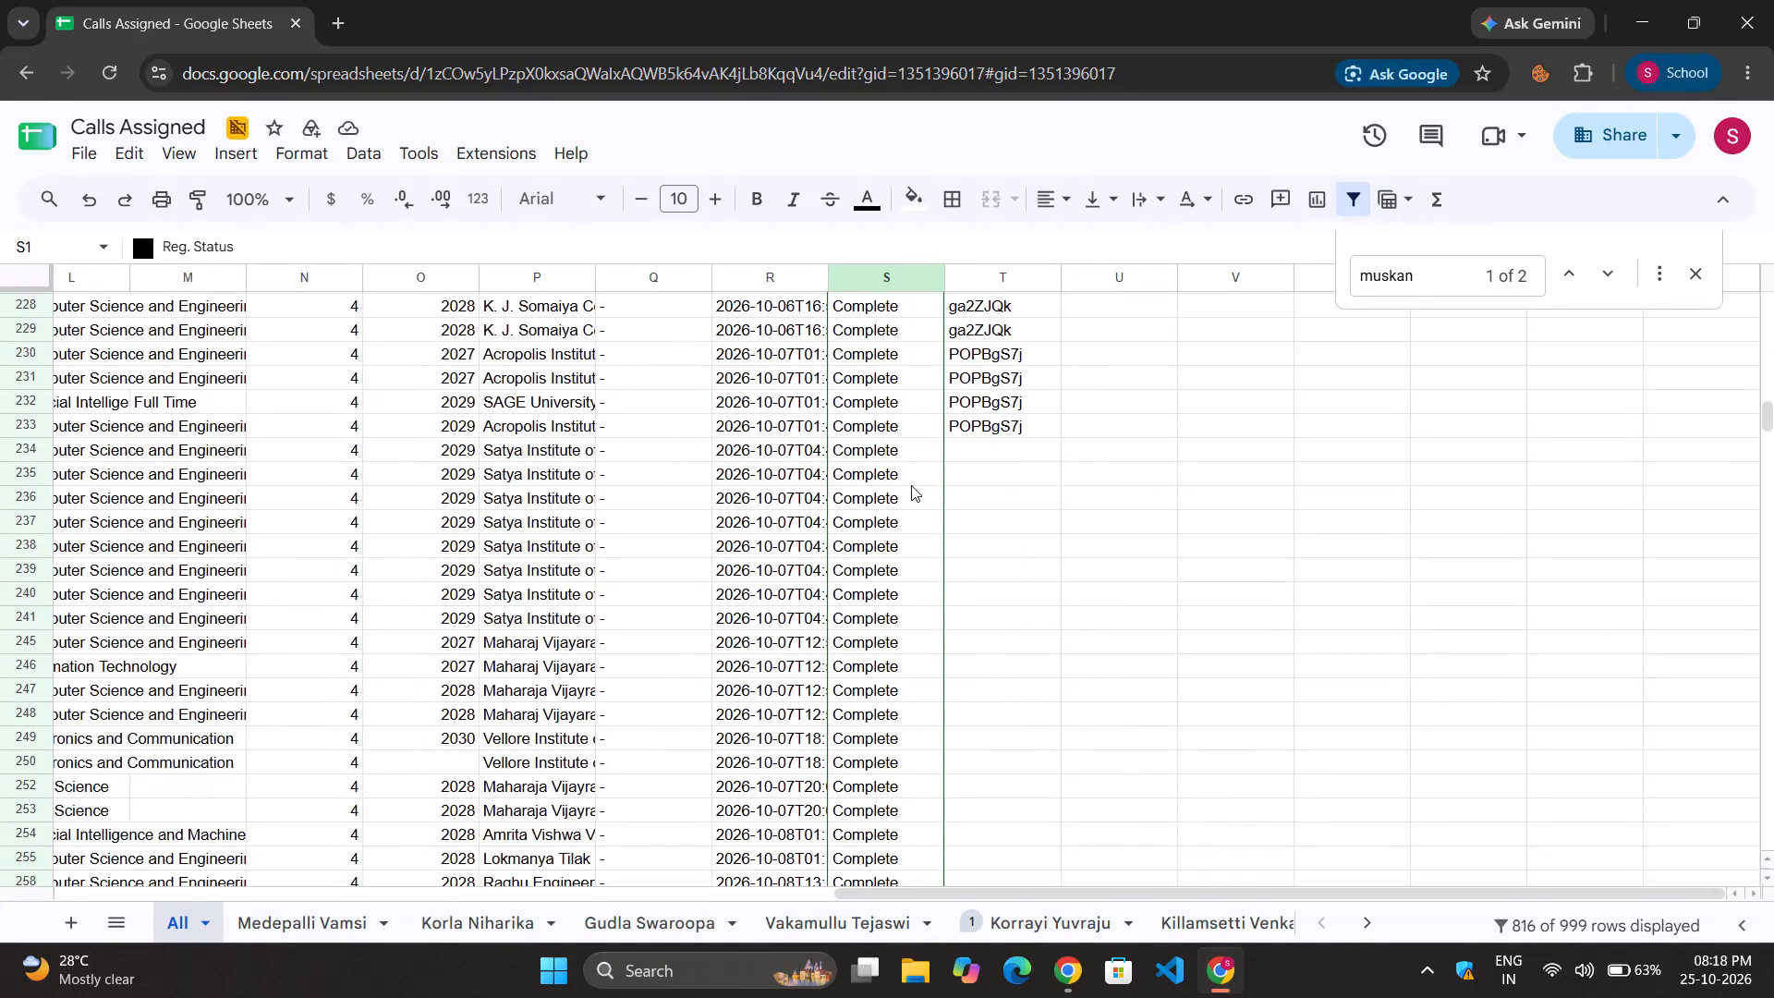
{"action": "scroll", "coordinate": [911, 485], "scroll_direction": "down", "scroll_amount": 12}
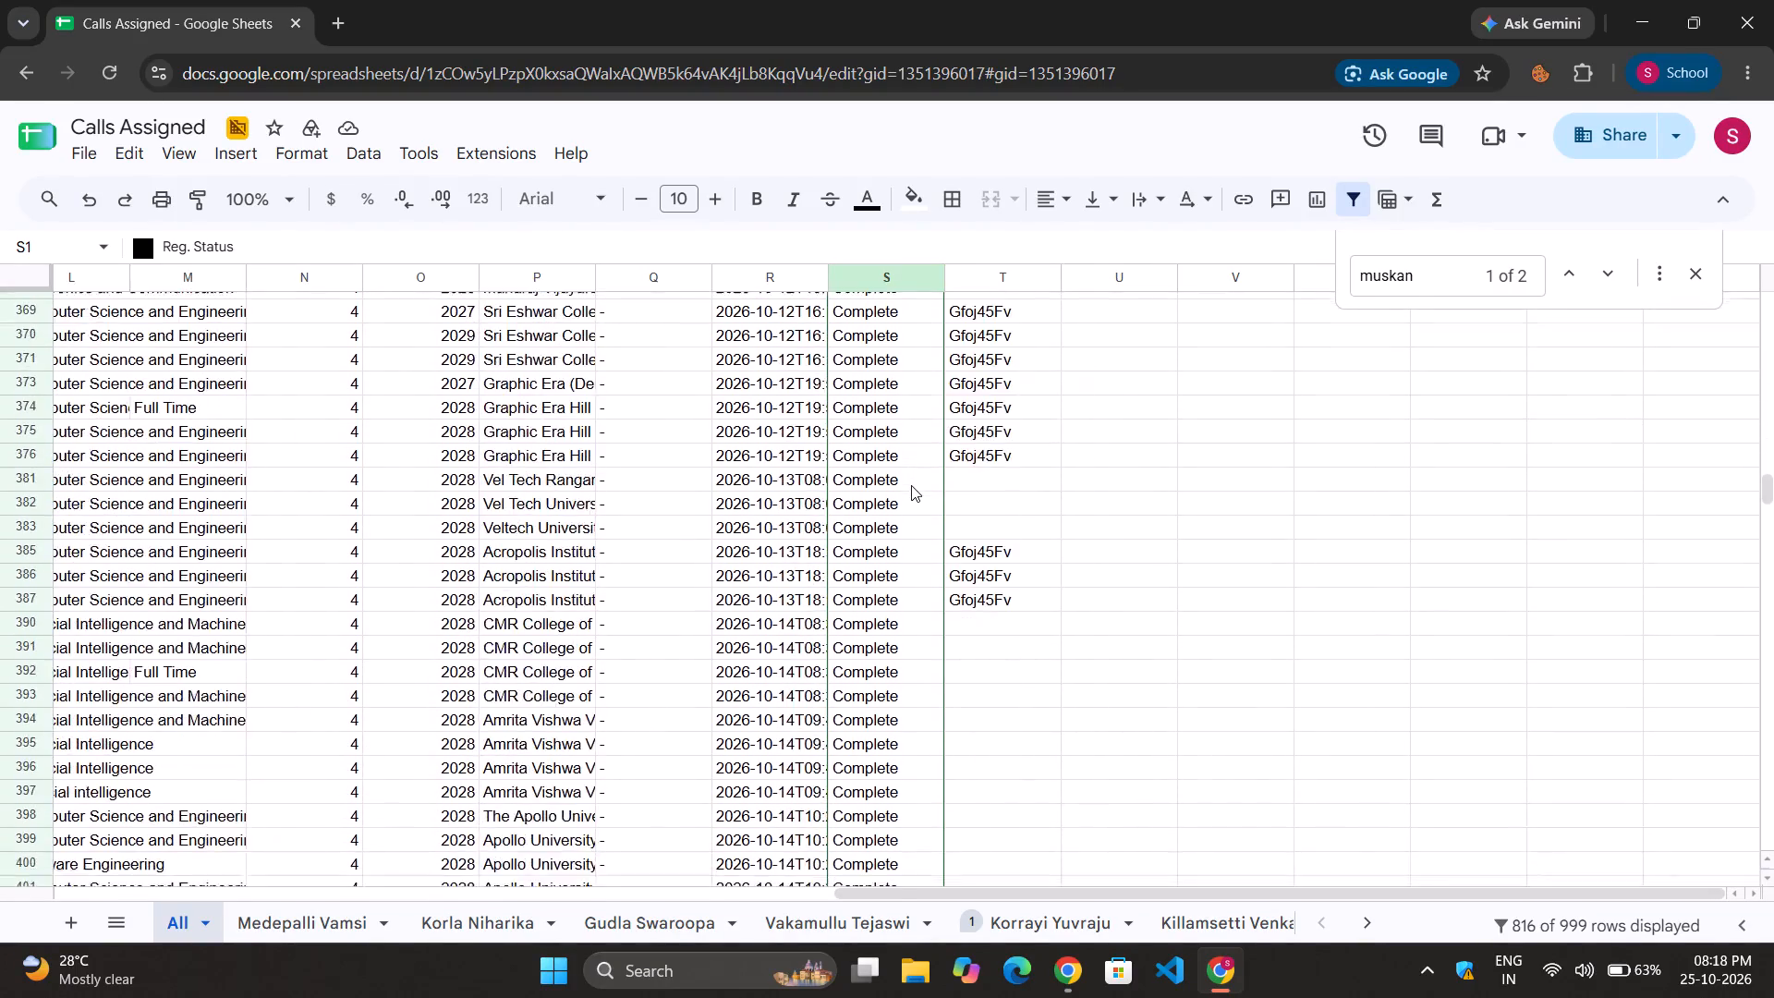
{"action": "scroll", "coordinate": [911, 485], "scroll_direction": "up", "scroll_amount": 20}
{"action": "scroll", "coordinate": [911, 485], "scroll_direction": "up", "scroll_amount": 8}
{"action": "left_click", "coordinate": [812, 401]}
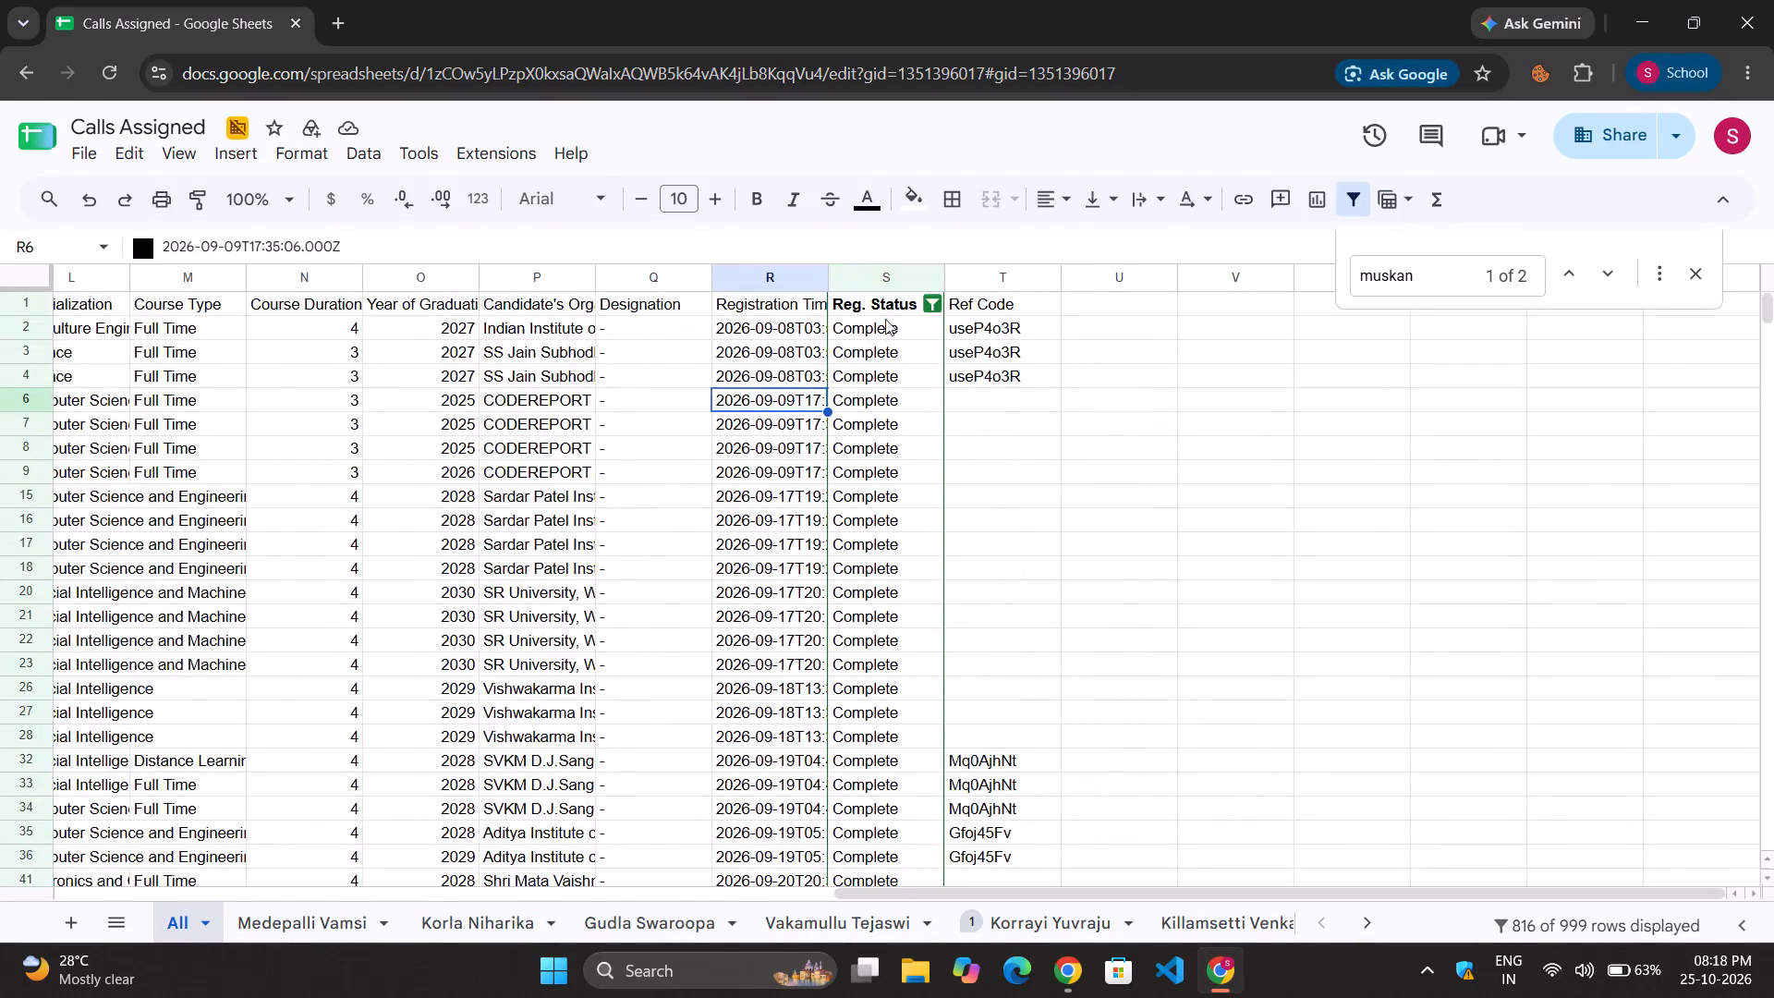
{"action": "left_click", "coordinate": [931, 306]}
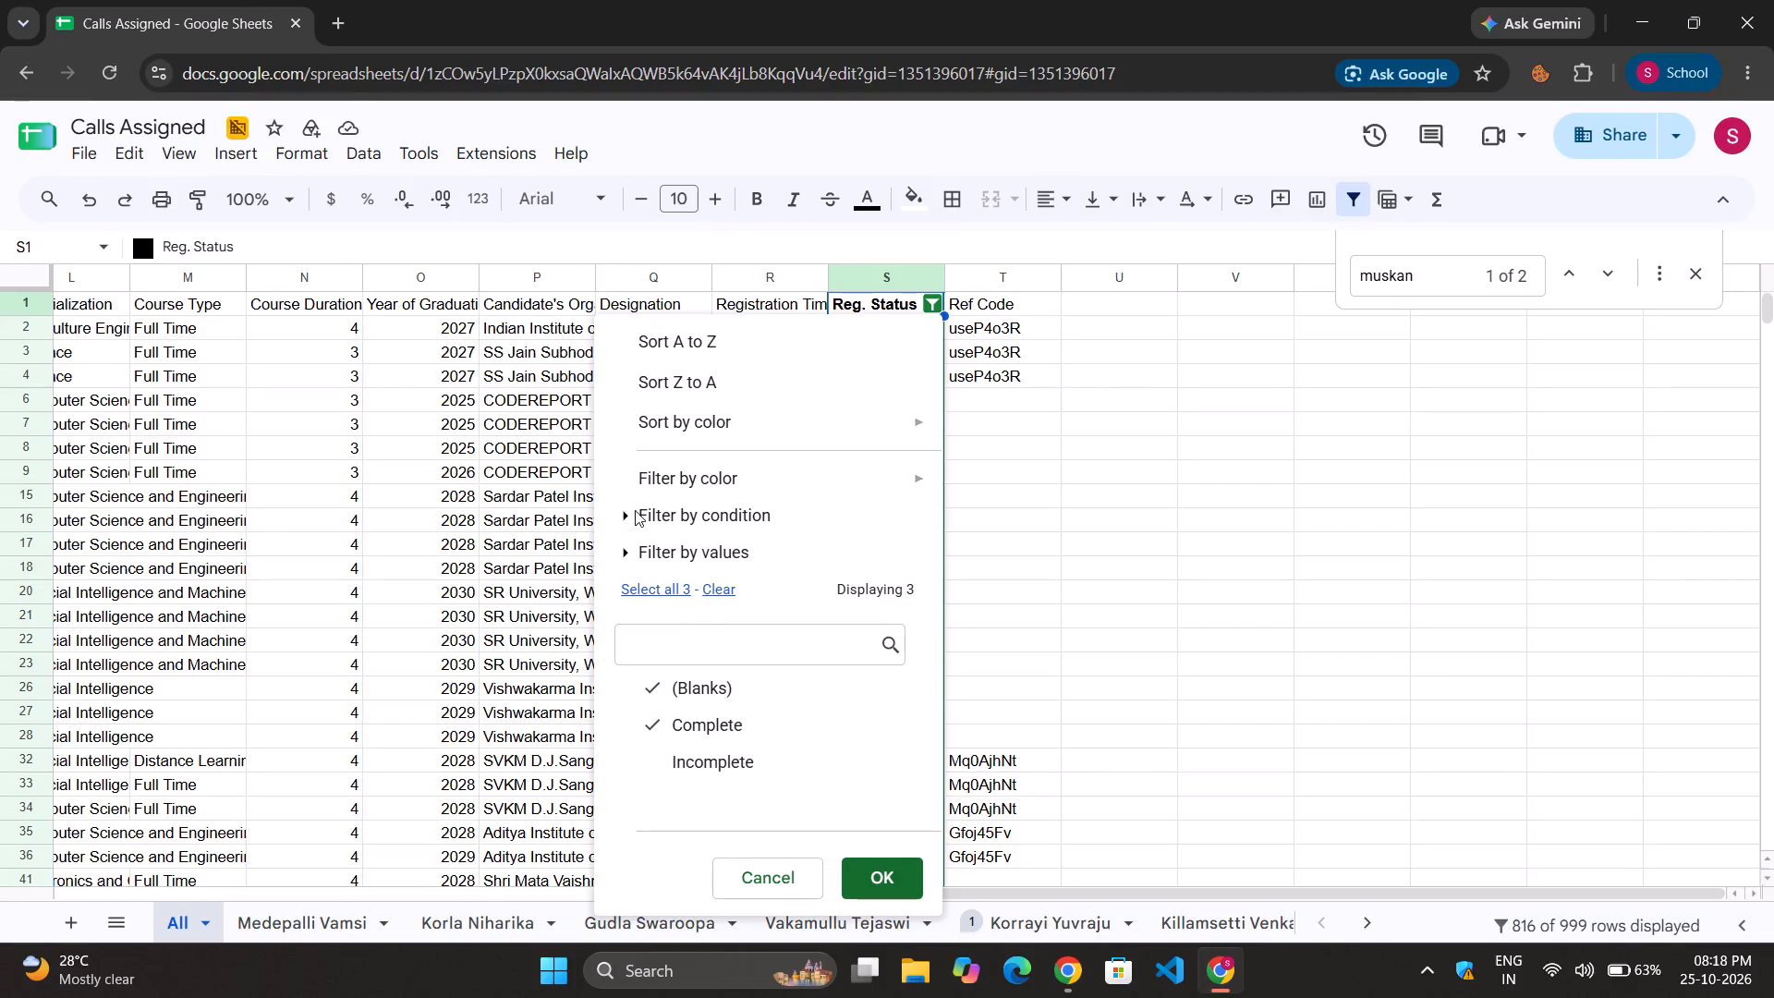
{"action": "left_click", "coordinate": [693, 768]}
{"action": "left_click", "coordinate": [675, 724]}
{"action": "left_click", "coordinate": [868, 876]}
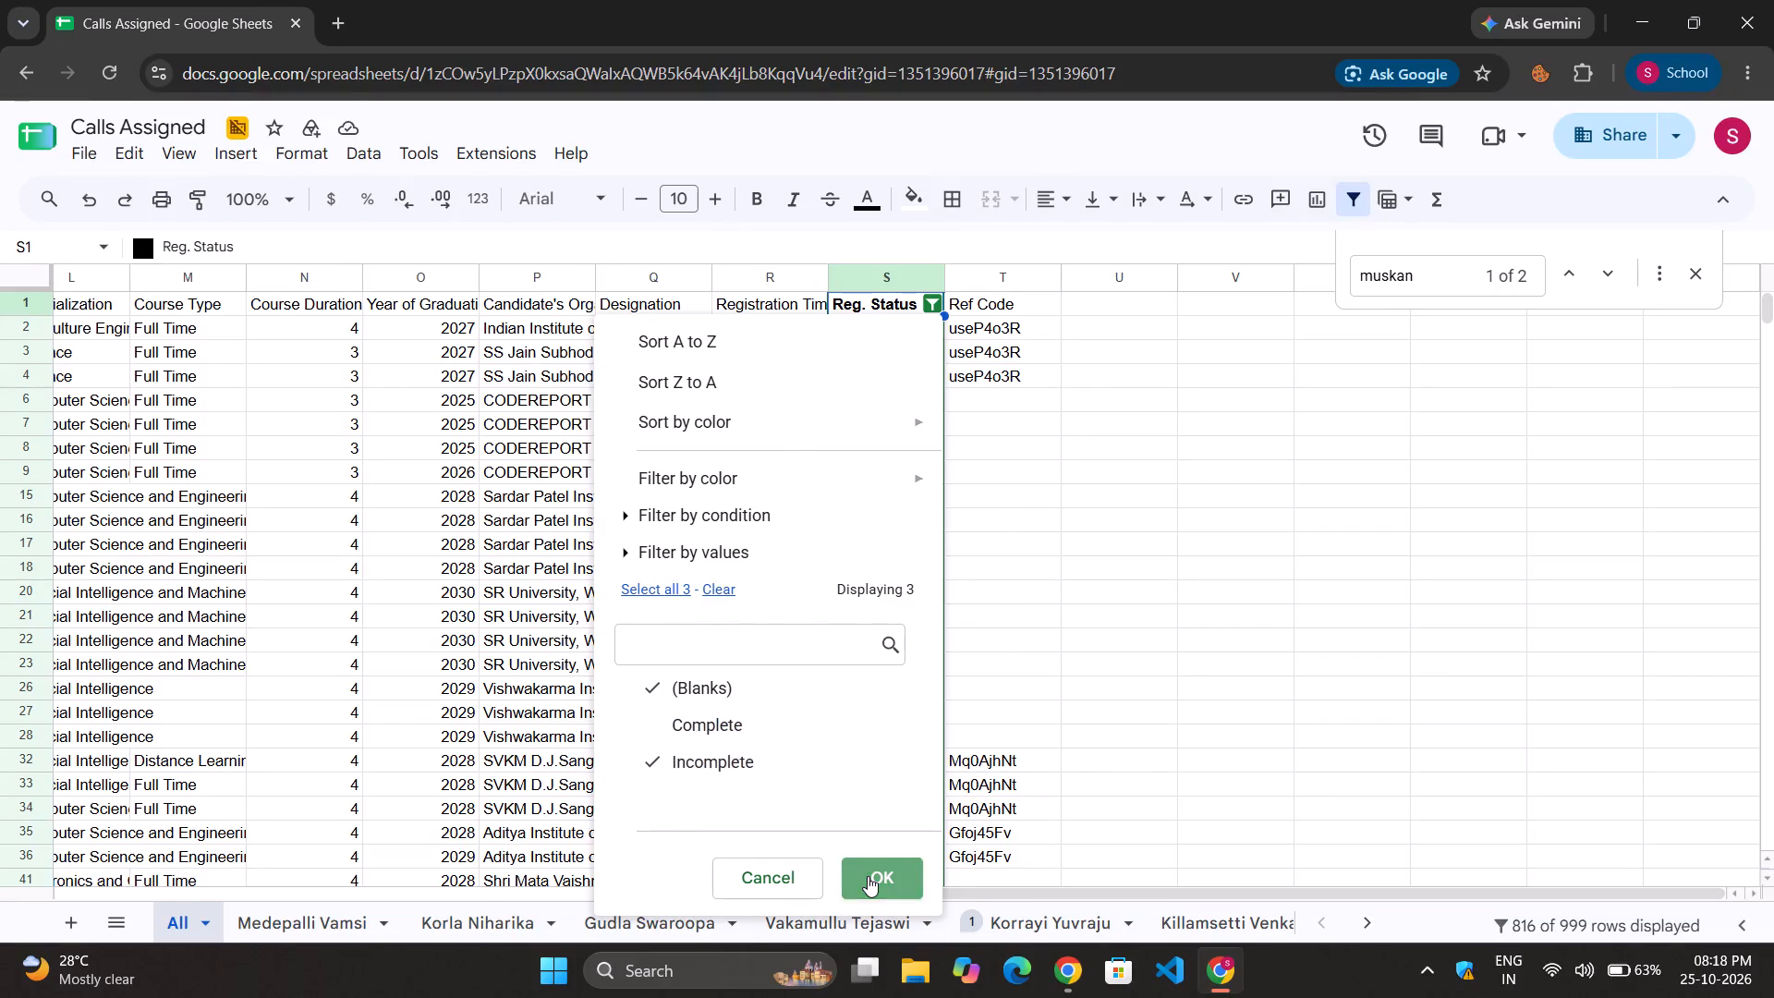
Count the Incomplete candidates by selecting their specialization cells from L5 to L617, and check the team columns of the last rows.
{"action": "scroll", "coordinate": [868, 722], "scroll_direction": "down", "scroll_amount": 20}
{"action": "scroll", "coordinate": [868, 722], "scroll_direction": "down", "scroll_amount": 1}
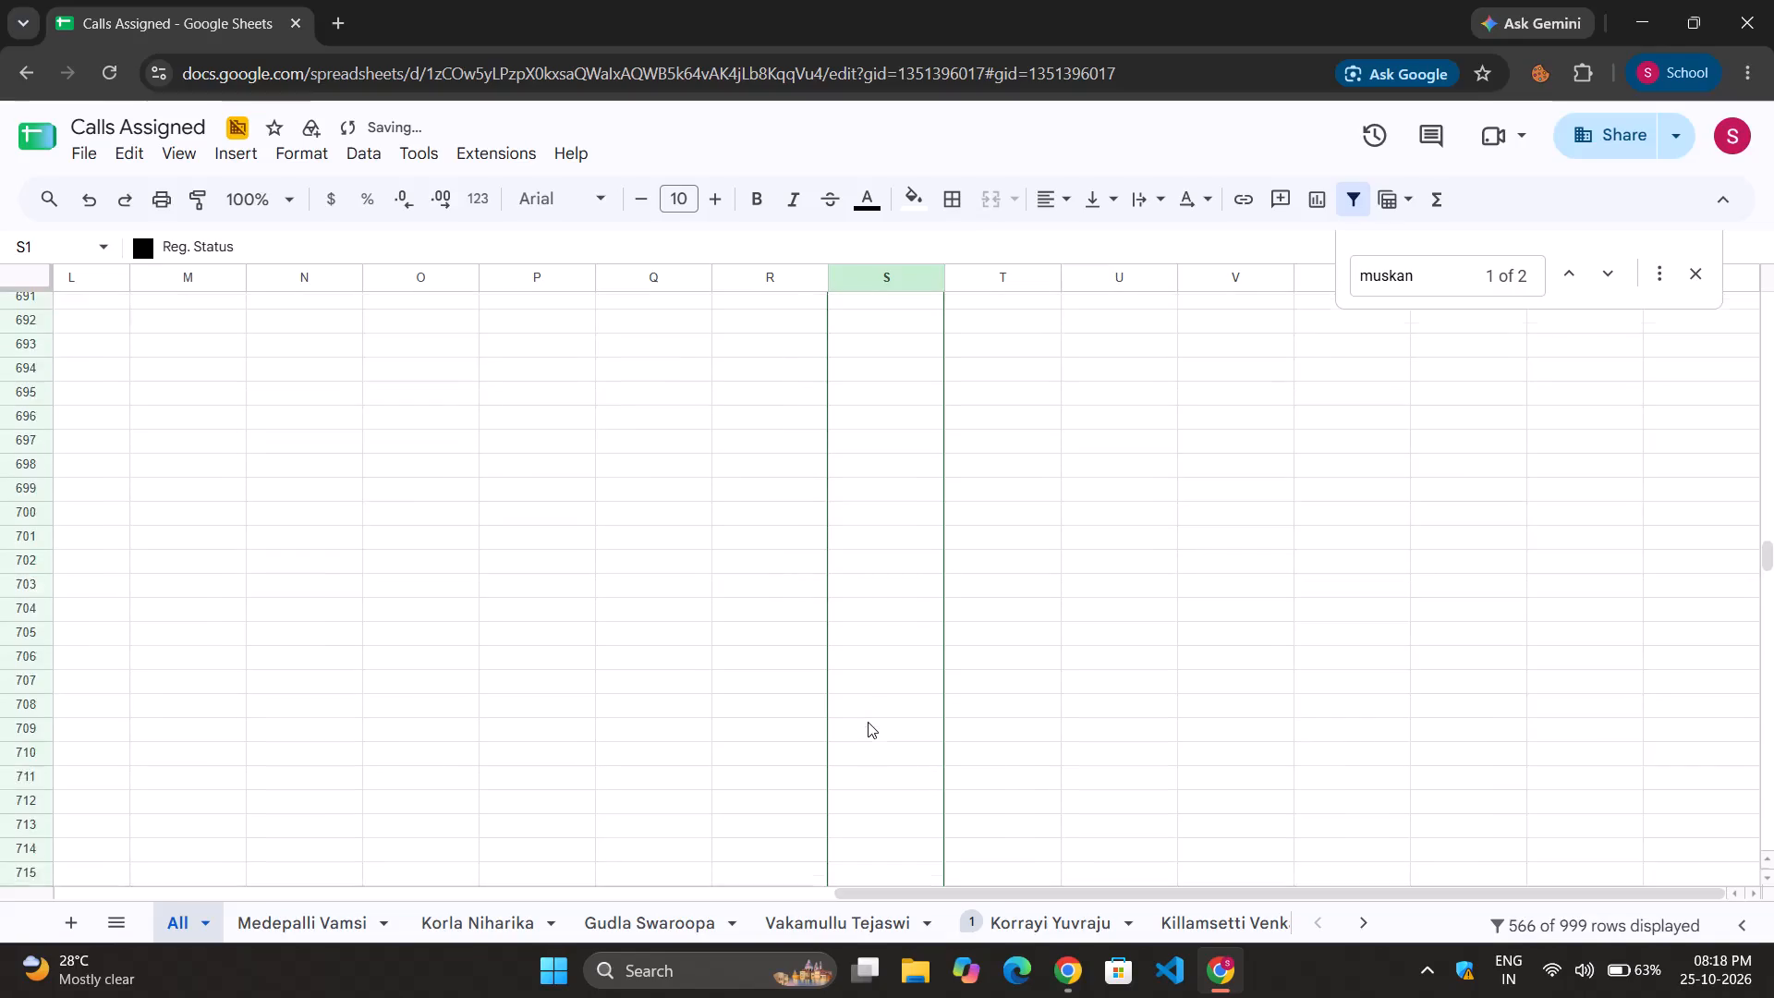
{"action": "scroll", "coordinate": [868, 722], "scroll_direction": "up", "scroll_amount": 14}
{"action": "scroll", "coordinate": [868, 722], "scroll_direction": "up", "scroll_amount": 7}
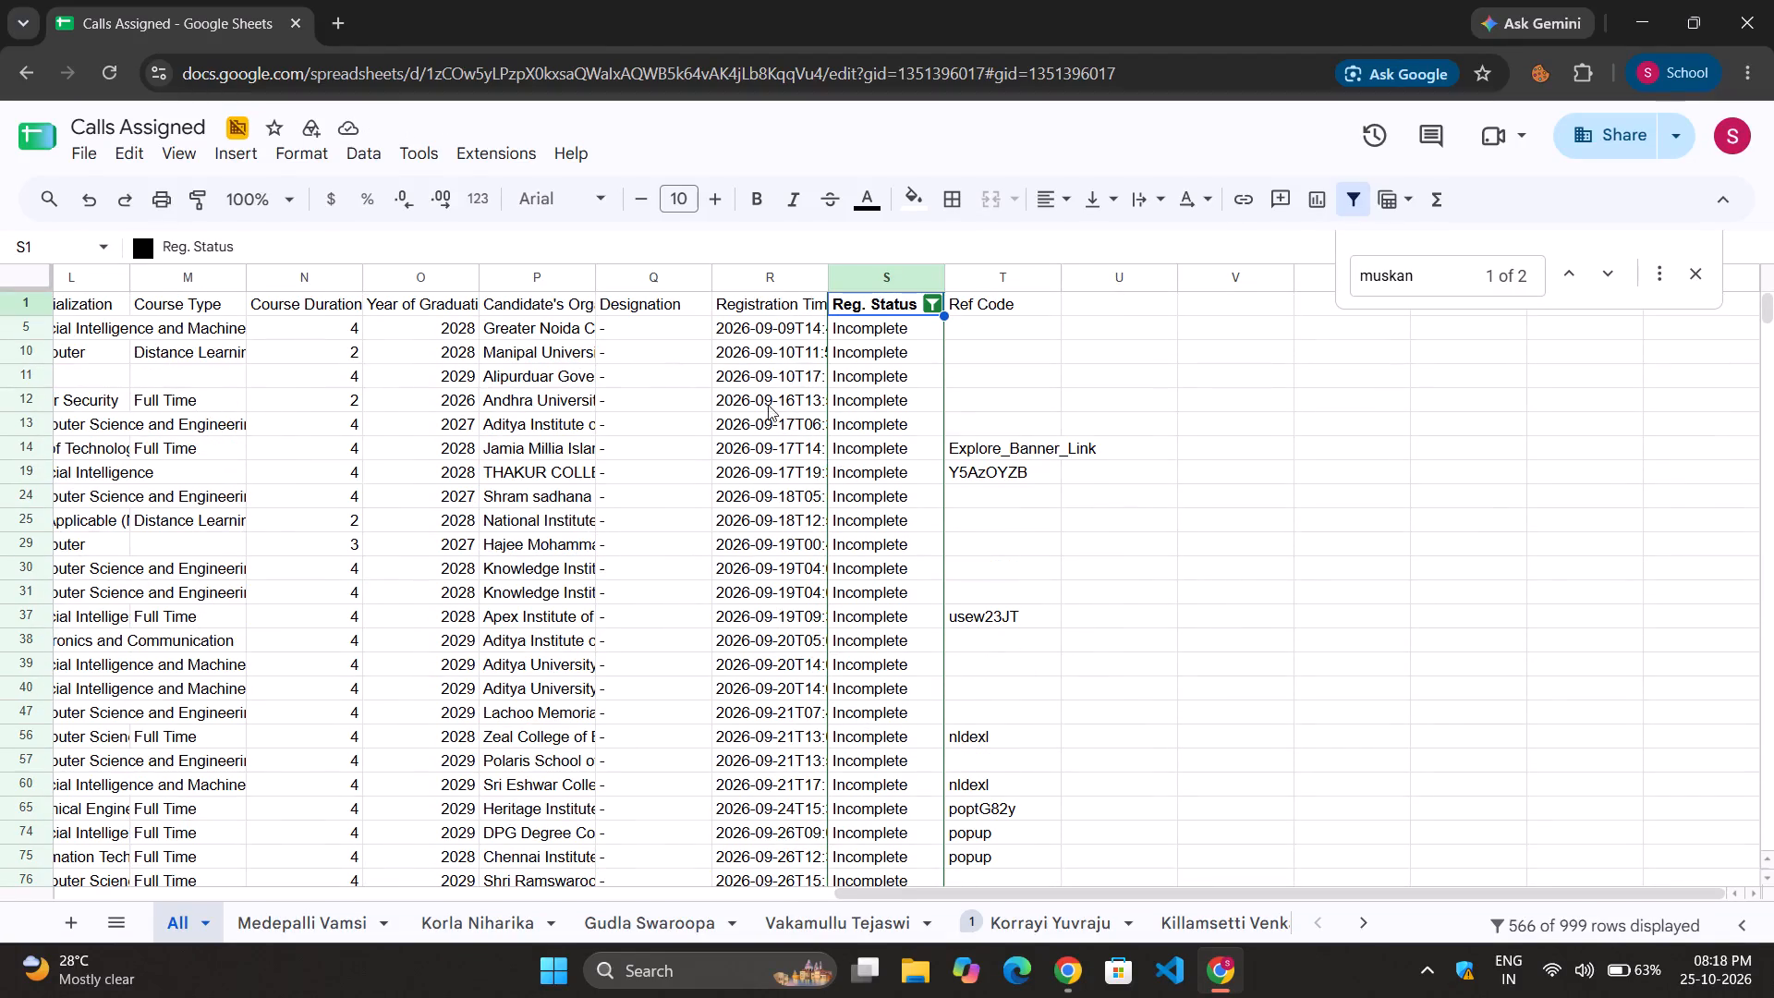
{"action": "left_click", "coordinate": [101, 317]}
{"action": "left_click", "coordinate": [103, 326]}
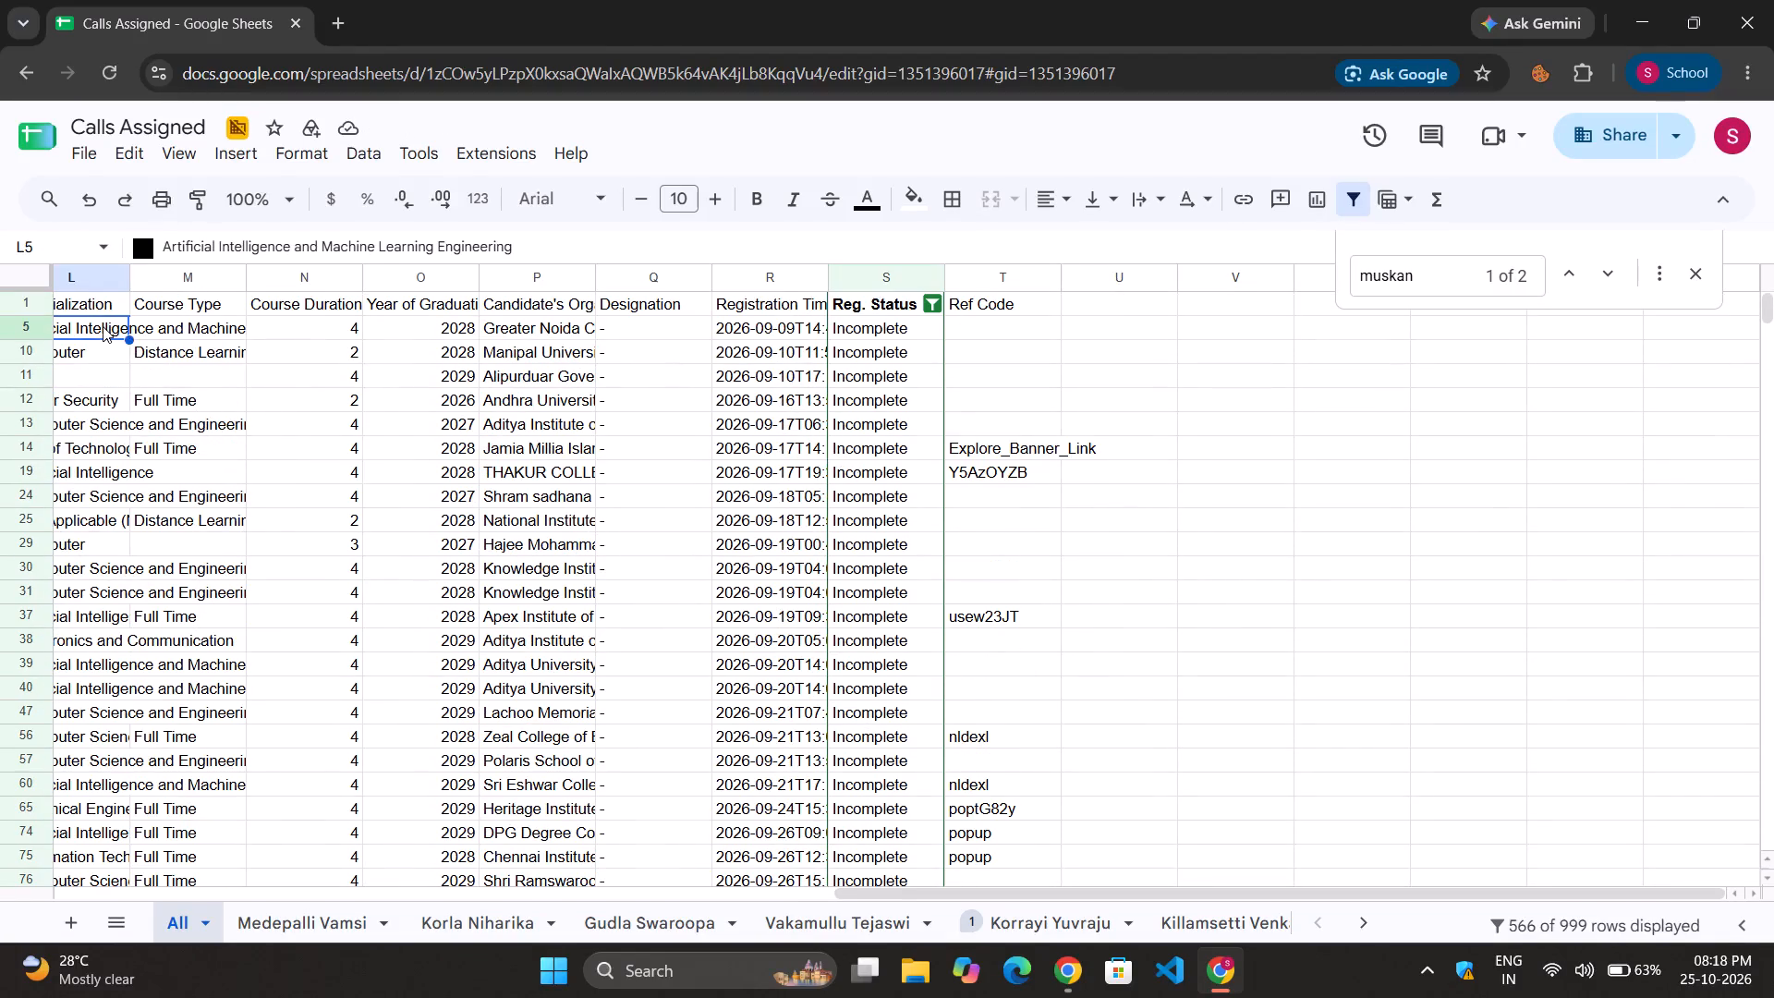
{"action": "left_click_drag", "start_coordinate": [103, 326], "coordinate": [127, 997]}
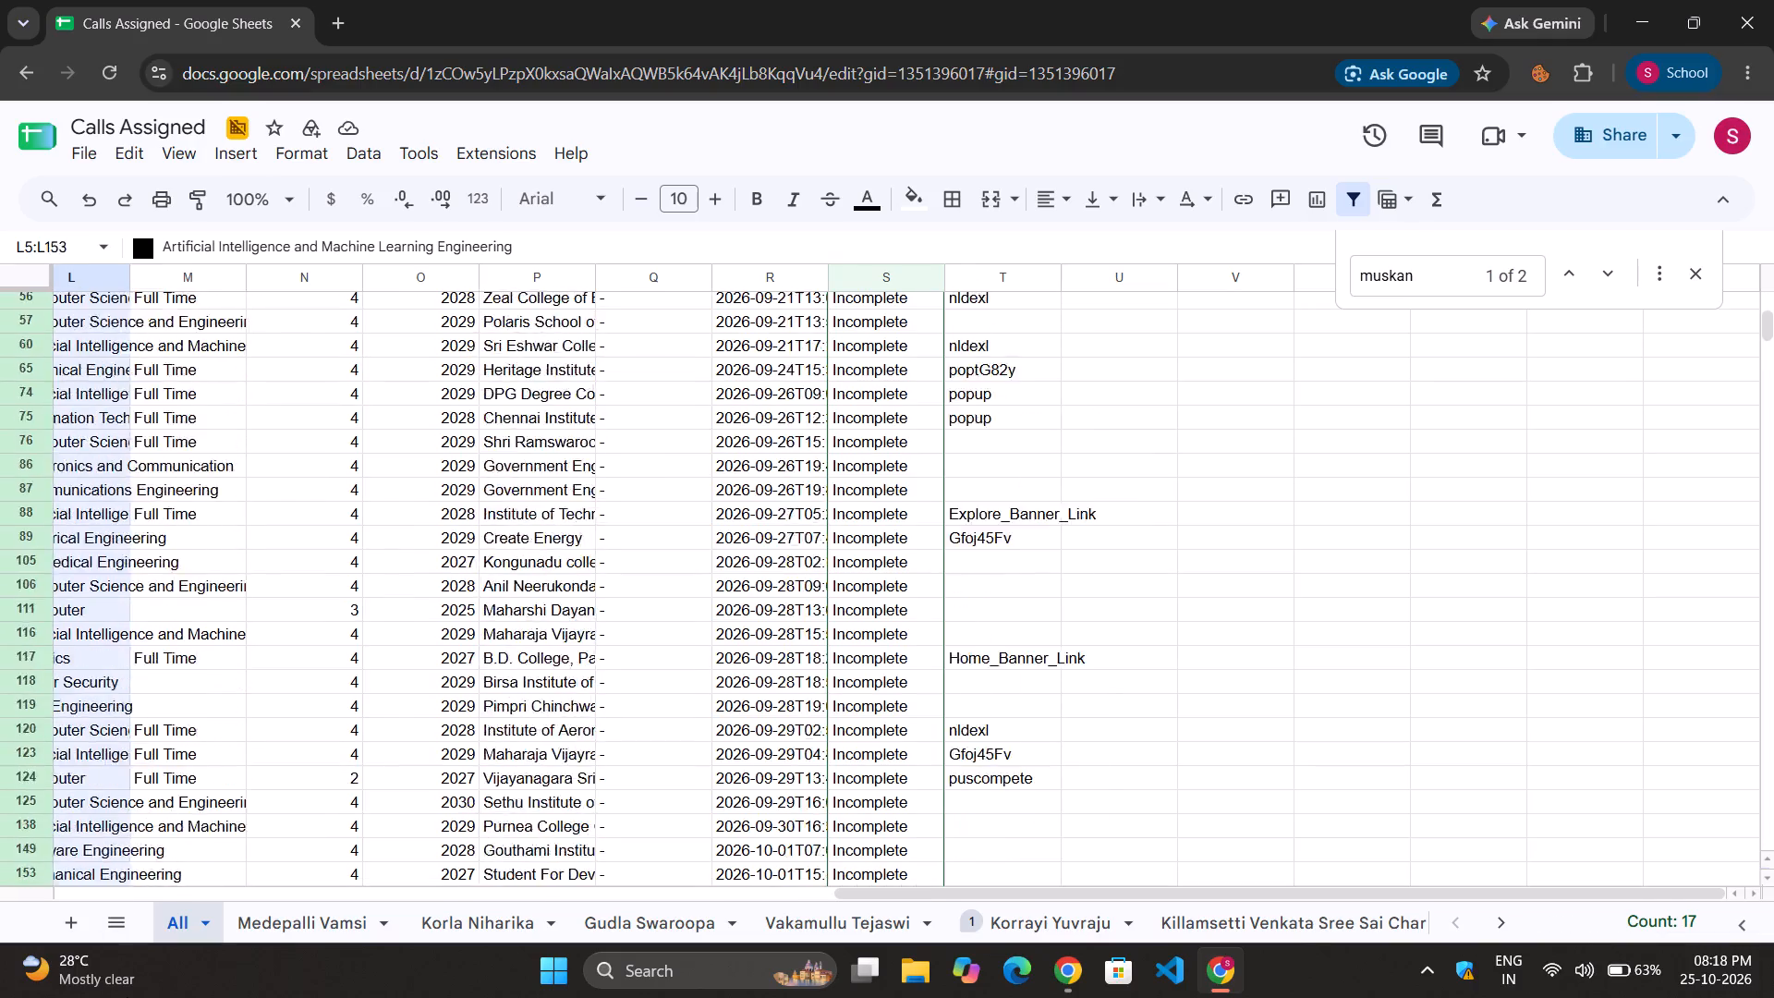
{"action": "left_click_drag", "start_coordinate": [127, 997], "coordinate": [129, 997]}
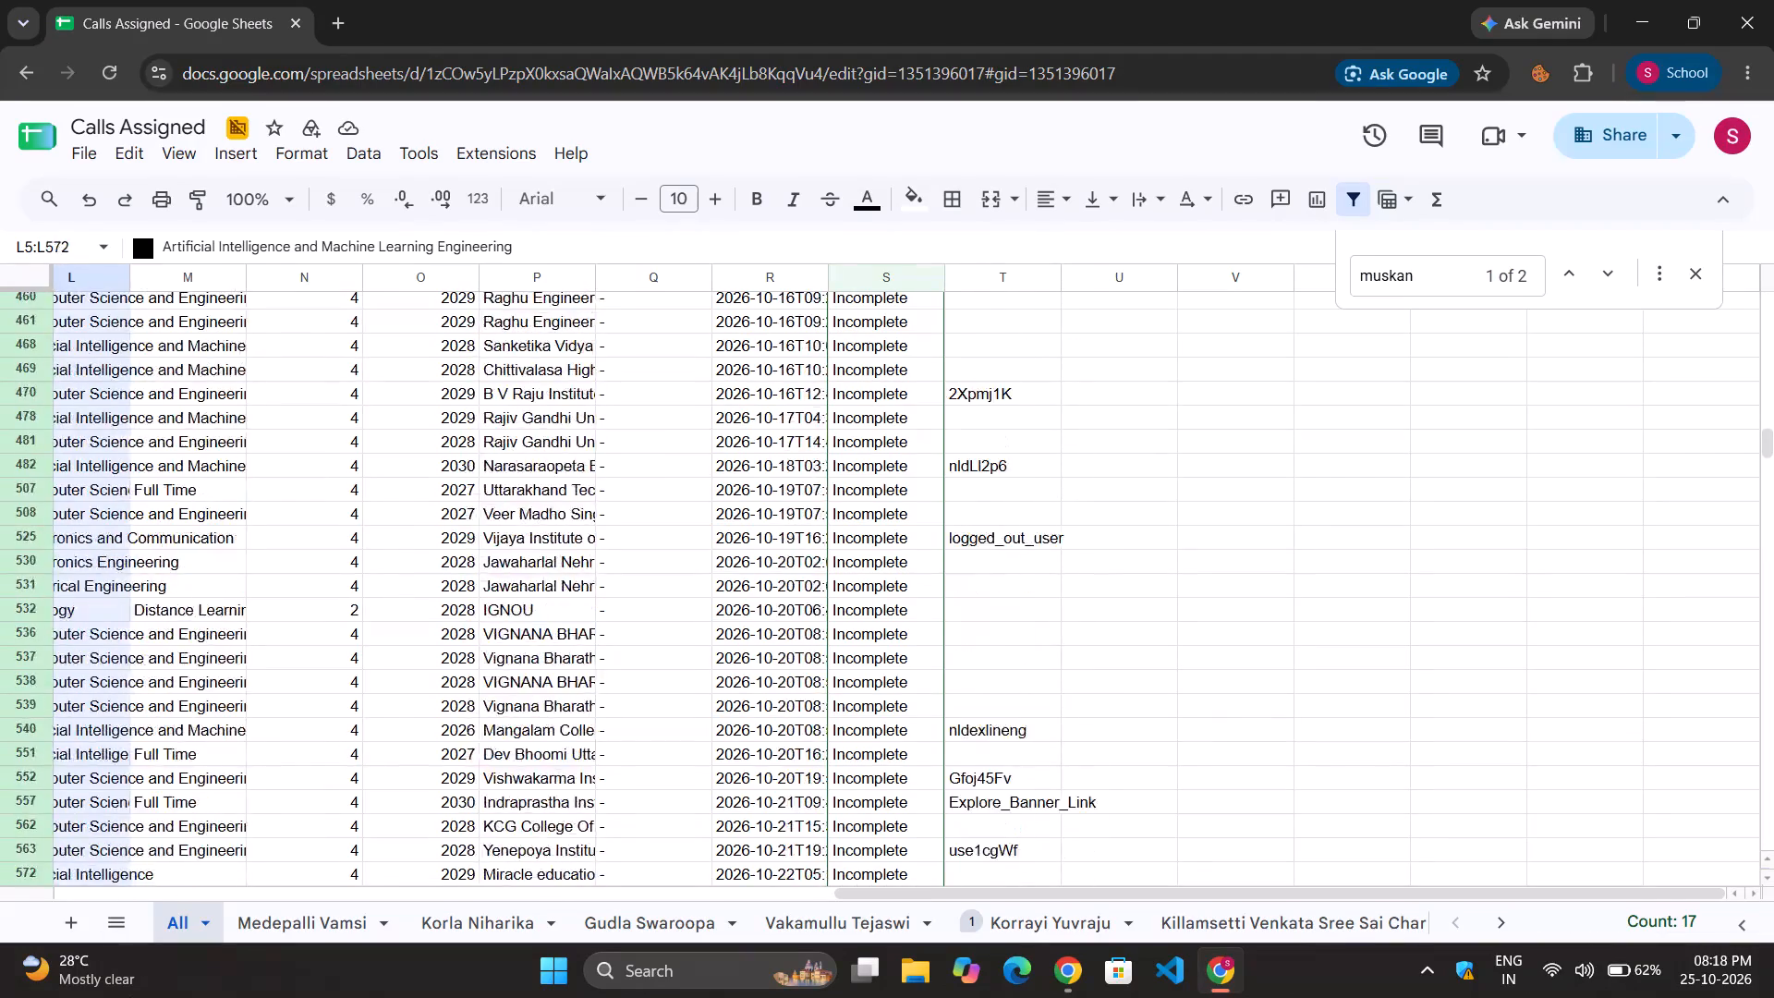
{"action": "left_click_drag", "start_coordinate": [129, 997], "coordinate": [127, 583]}
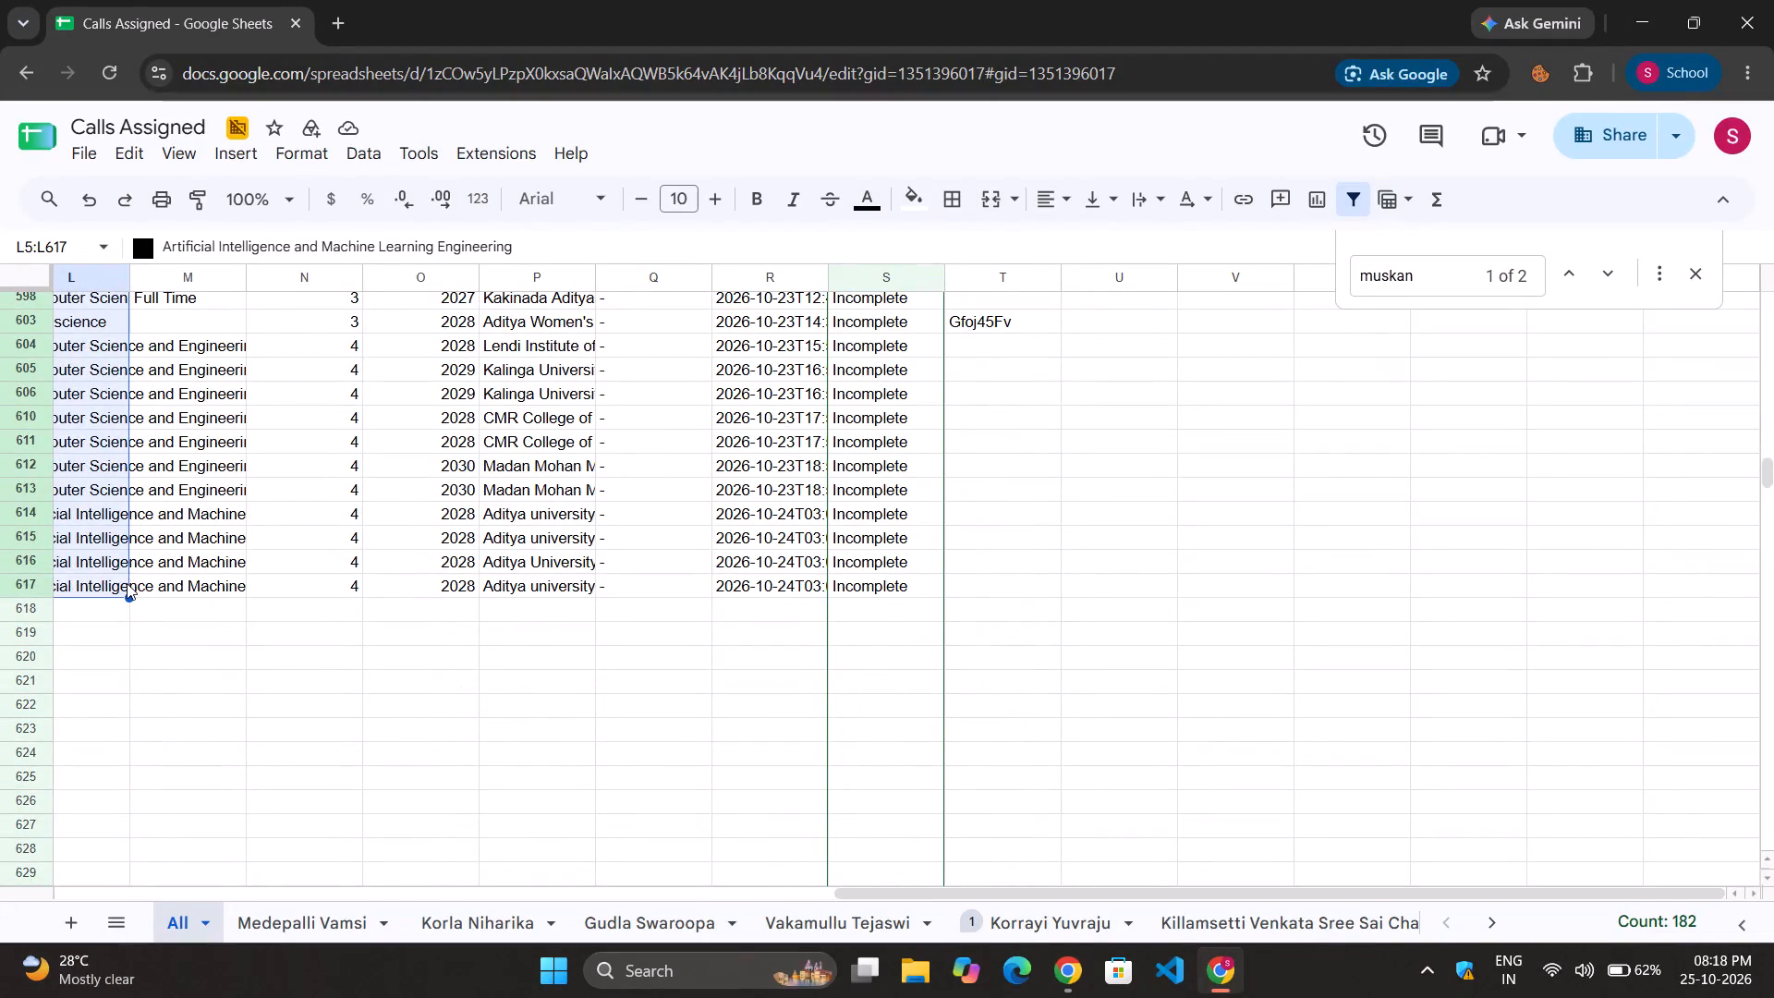
{"action": "scroll", "coordinate": [127, 583], "scroll_direction": "right", "scroll_amount": 3}
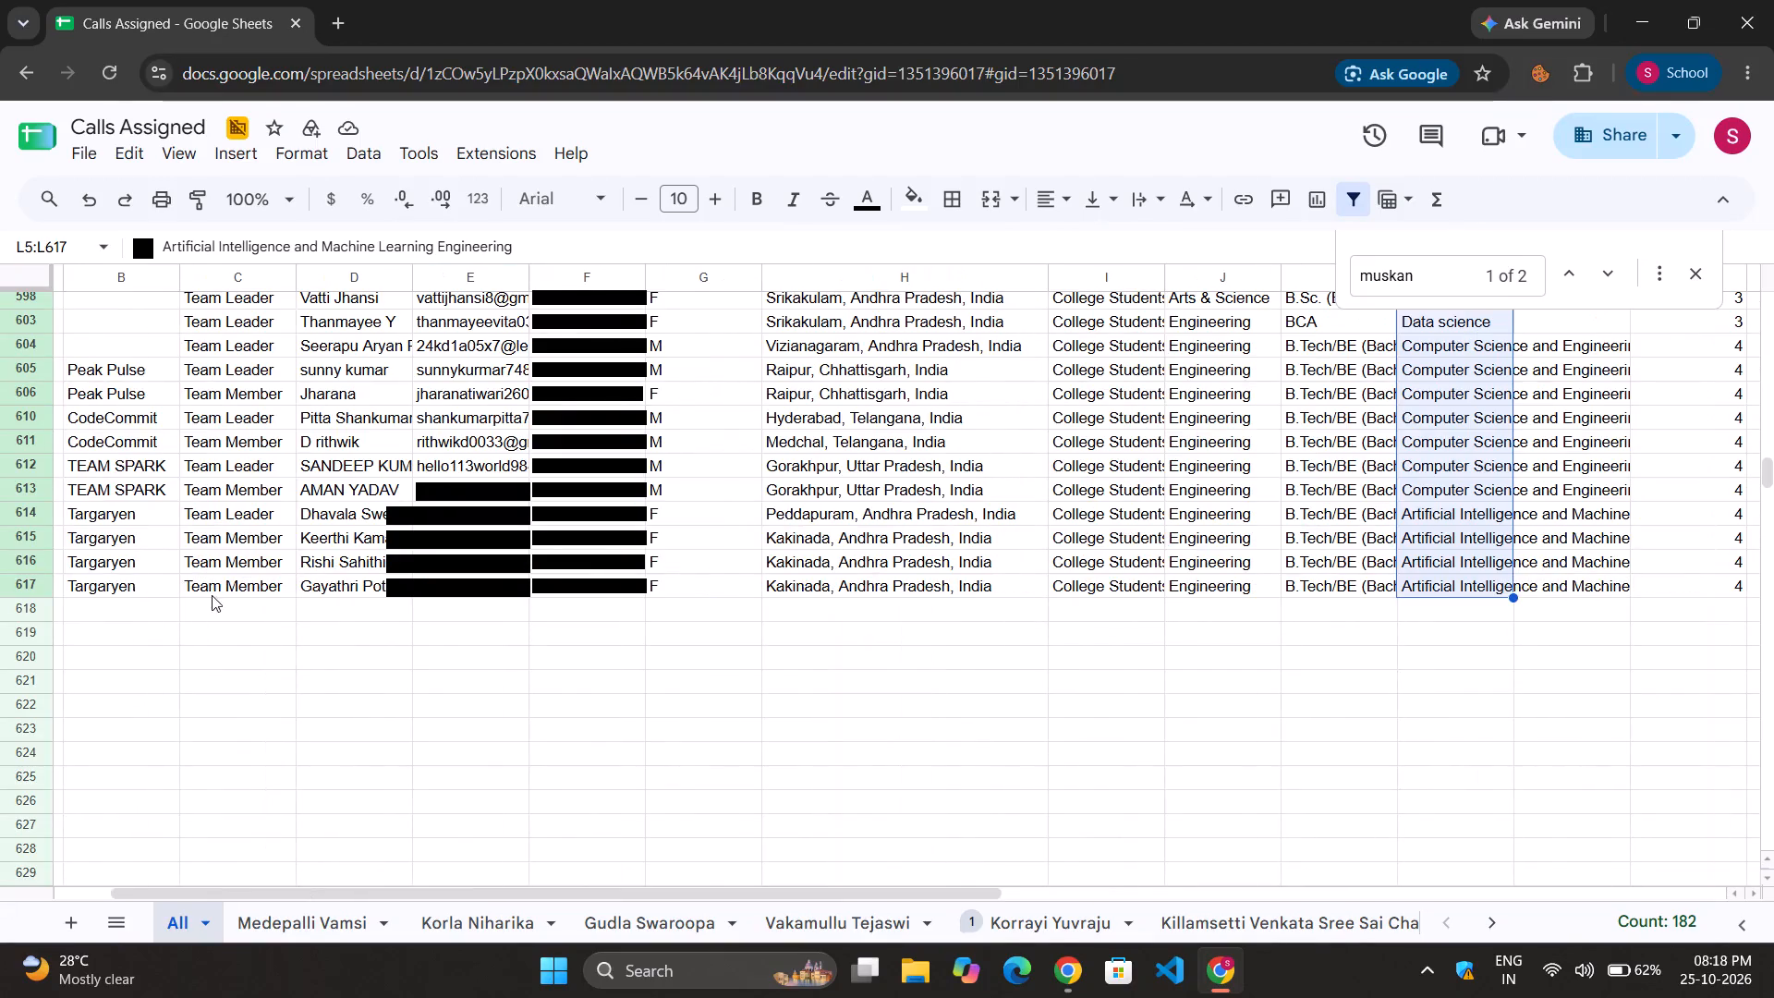
{"action": "scroll", "coordinate": [923, 693], "scroll_direction": "left", "scroll_amount": 6}
Switch the Reg. Status filter back to Complete and blank entries, excluding Incomplete.
{"action": "scroll", "coordinate": [1369, 465], "scroll_direction": "up", "scroll_amount": 20}
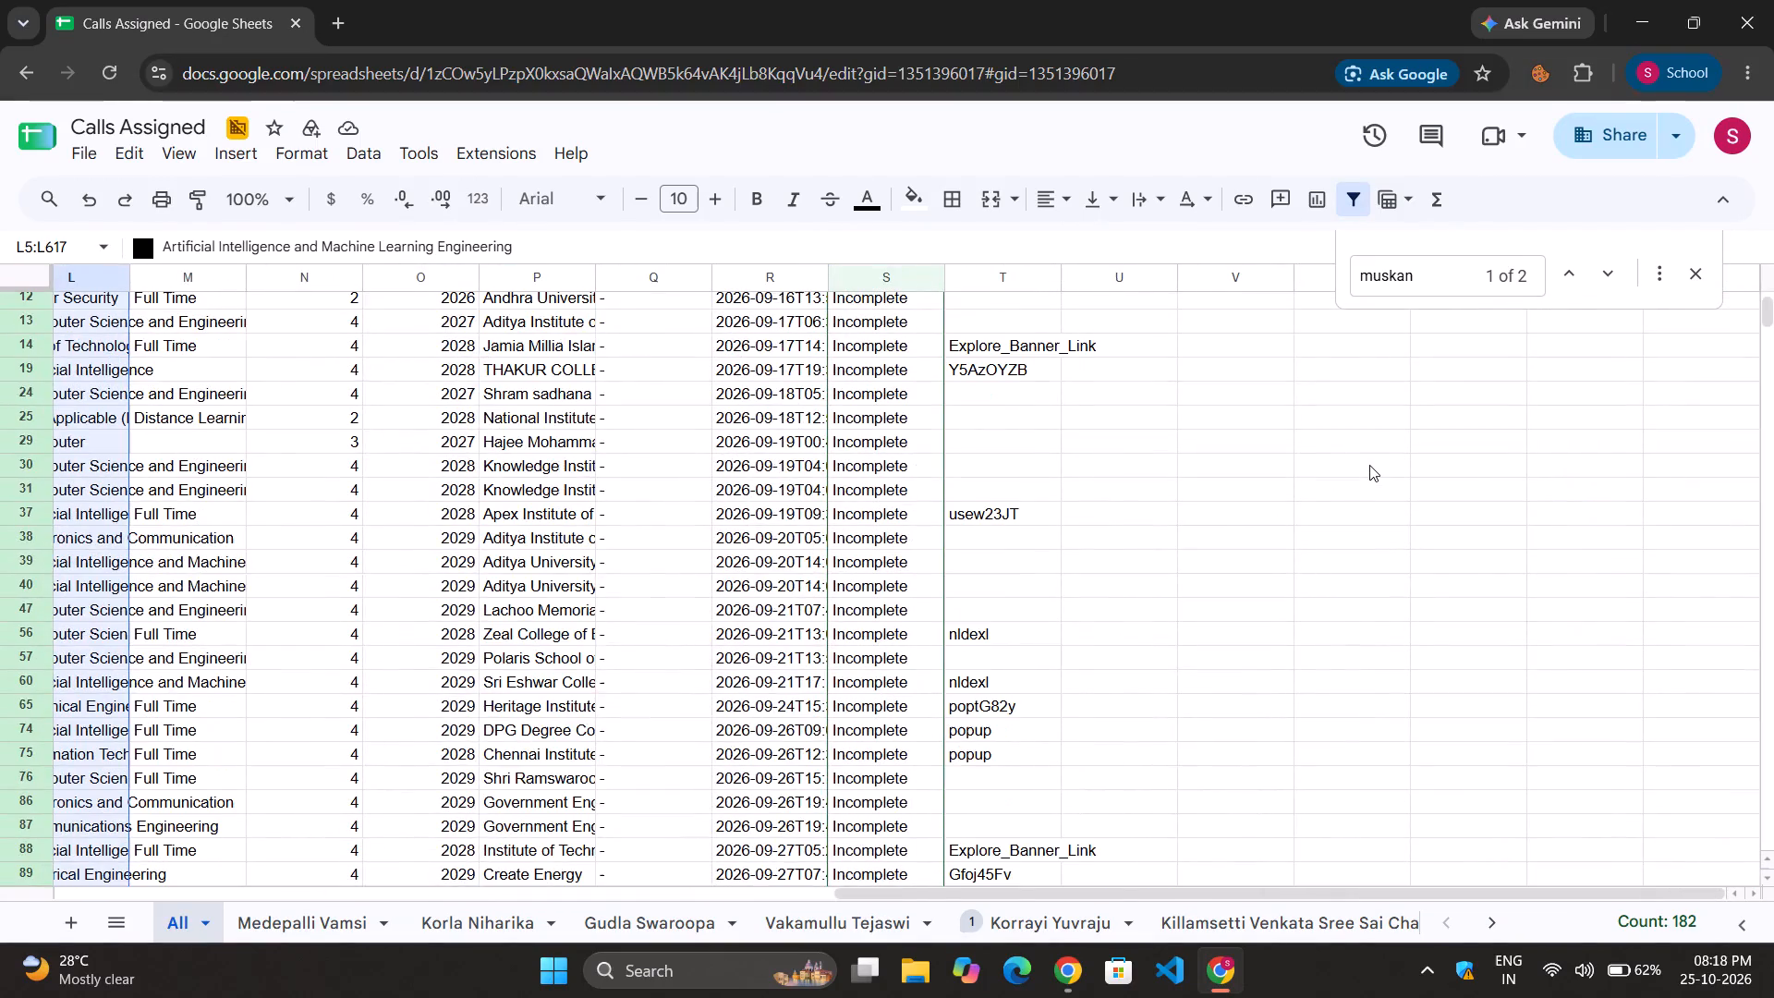
{"action": "scroll", "coordinate": [1369, 465], "scroll_direction": "up", "scroll_amount": 15}
{"action": "left_click", "coordinate": [930, 306]}
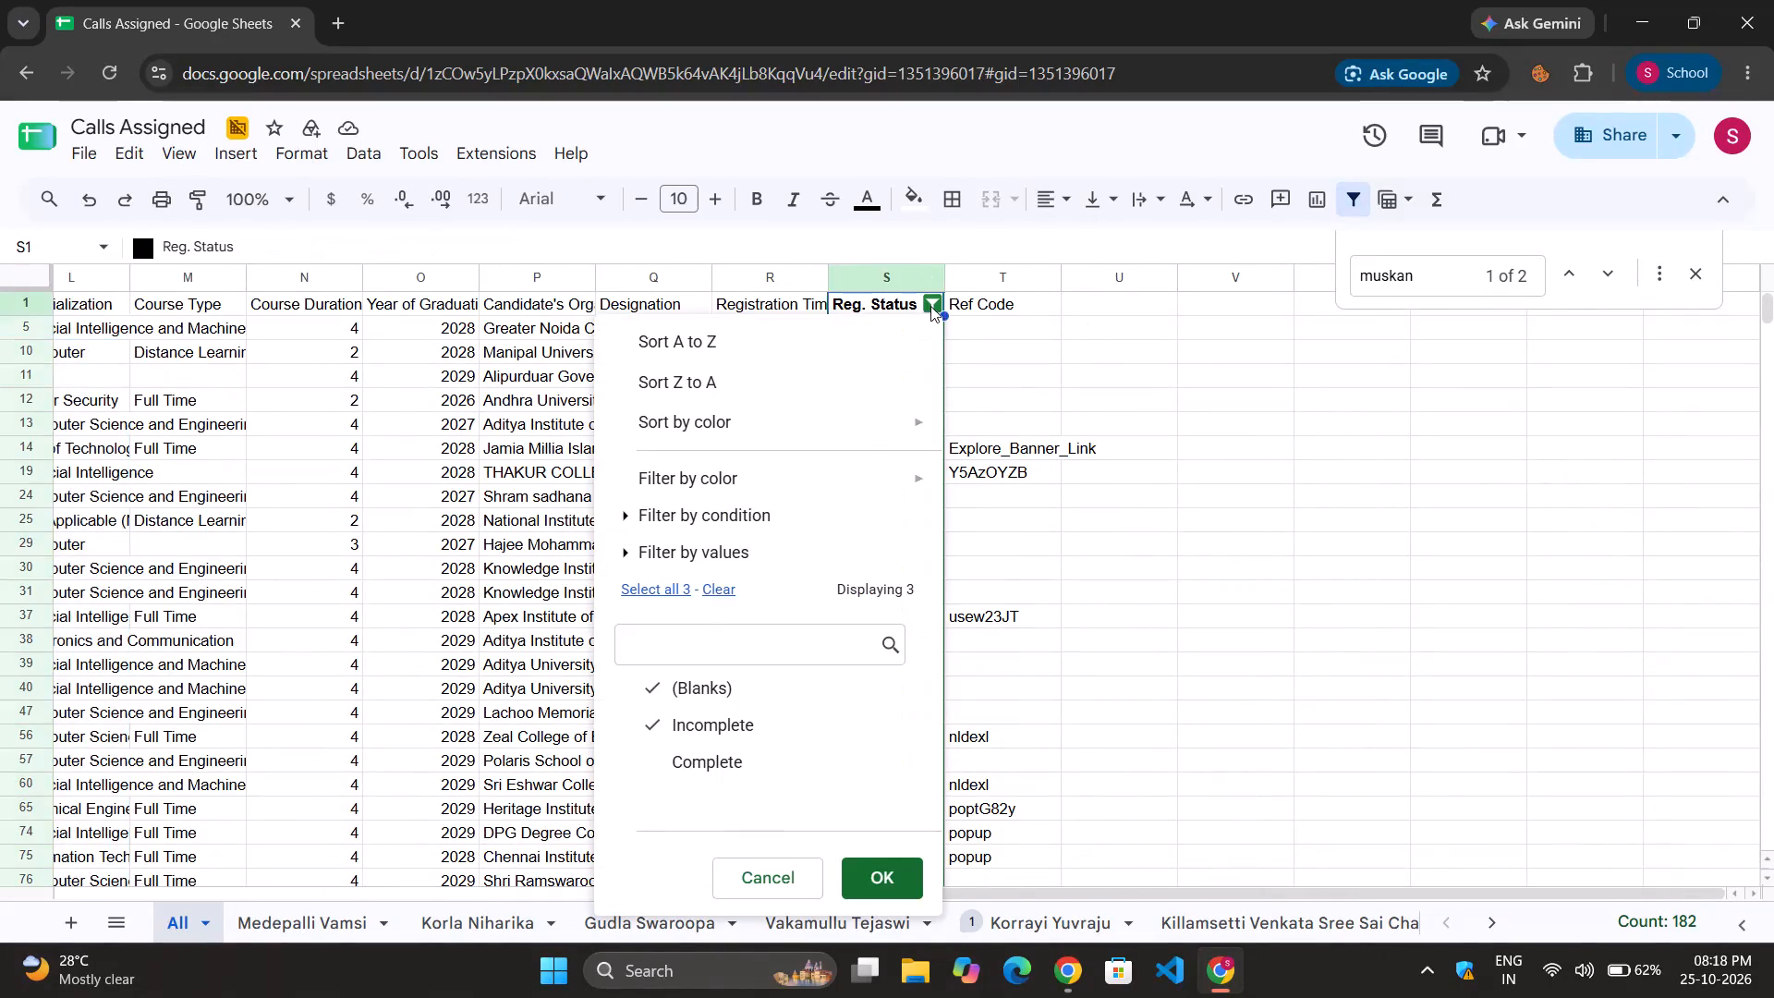
{"action": "left_click", "coordinate": [735, 771]}
{"action": "left_click", "coordinate": [700, 714]}
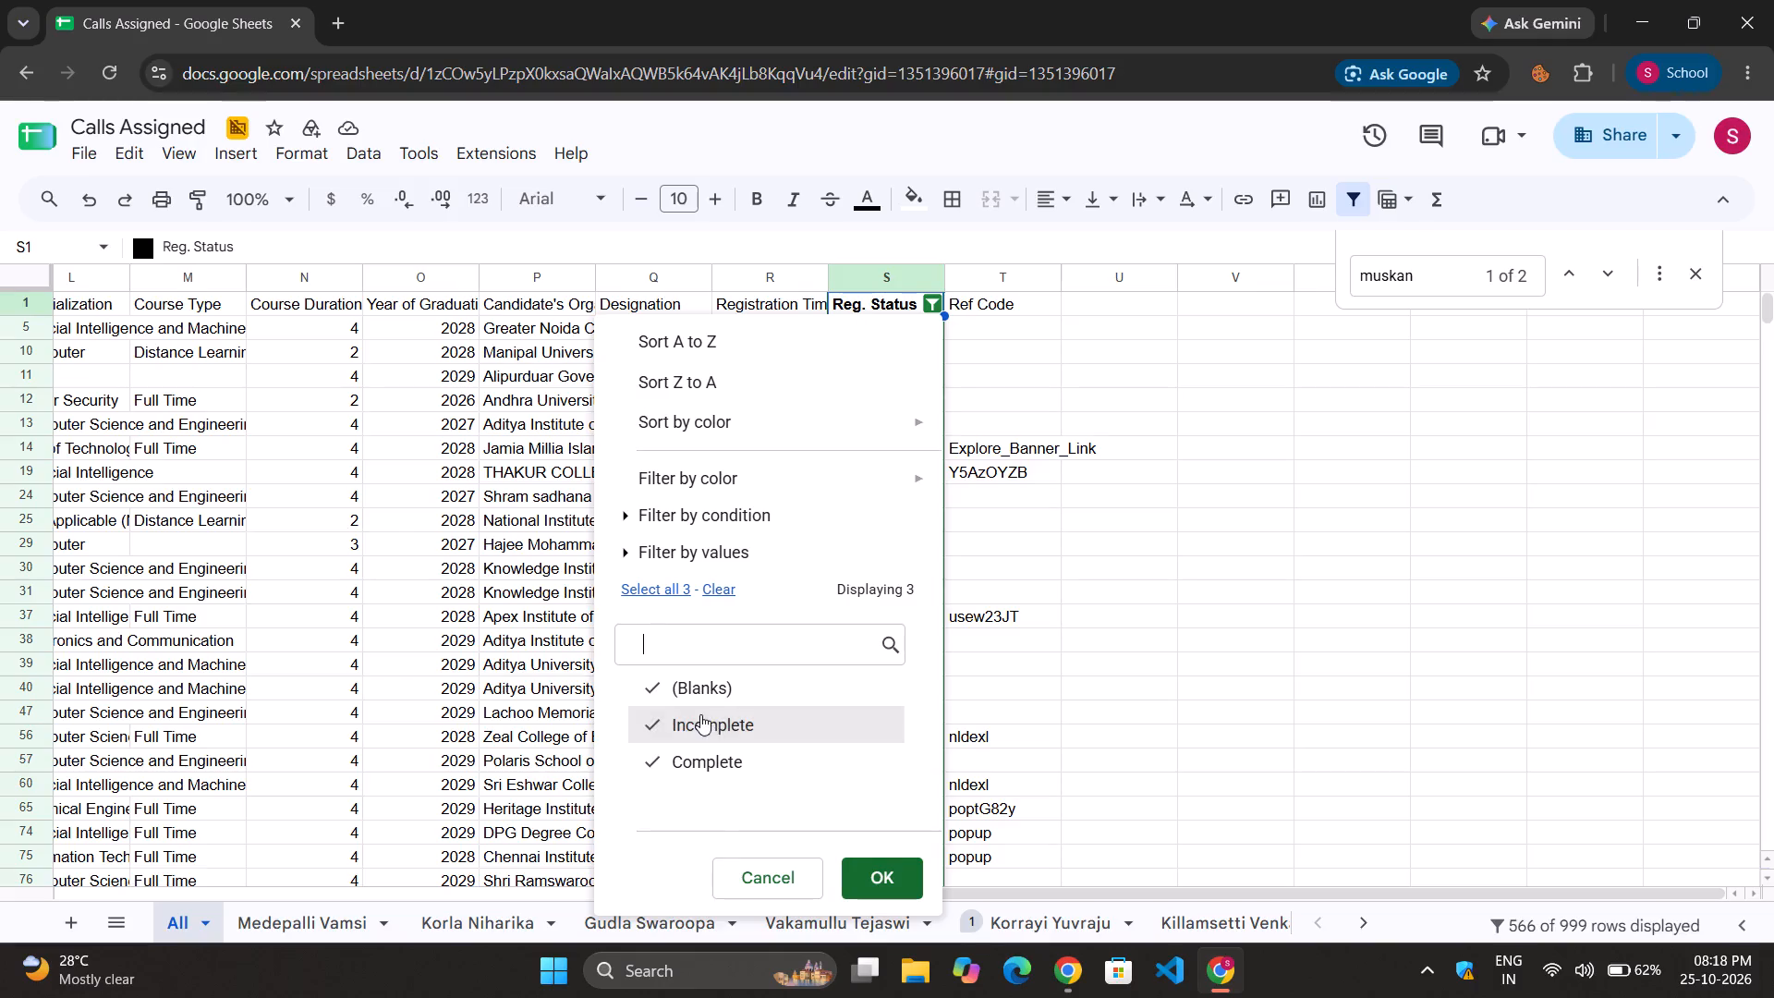
{"action": "left_click", "coordinate": [849, 876]}
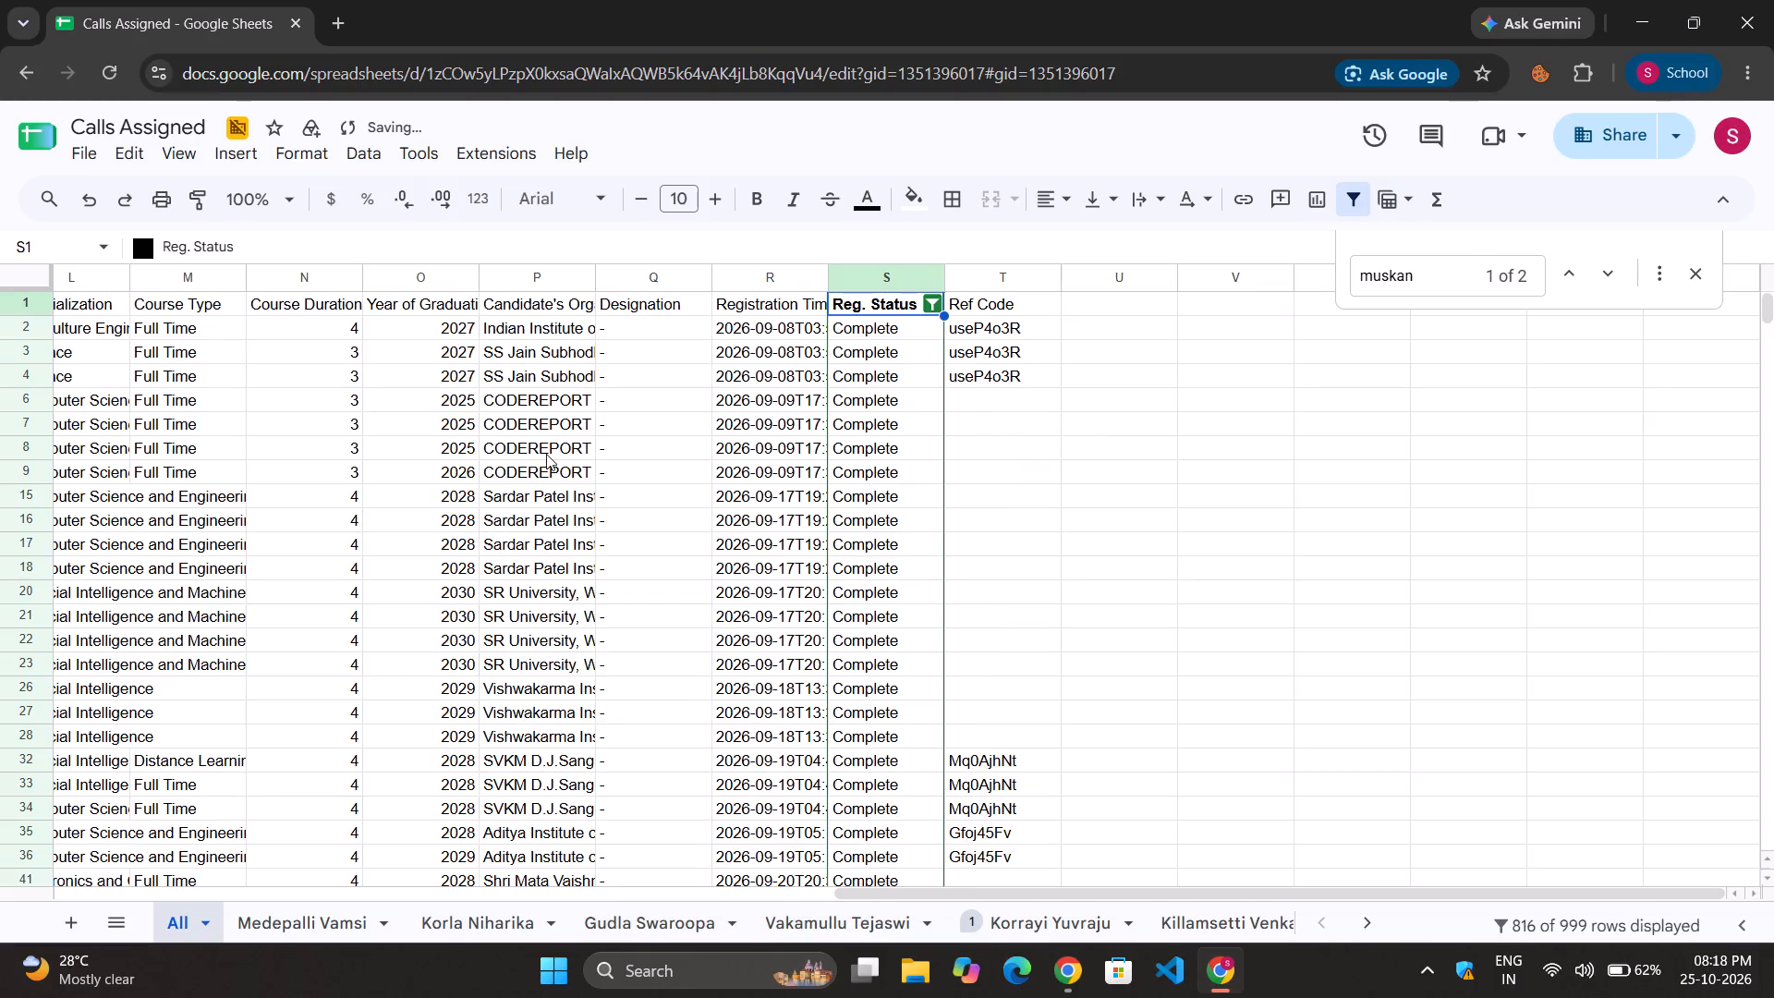
Count the Complete candidates by selecting their Designation cells from Q2 to Q609, and clear the selection.
{"action": "left_click", "coordinate": [637, 328]}
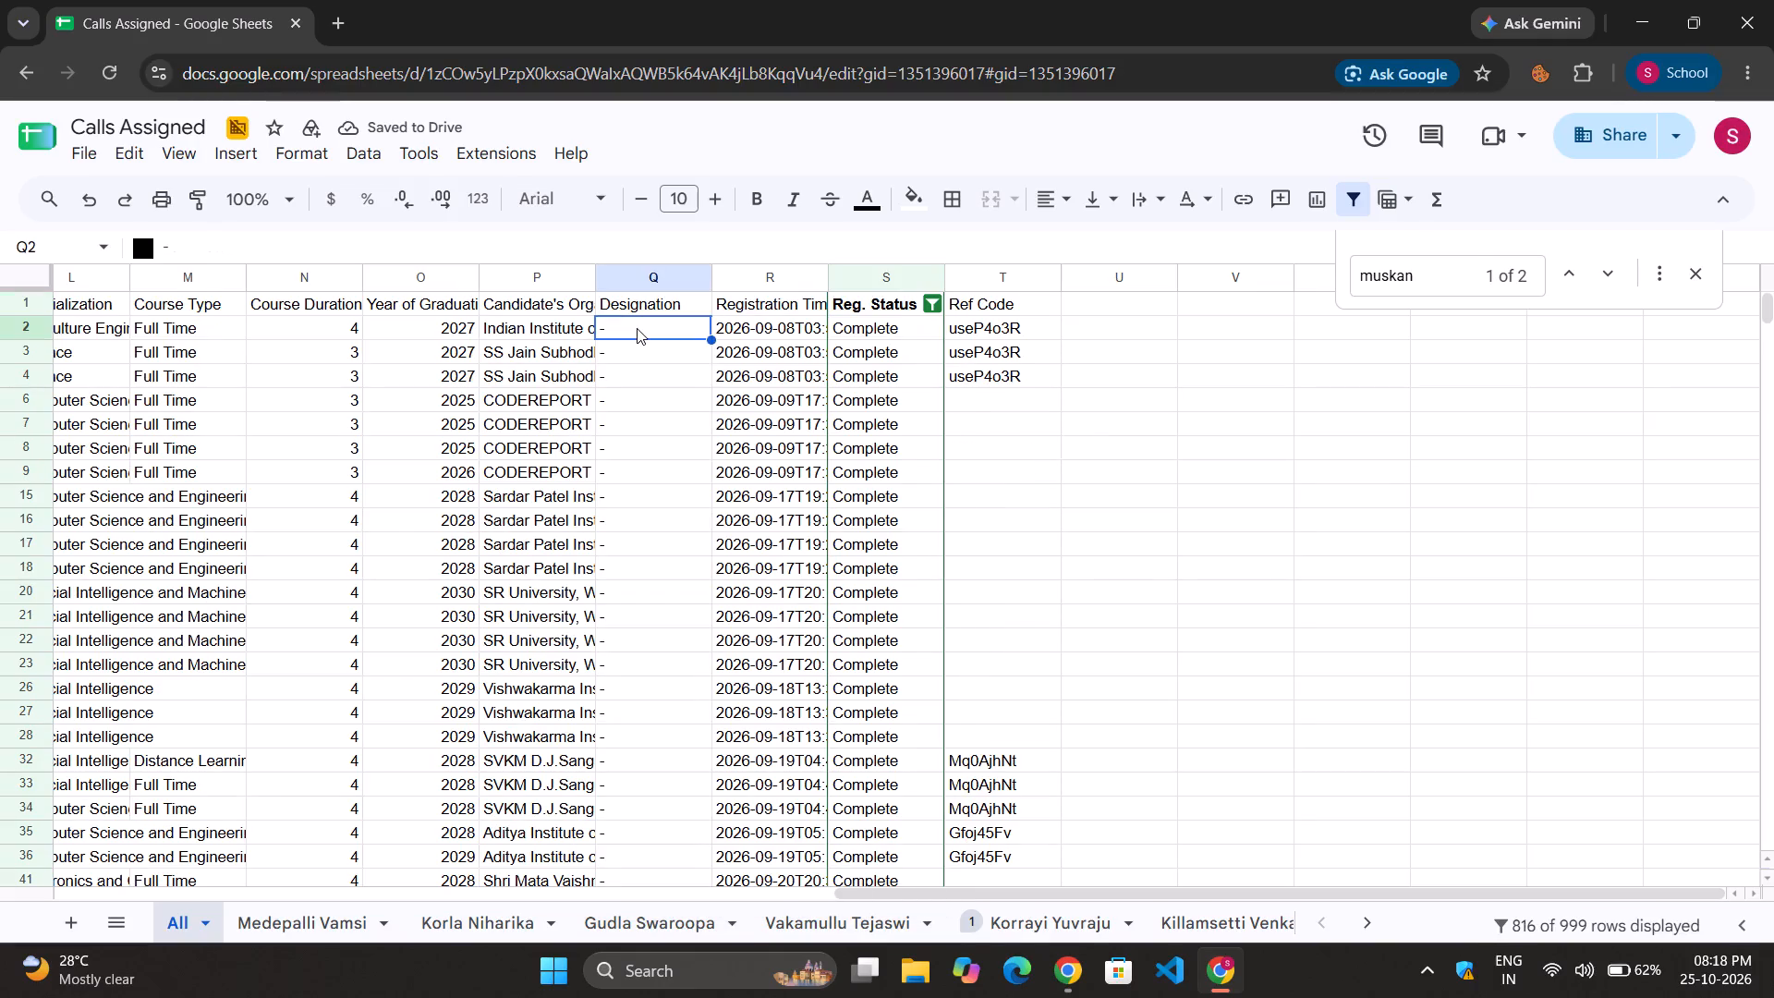
{"action": "left_click_drag", "start_coordinate": [637, 328], "coordinate": [625, 997]}
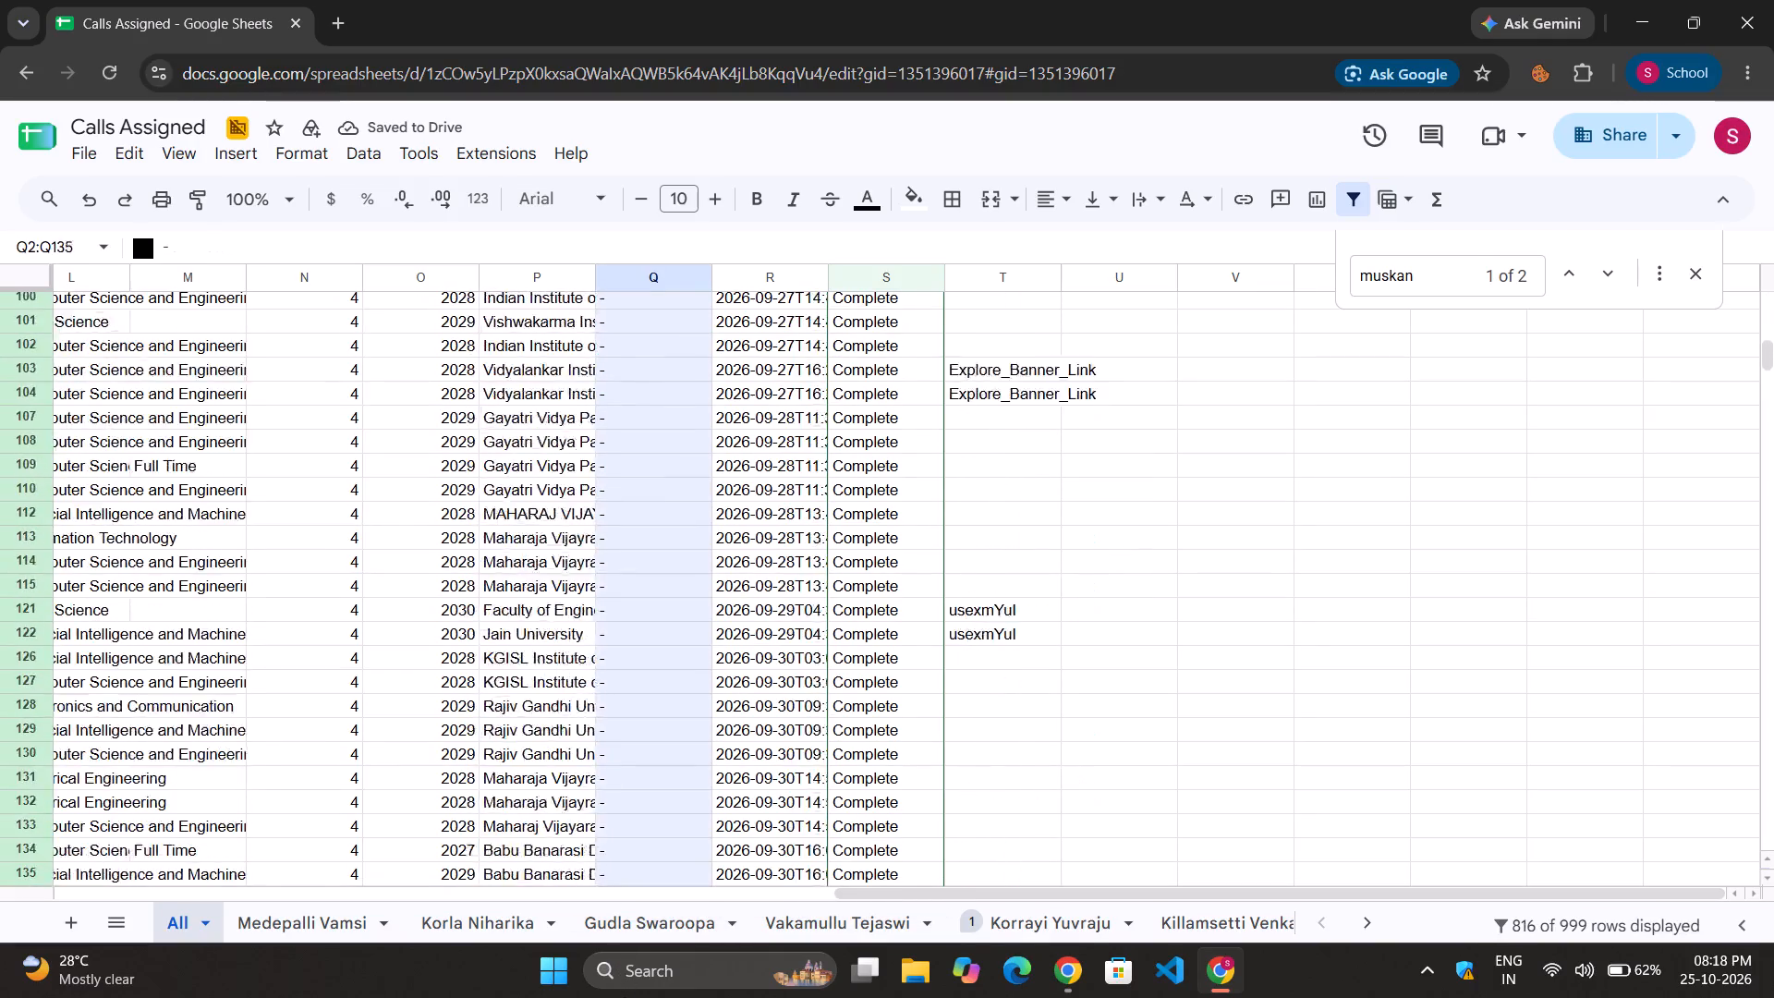
{"action": "left_click_drag", "start_coordinate": [625, 997], "coordinate": [626, 997]}
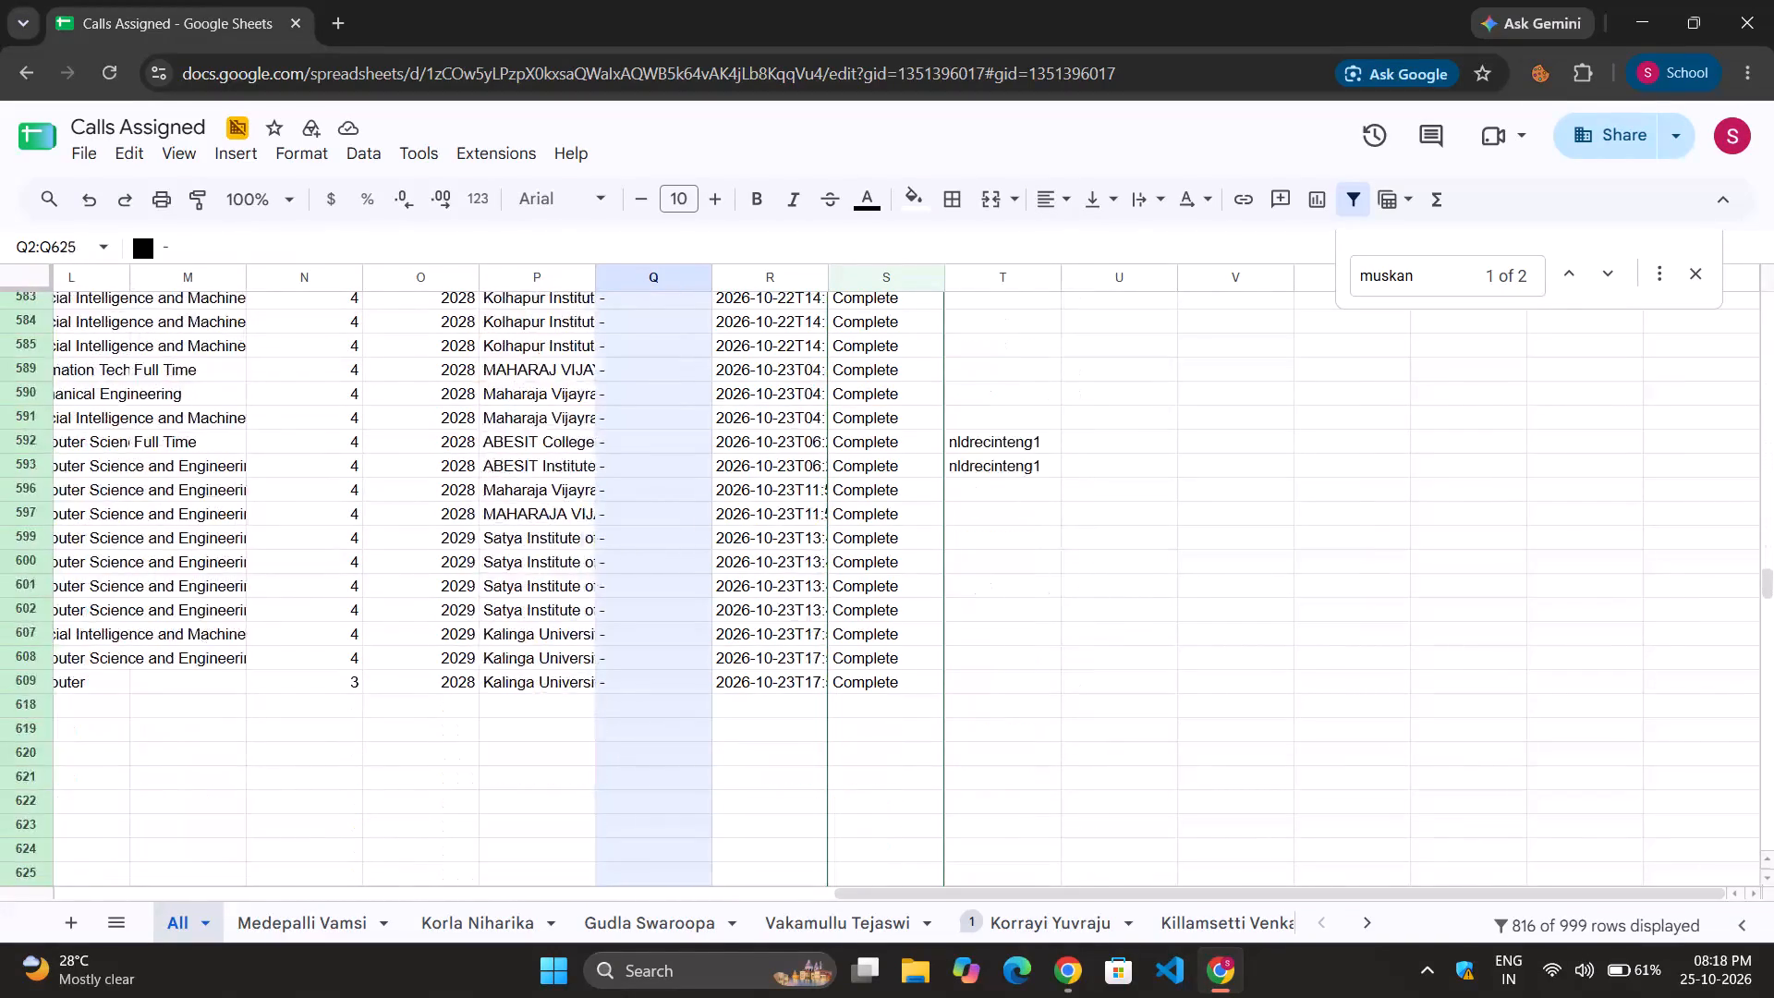
{"action": "left_click_drag", "start_coordinate": [626, 997], "coordinate": [631, 350]}
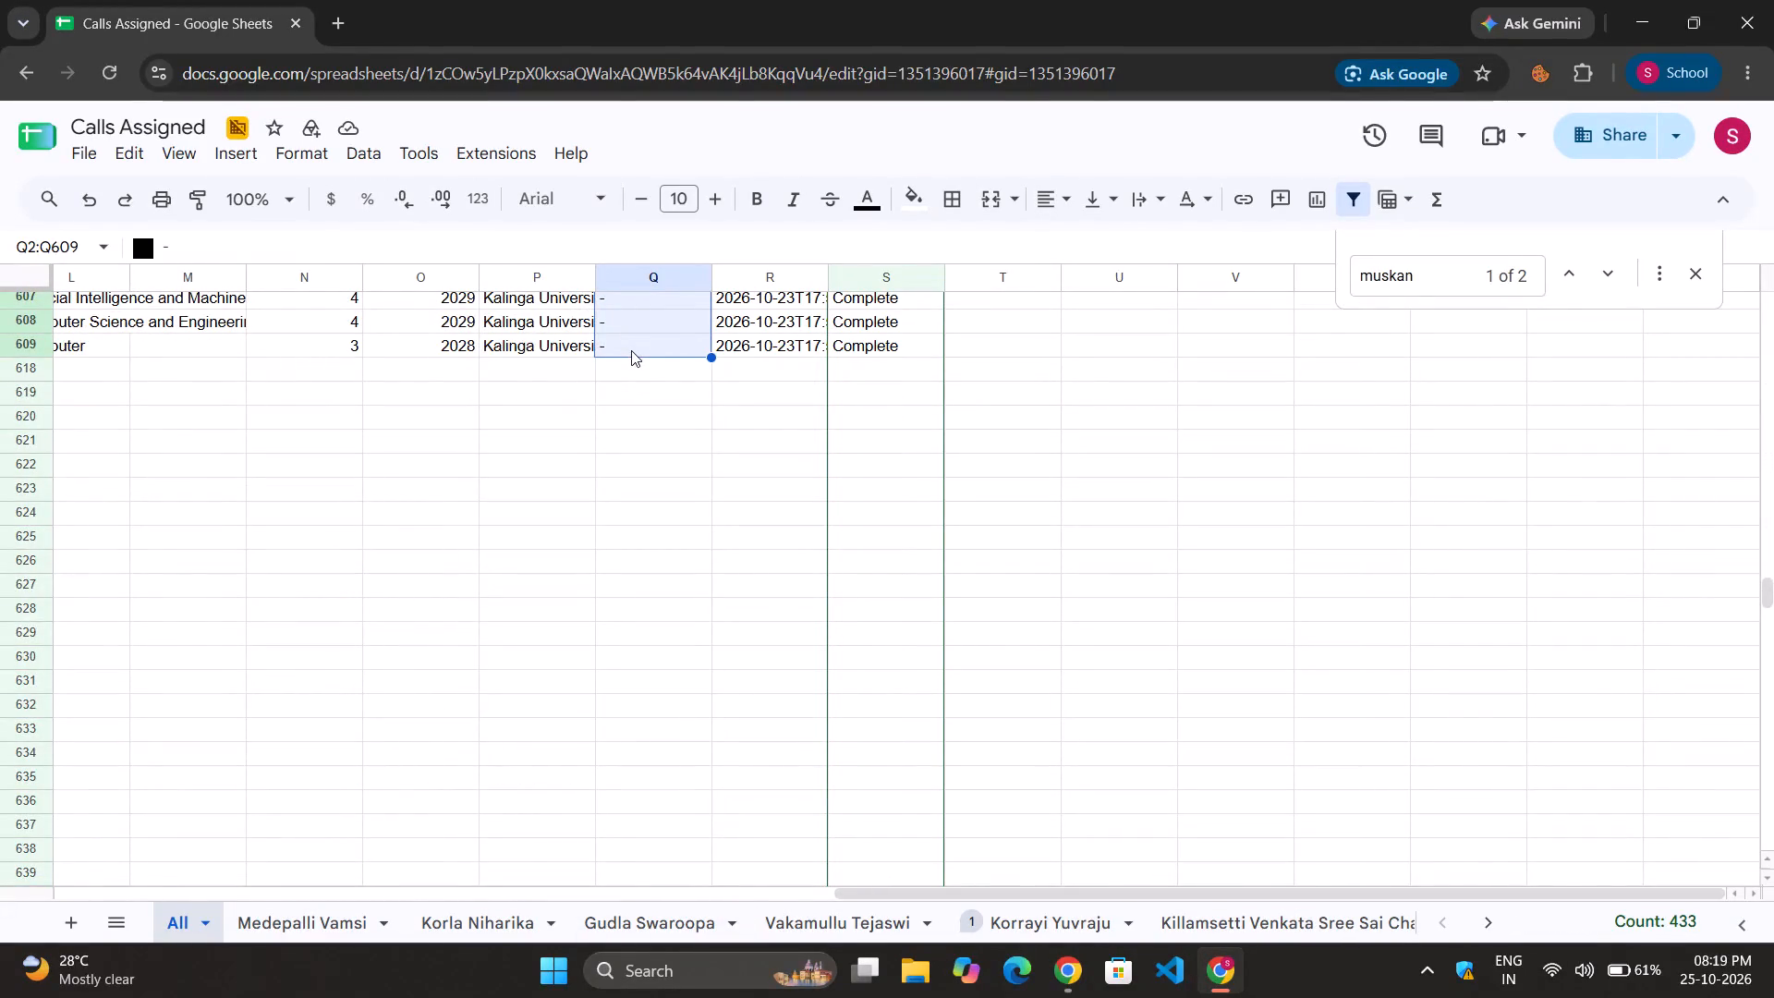
{"action": "scroll", "coordinate": [849, 526], "scroll_direction": "up", "scroll_amount": 20}
{"action": "scroll", "coordinate": [849, 526], "scroll_direction": "up", "scroll_amount": 8}
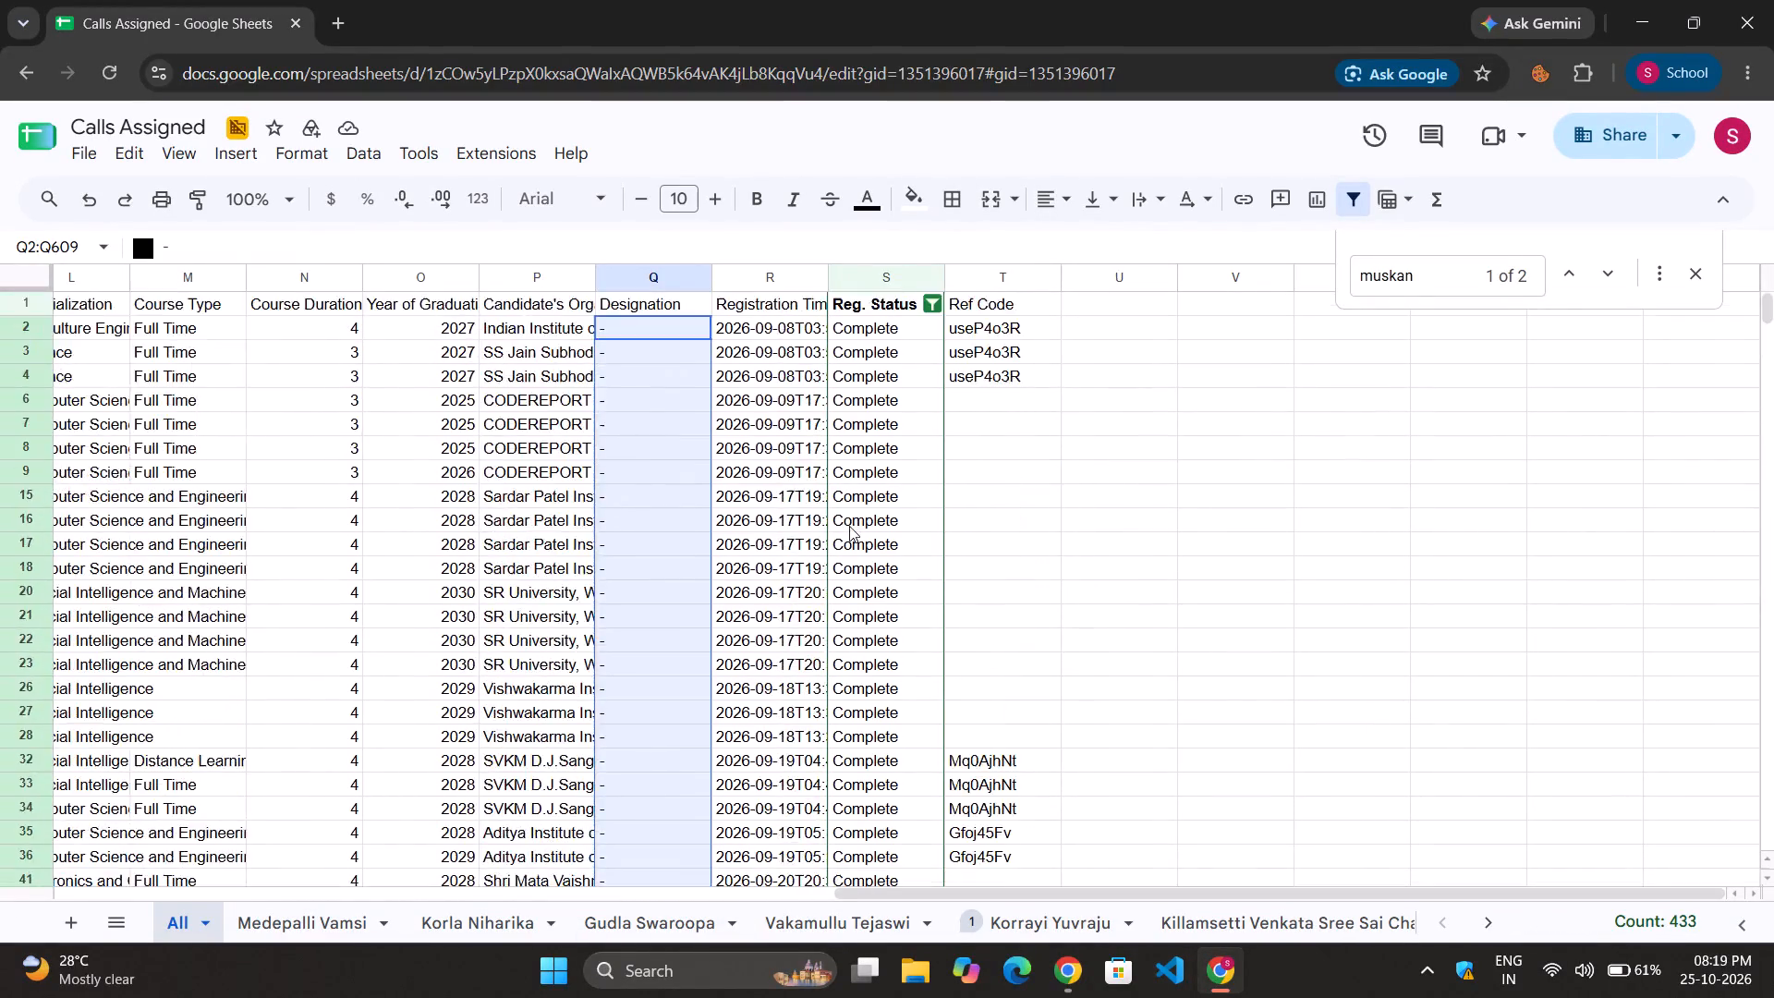
{"action": "scroll", "coordinate": [849, 526], "scroll_direction": "up", "scroll_amount": 11}
{"action": "left_click", "coordinate": [742, 485]}
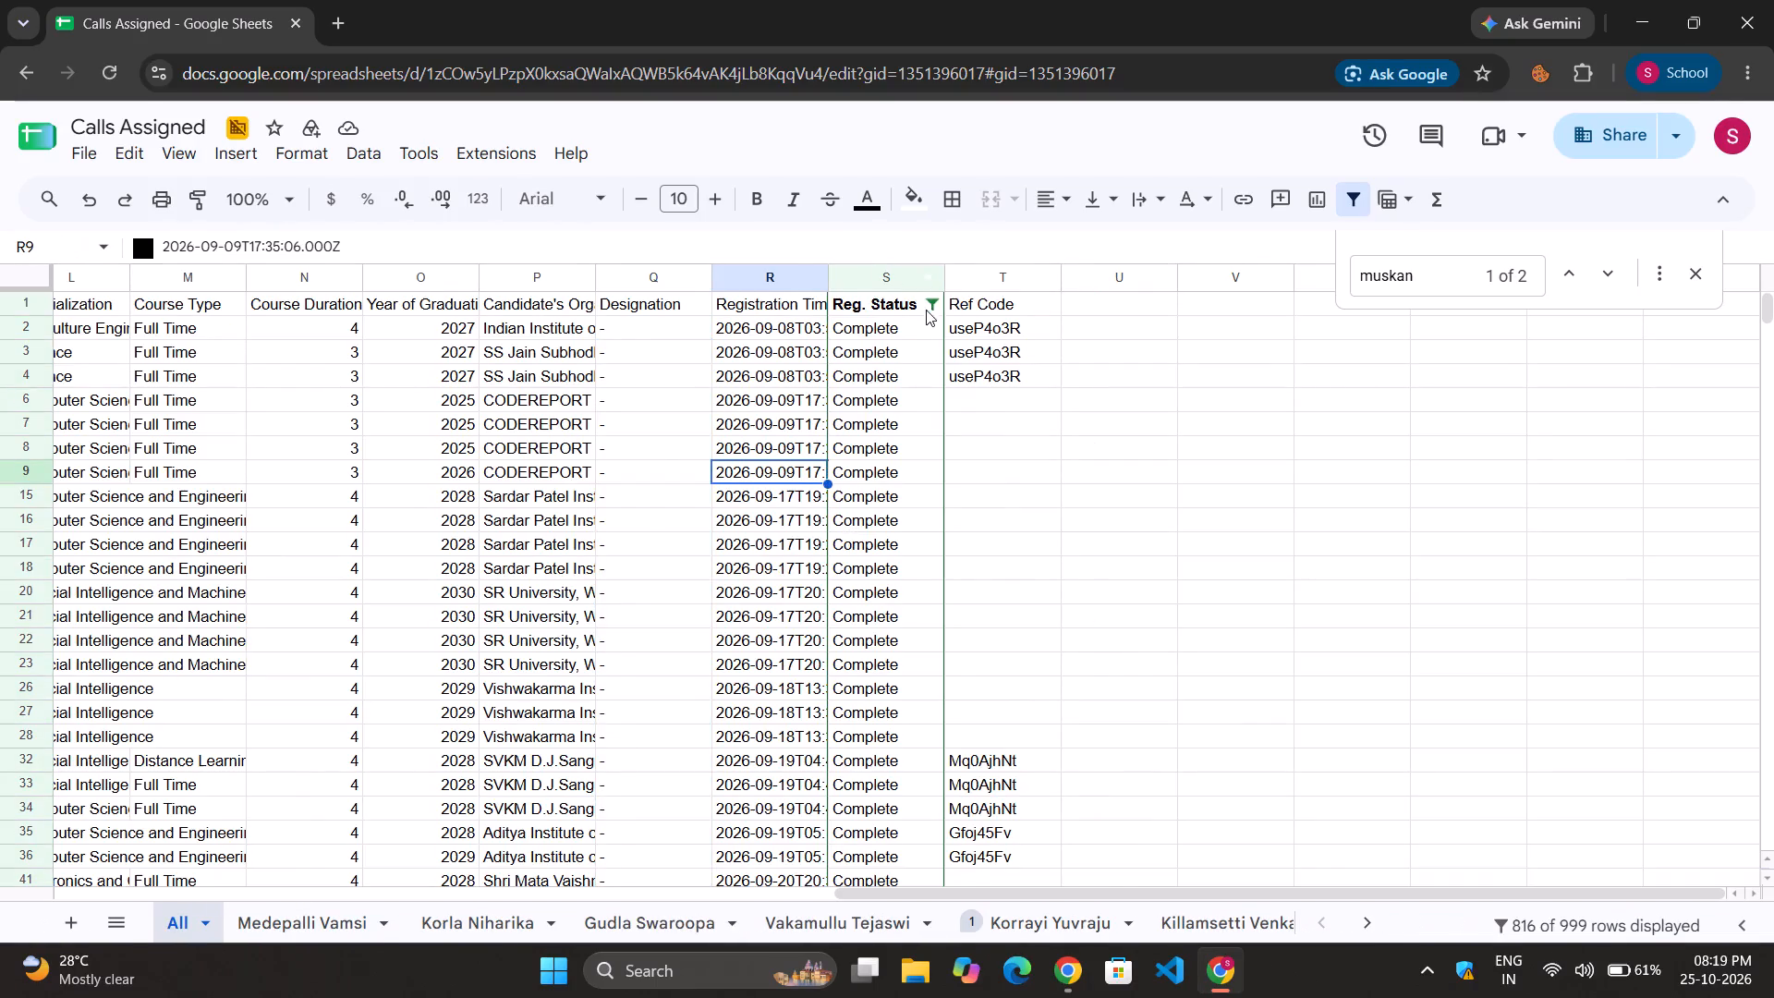
Set the Reg. Status filter to include Complete, Incomplete and blank entries so that no rows are hidden.
{"action": "left_click", "coordinate": [930, 305]}
{"action": "left_click", "coordinate": [694, 747]}
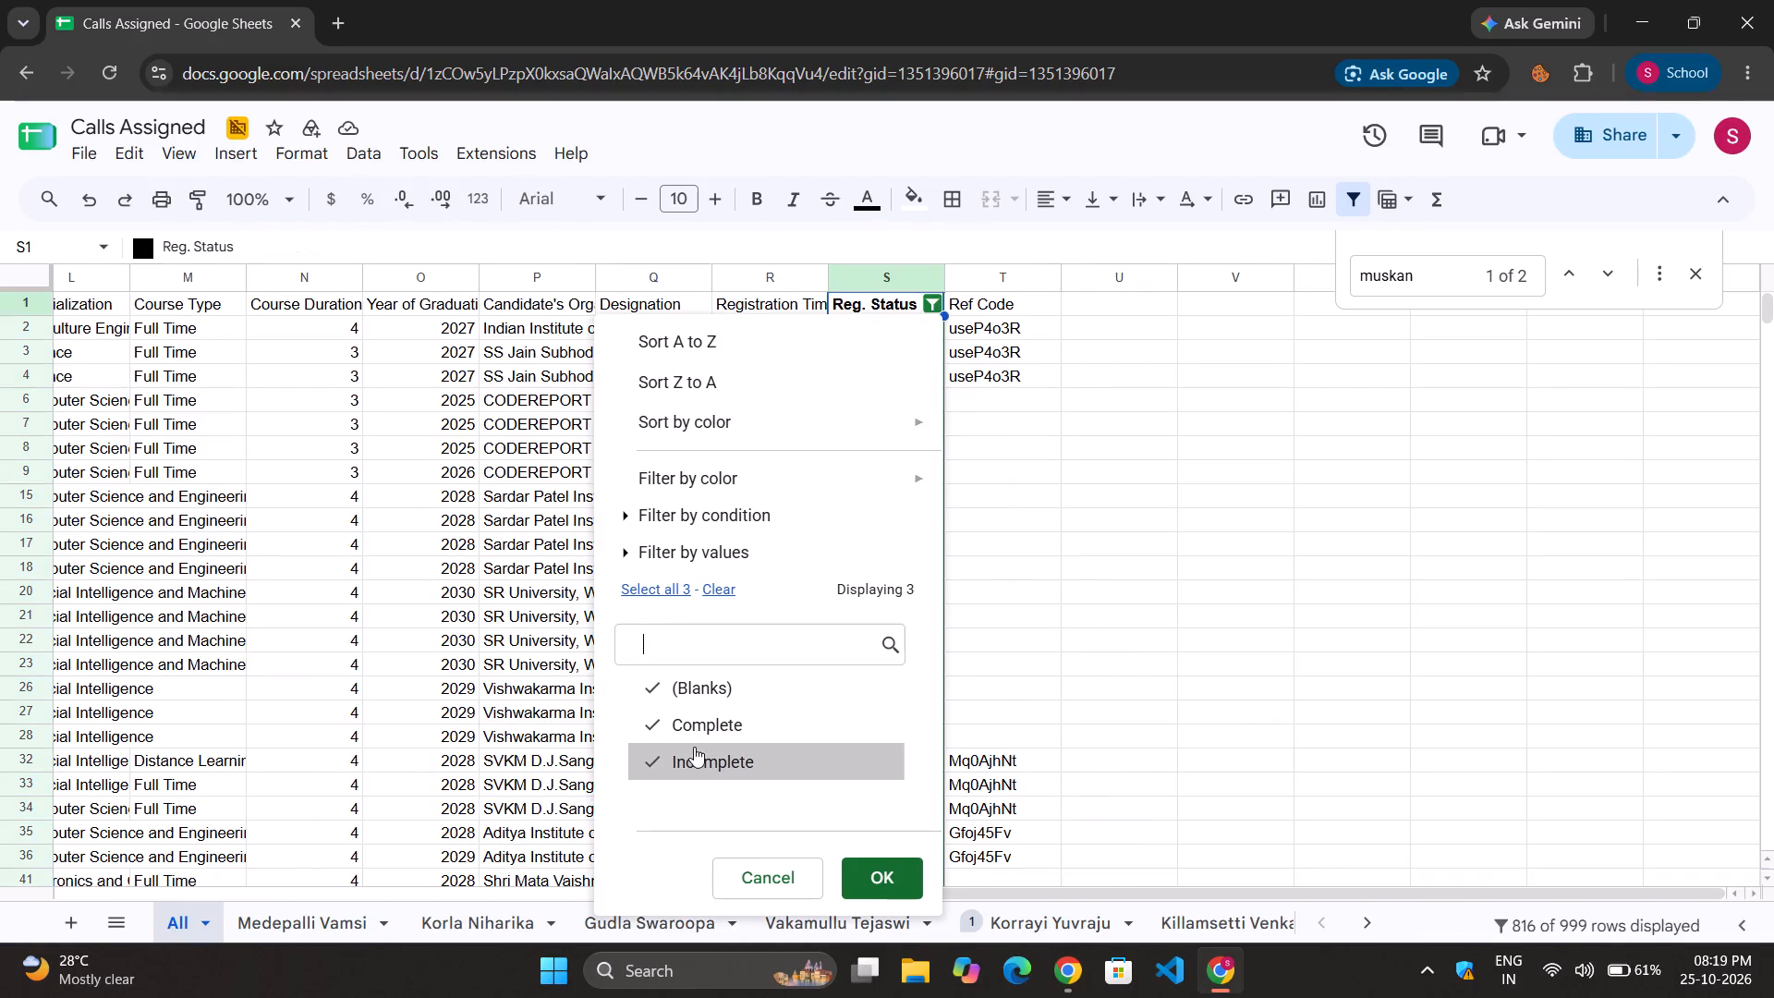
{"action": "left_click", "coordinate": [668, 712]}
{"action": "left_click", "coordinate": [677, 746]}
{"action": "left_click", "coordinate": [667, 687]}
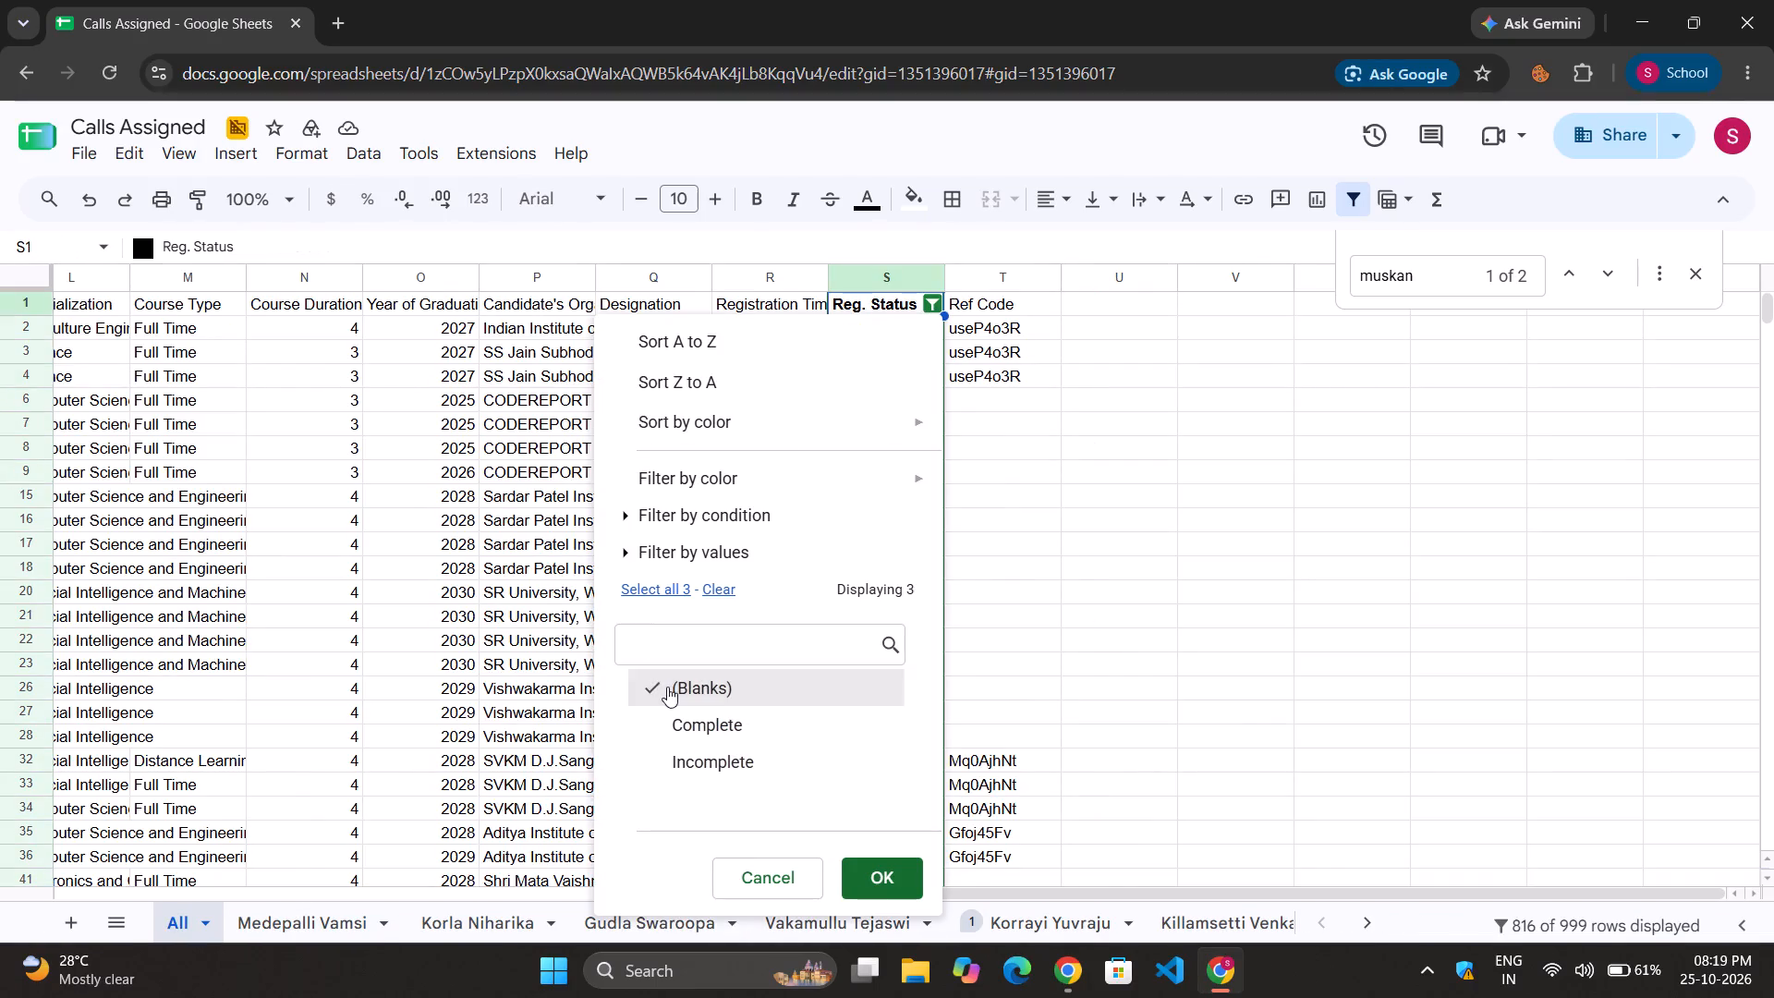
{"action": "left_click", "coordinate": [679, 728]}
{"action": "left_click", "coordinate": [681, 758]}
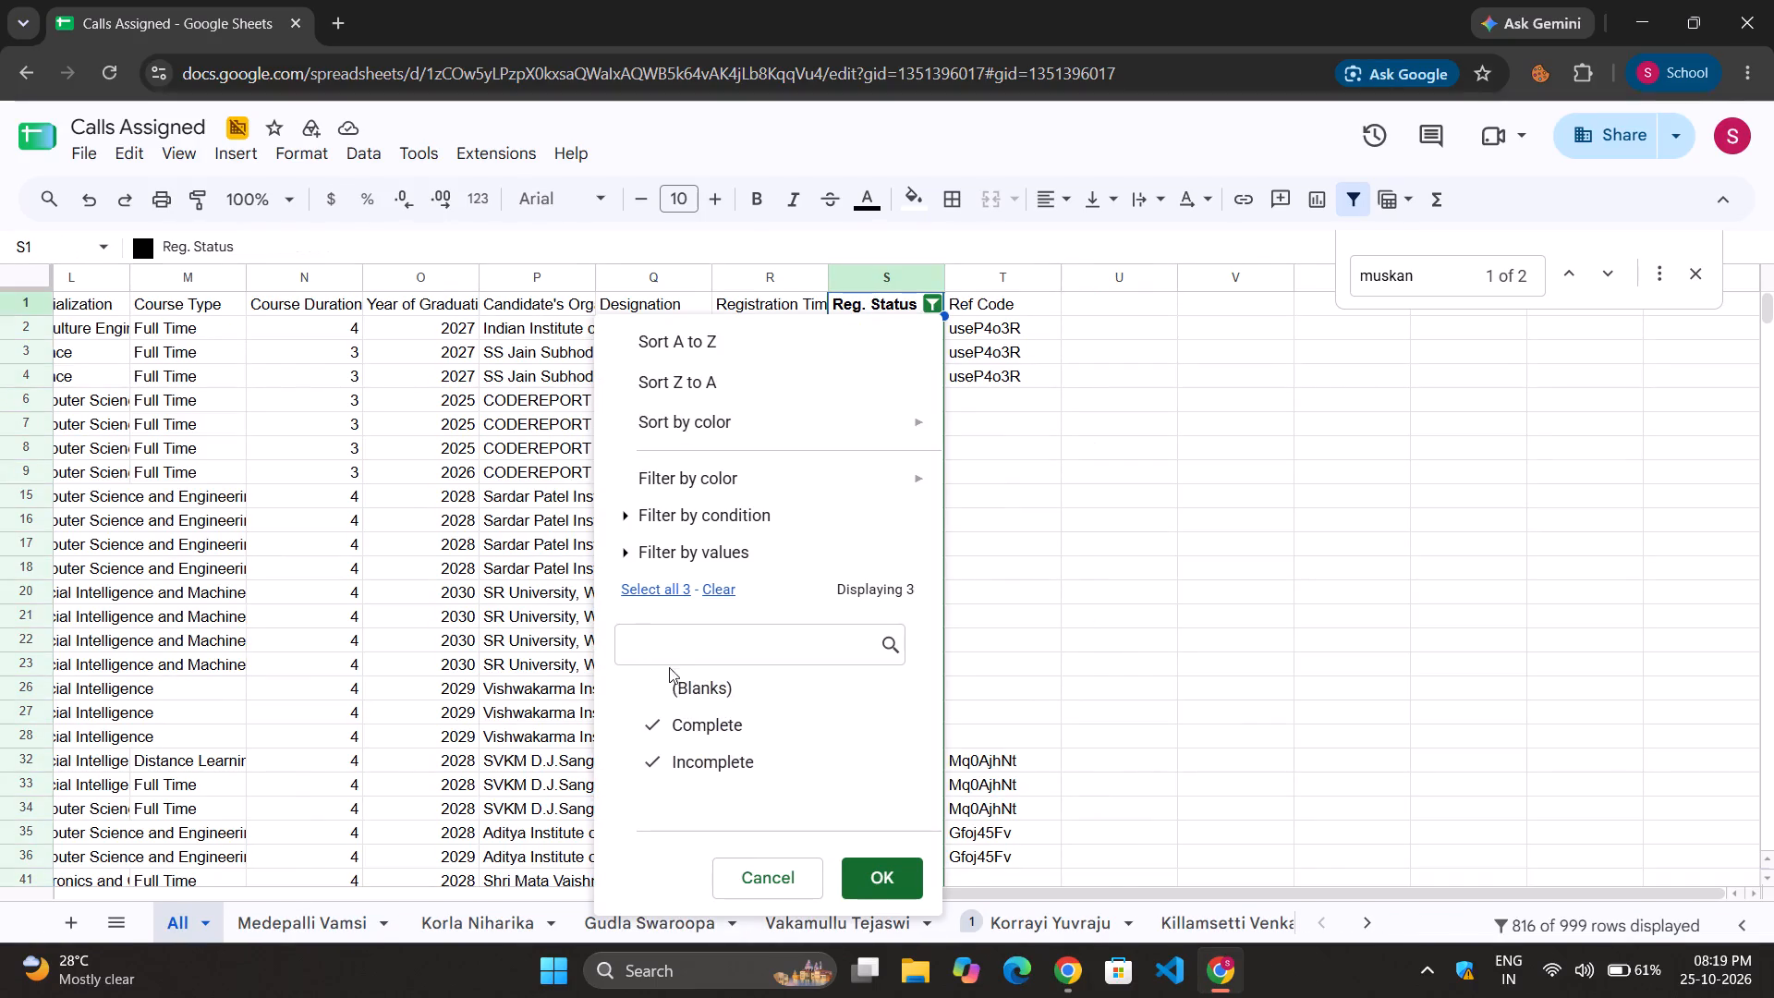
{"action": "left_click", "coordinate": [669, 670]}
{"action": "left_click", "coordinate": [896, 881]}
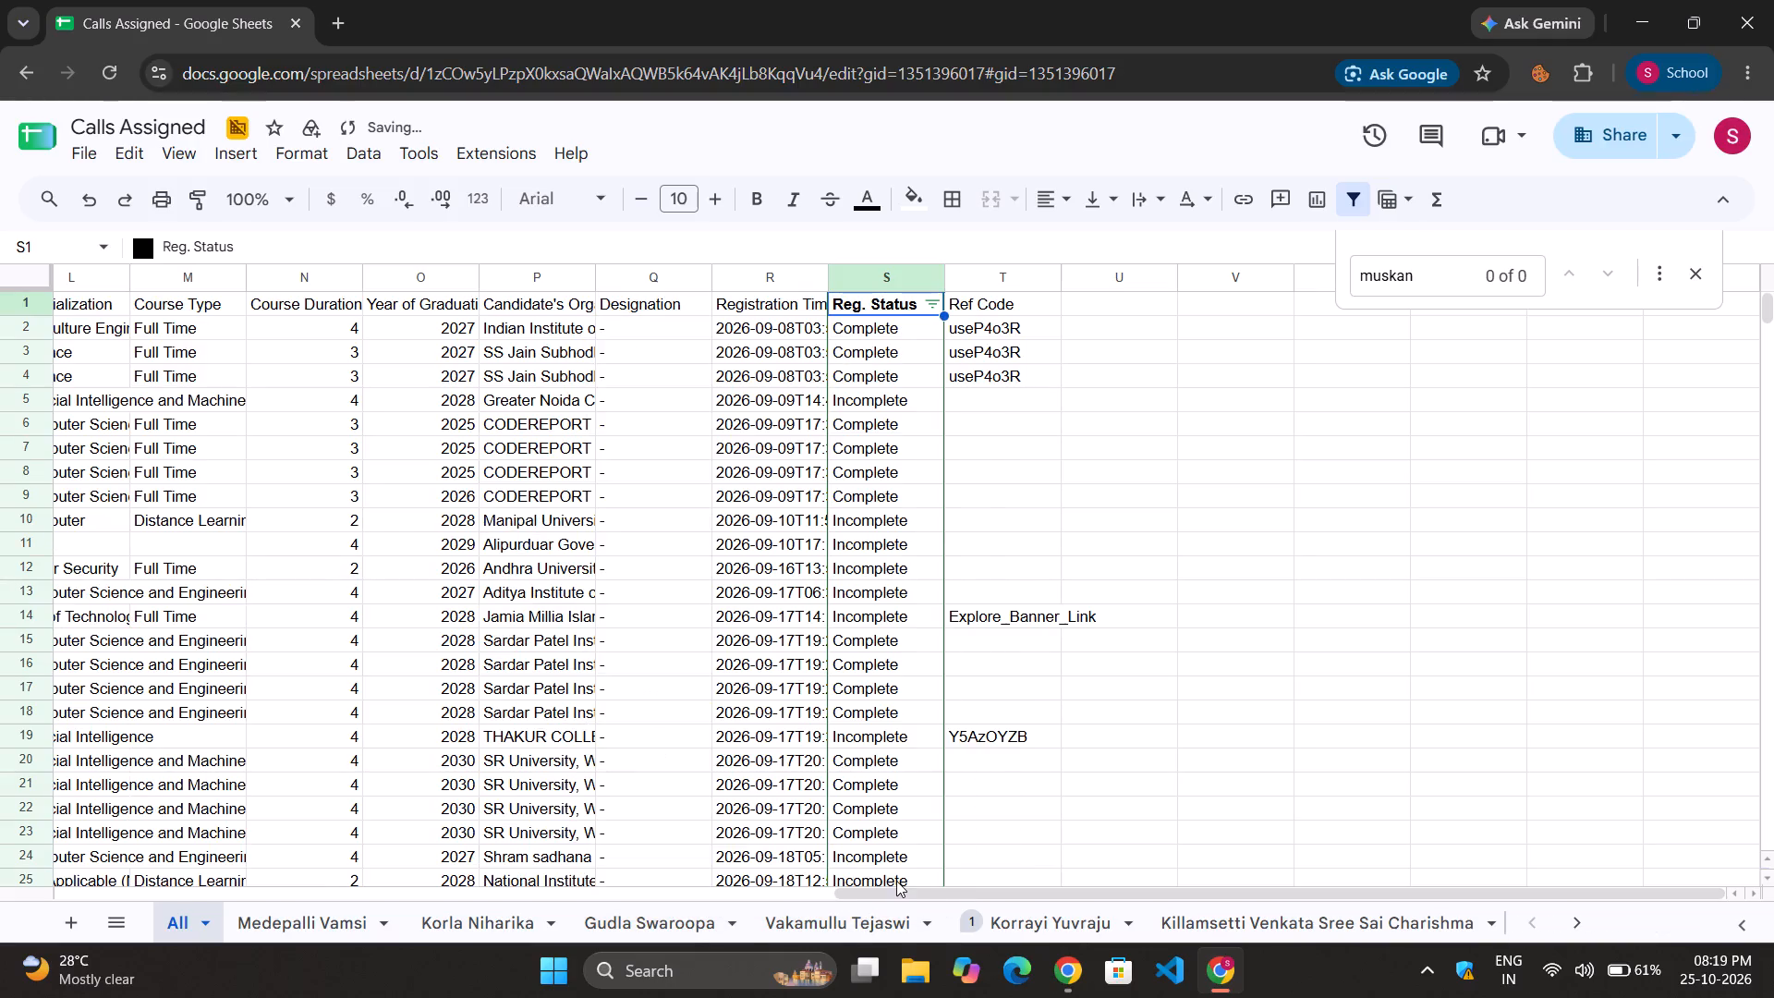
{"action": "left_click", "coordinate": [1105, 747]}
Return to the Vinod sheet and close the open name search.
{"action": "scroll", "coordinate": [1105, 747], "scroll_direction": "down", "scroll_amount": 19}
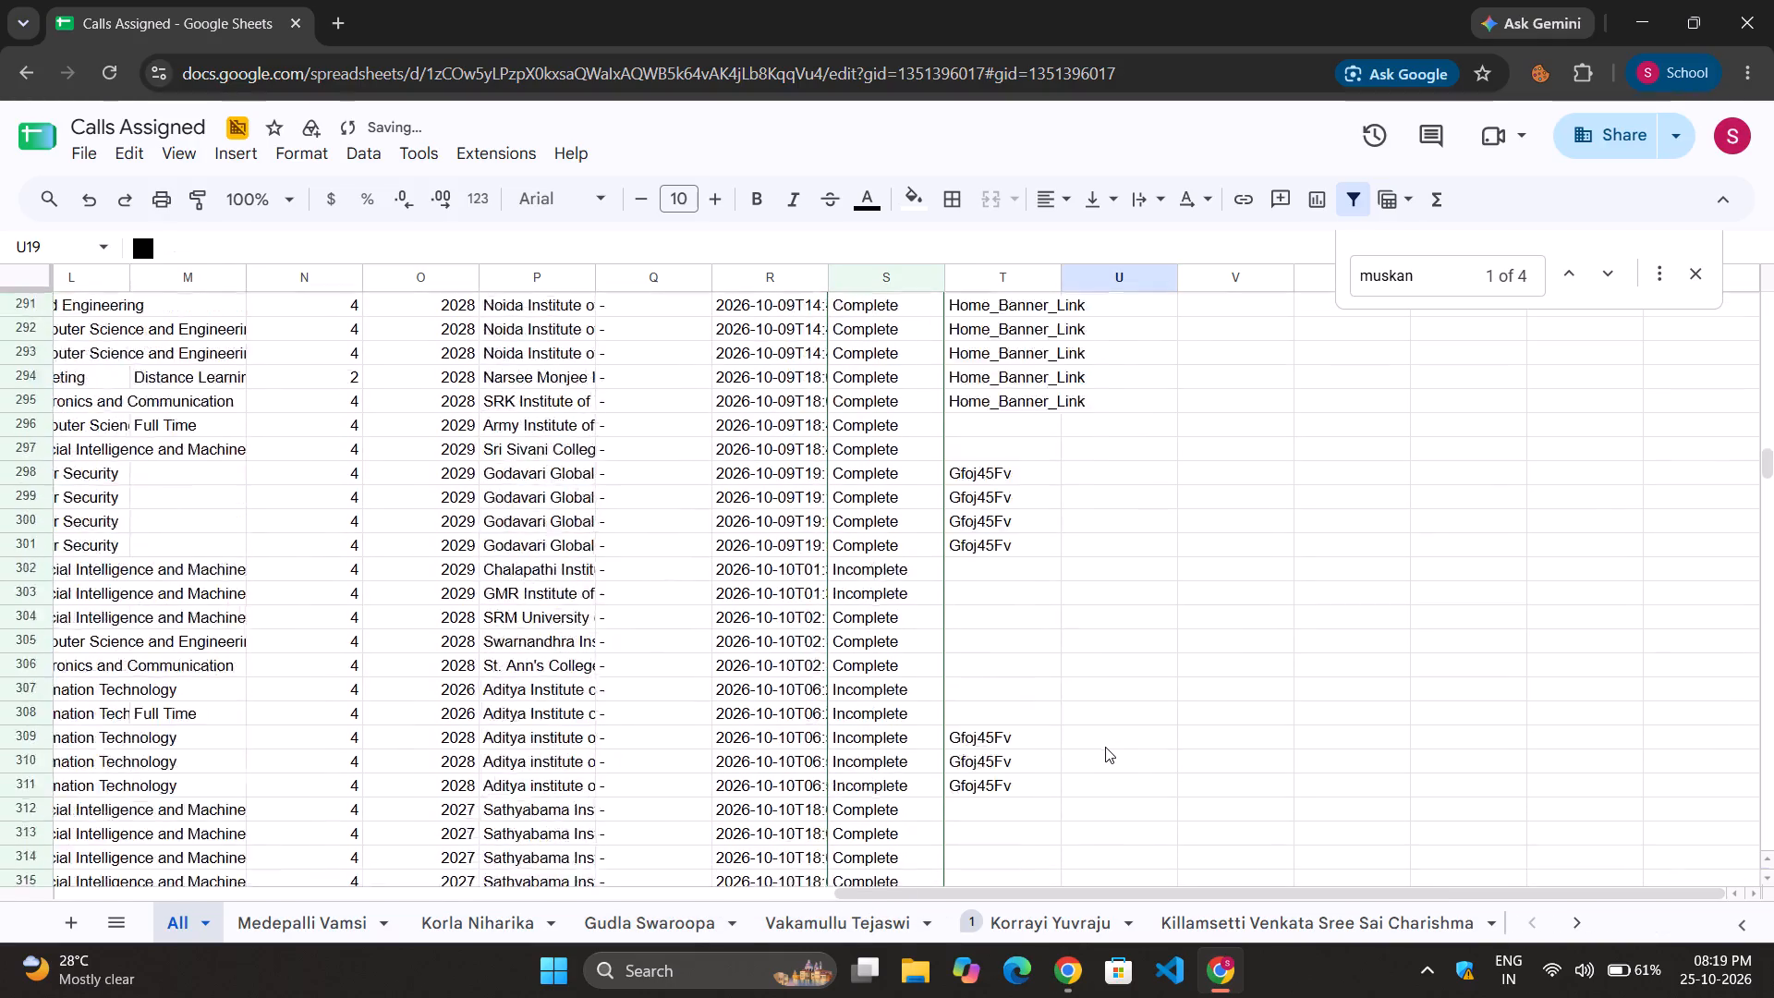
{"action": "scroll", "coordinate": [1105, 747], "scroll_direction": "down", "scroll_amount": 13}
{"action": "scroll", "coordinate": [1105, 747], "scroll_direction": "up", "scroll_amount": 5}
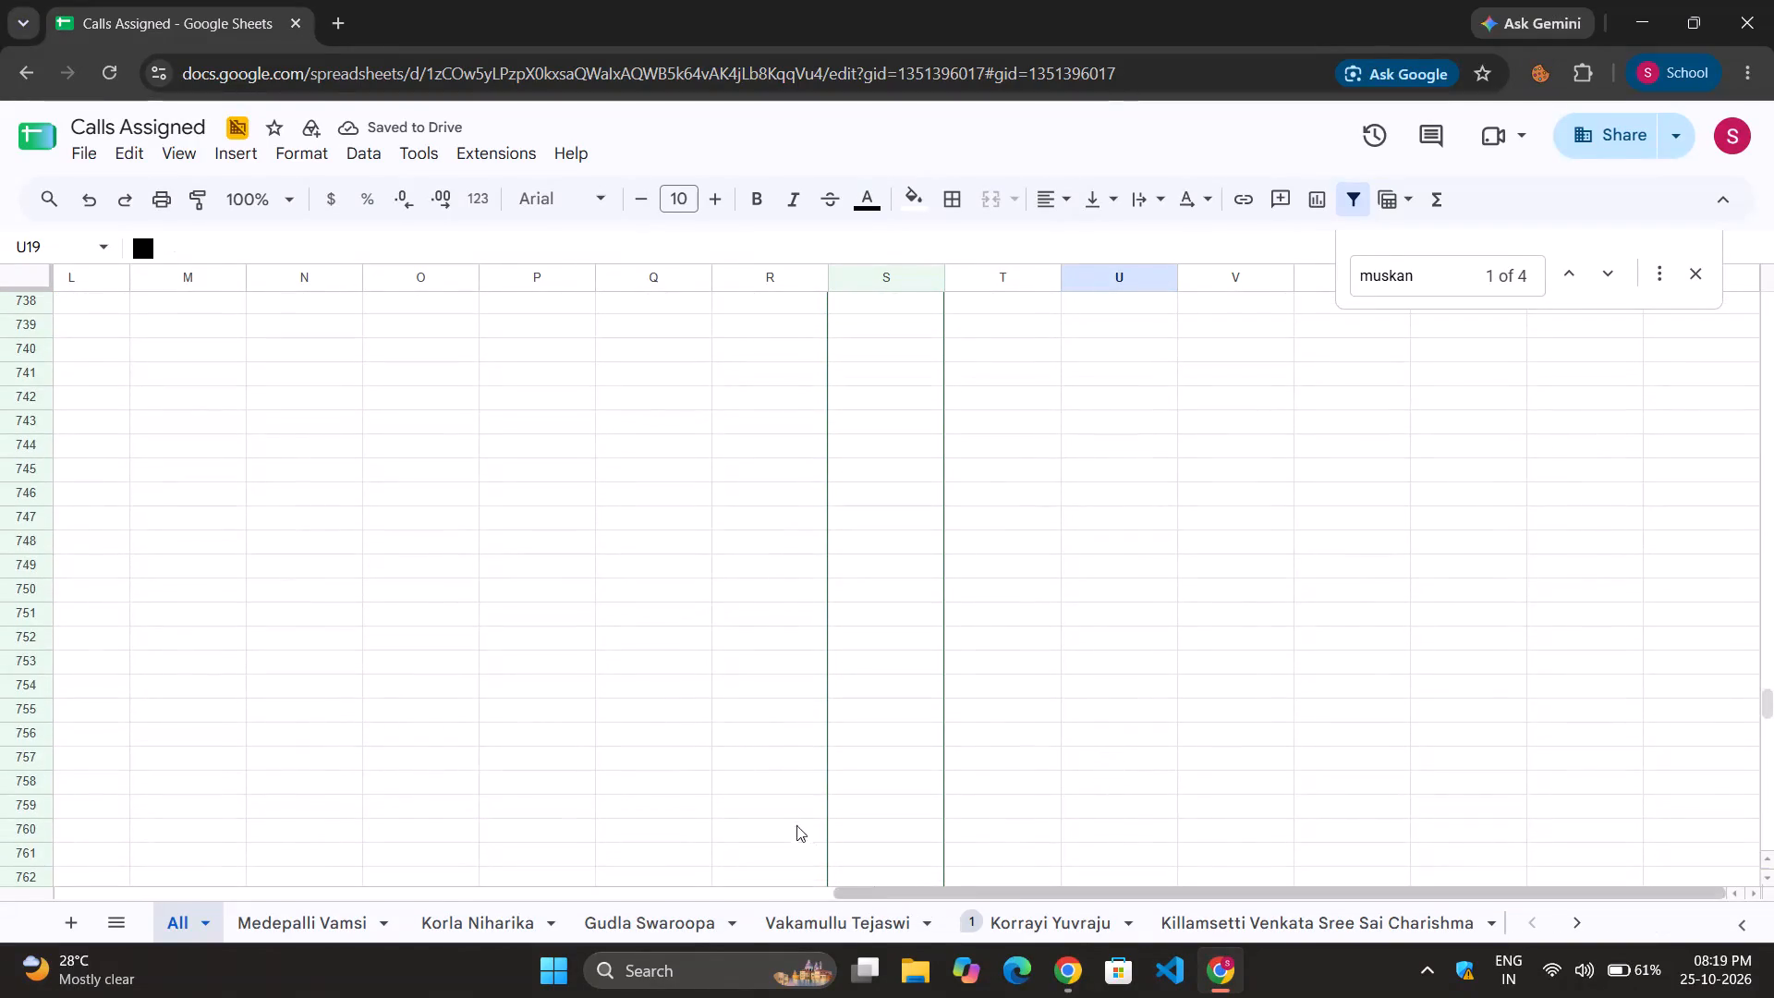
{"action": "scroll", "coordinate": [1183, 939], "scroll_direction": "left", "scroll_amount": 13}
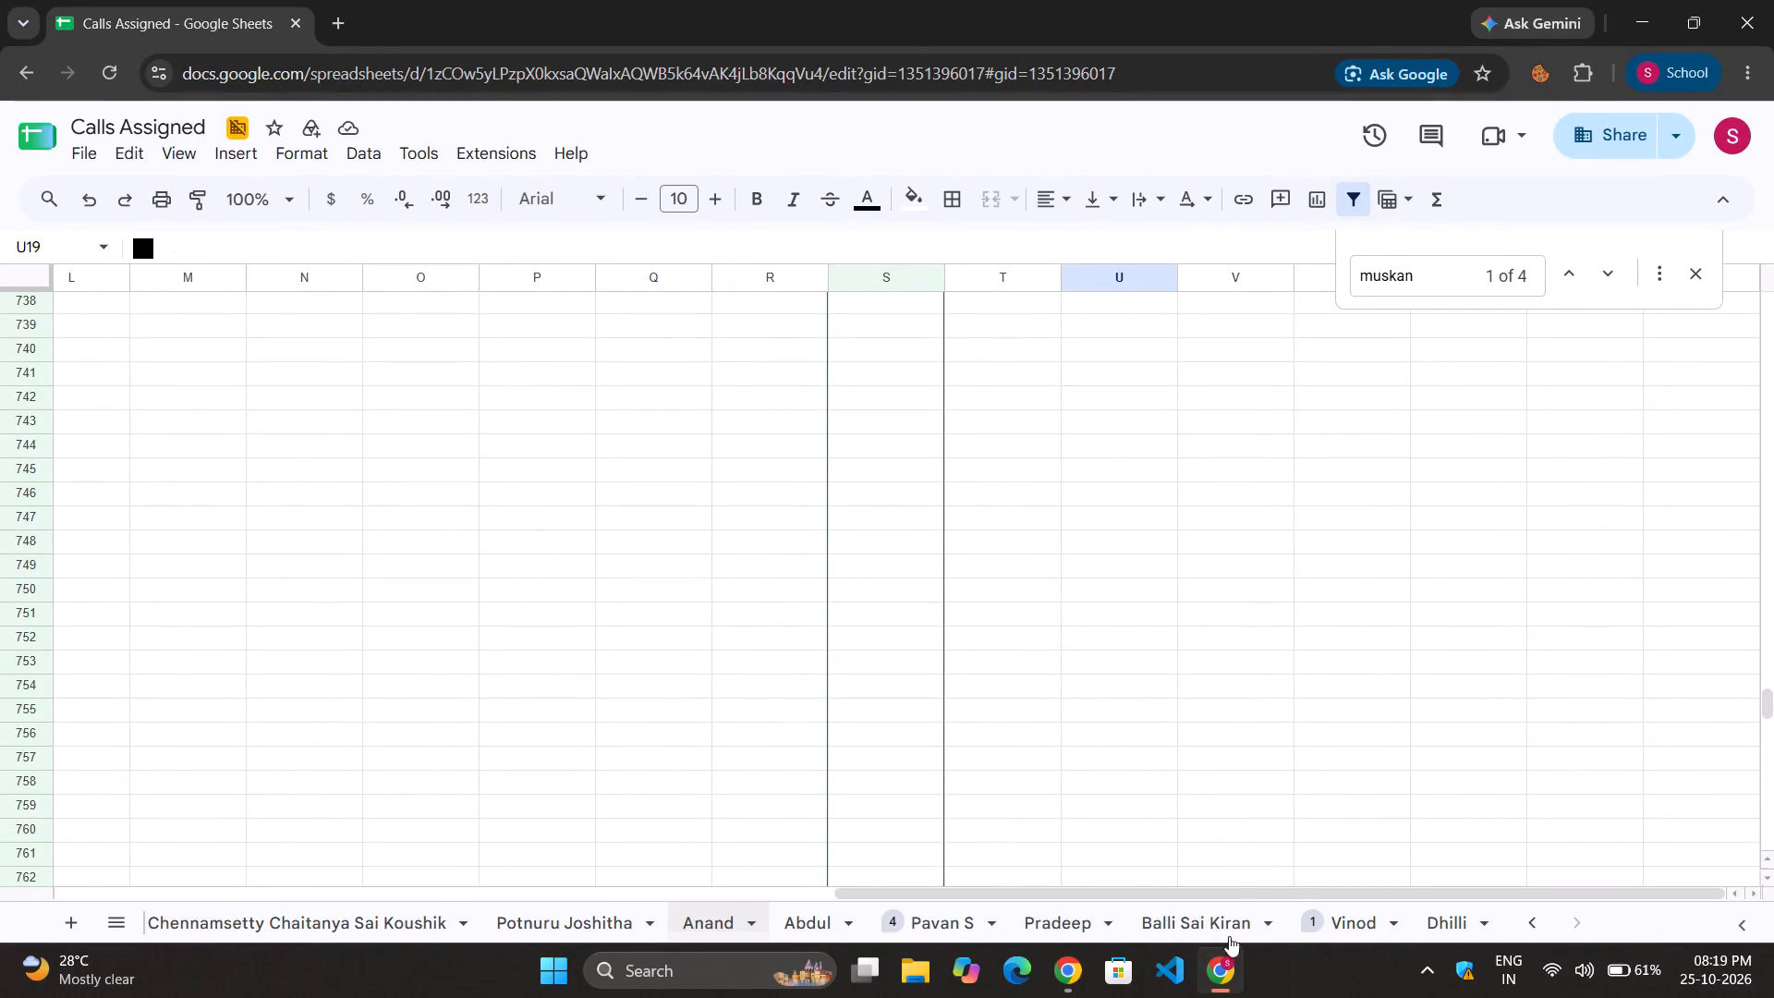
{"action": "left_click", "coordinate": [1325, 931]}
{"action": "scroll", "coordinate": [609, 554], "scroll_direction": "right", "scroll_amount": 6}
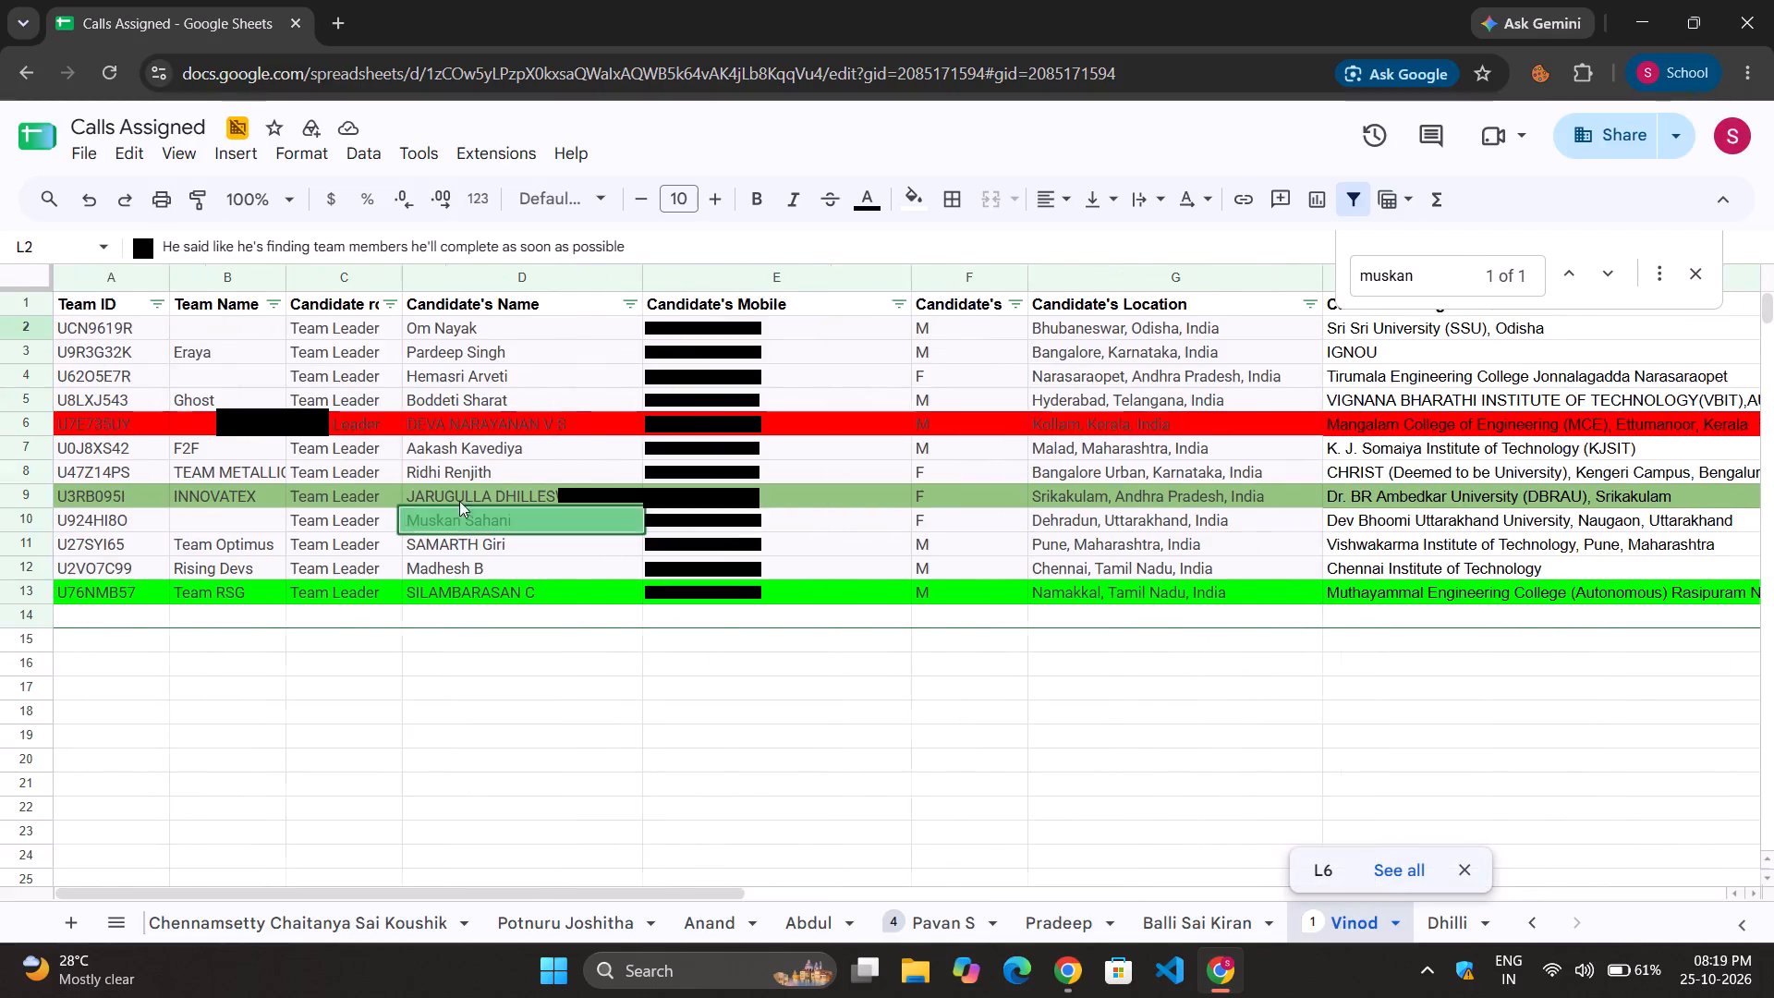
{"action": "left_click", "coordinate": [474, 515]}
{"action": "left_click", "coordinate": [474, 554]}
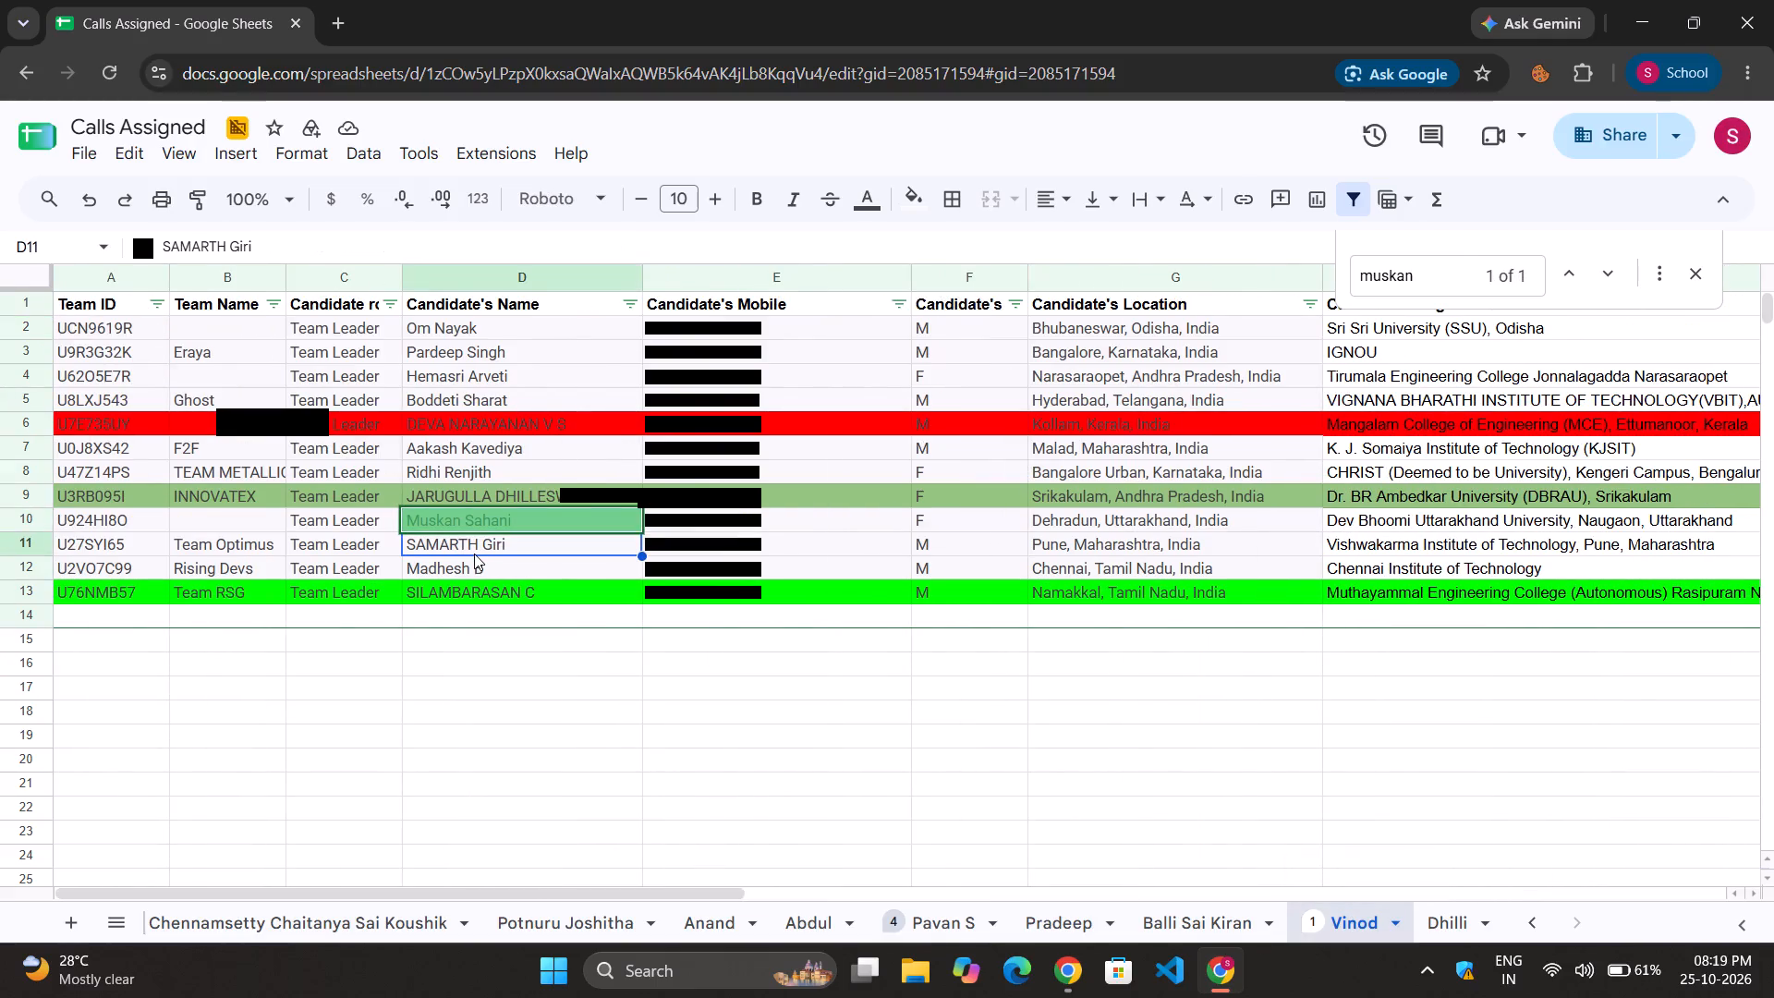
{"action": "left_click", "coordinate": [1689, 282]}
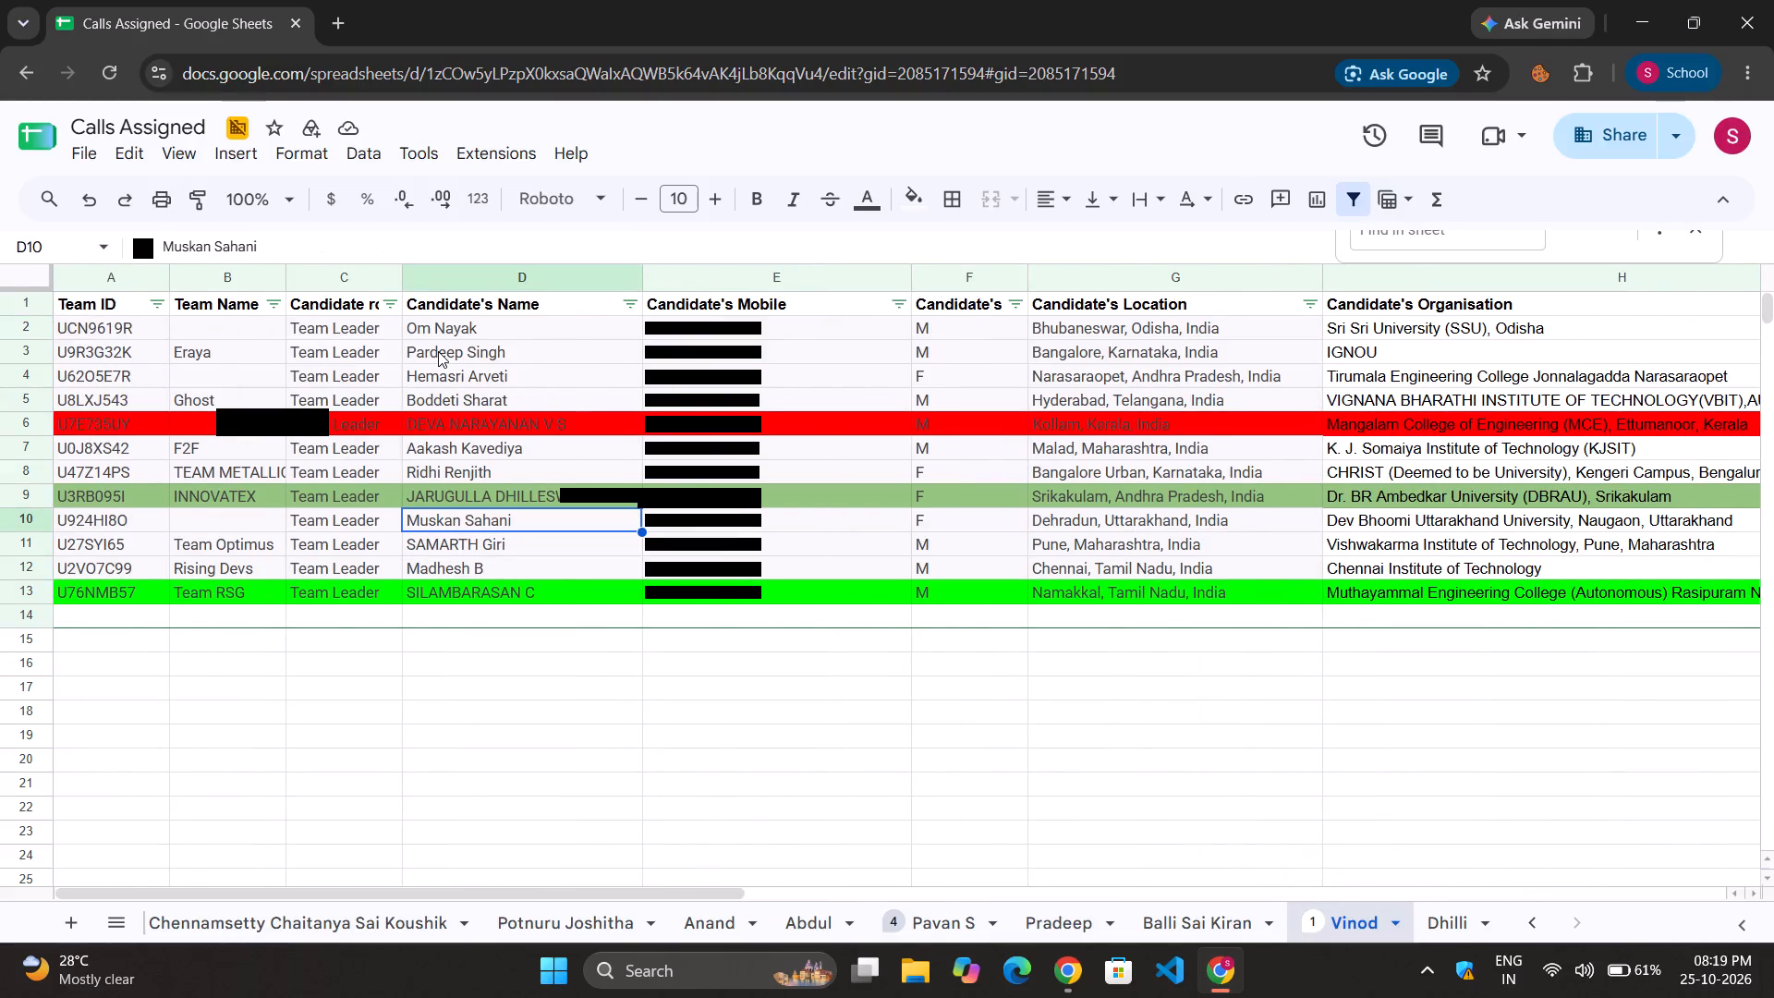
Examine the registration status and feedback columns on the Vinod sheet, and select the mobile number of the candidate in row 12.
{"action": "scroll", "coordinate": [438, 351], "scroll_direction": "left", "scroll_amount": 4}
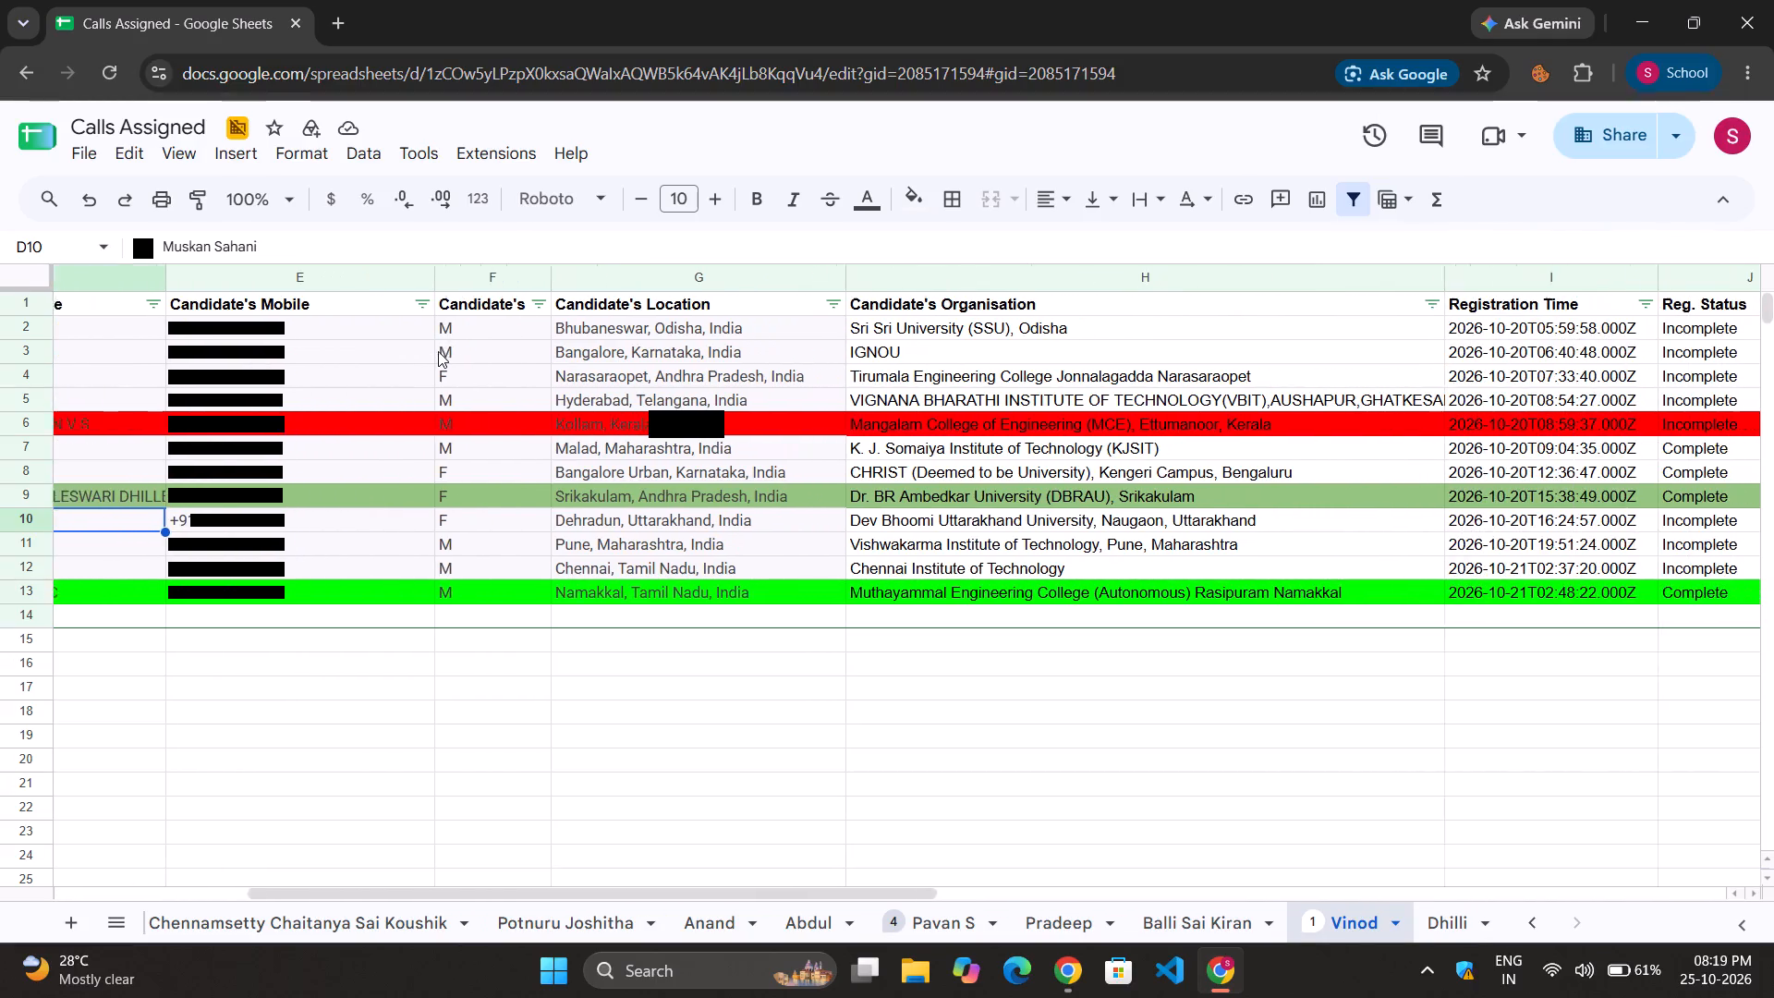
{"action": "scroll", "coordinate": [438, 351], "scroll_direction": "left", "scroll_amount": 2}
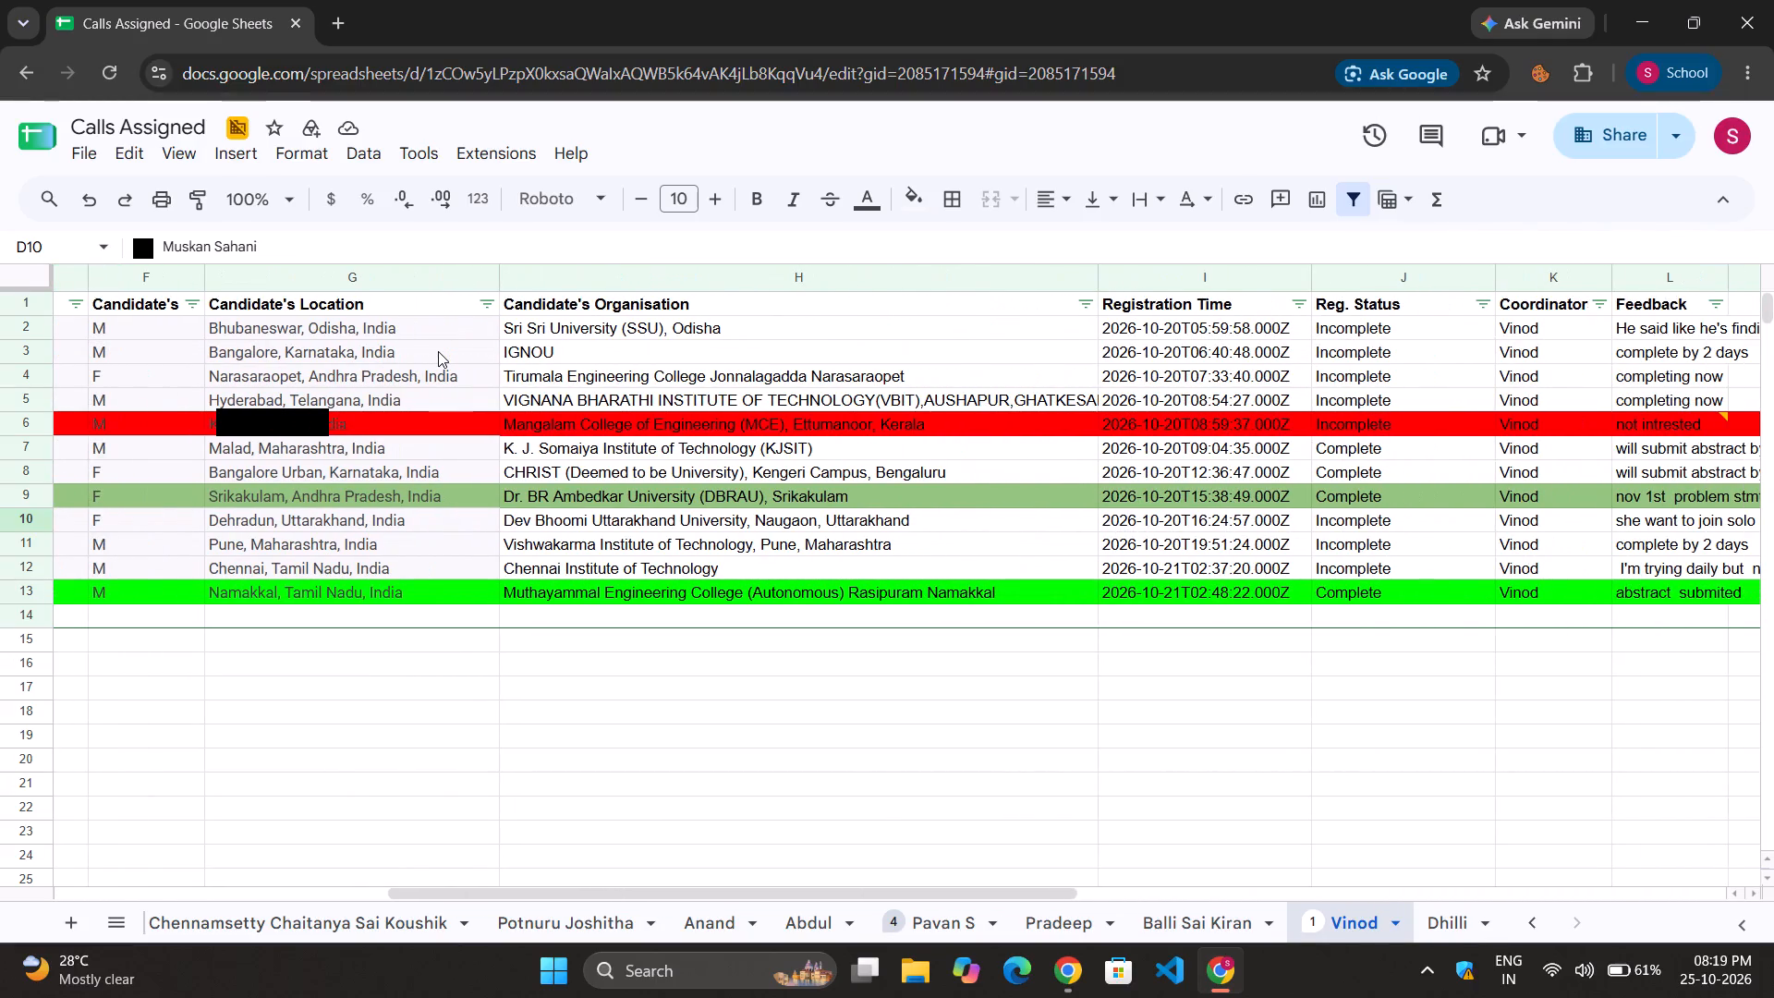
{"action": "scroll", "coordinate": [683, 501], "scroll_direction": "right", "scroll_amount": 5}
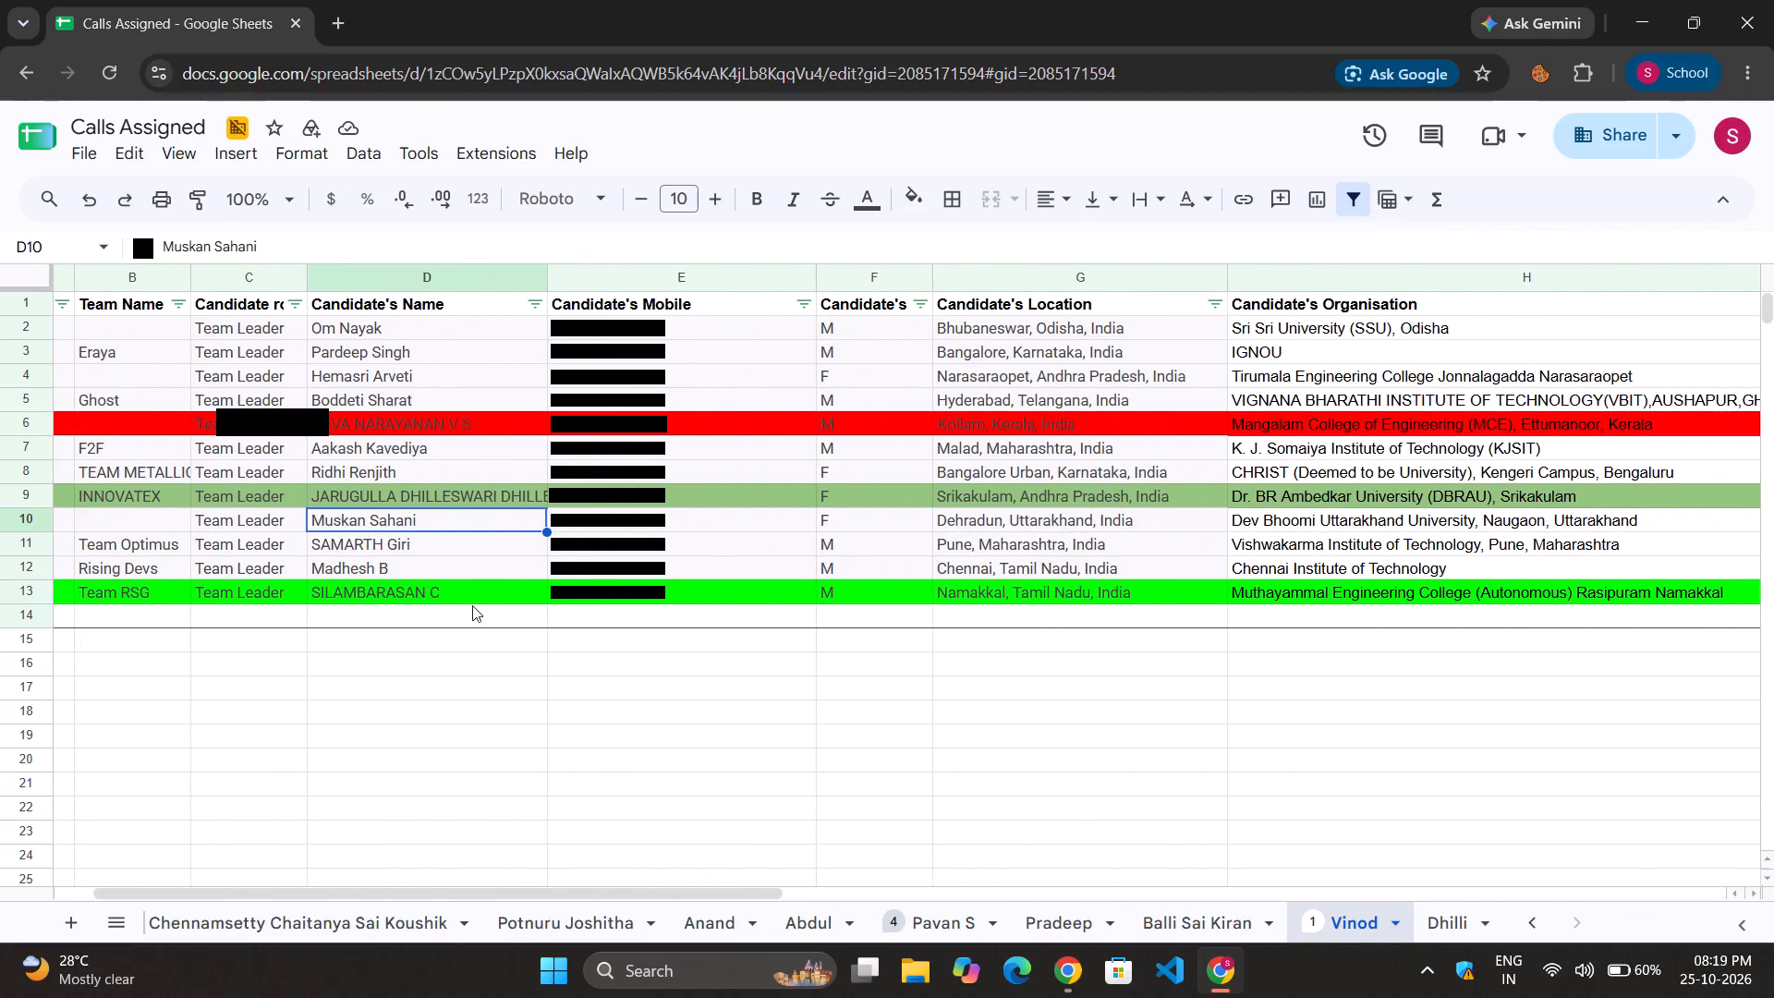
{"action": "left_click", "coordinate": [362, 542]}
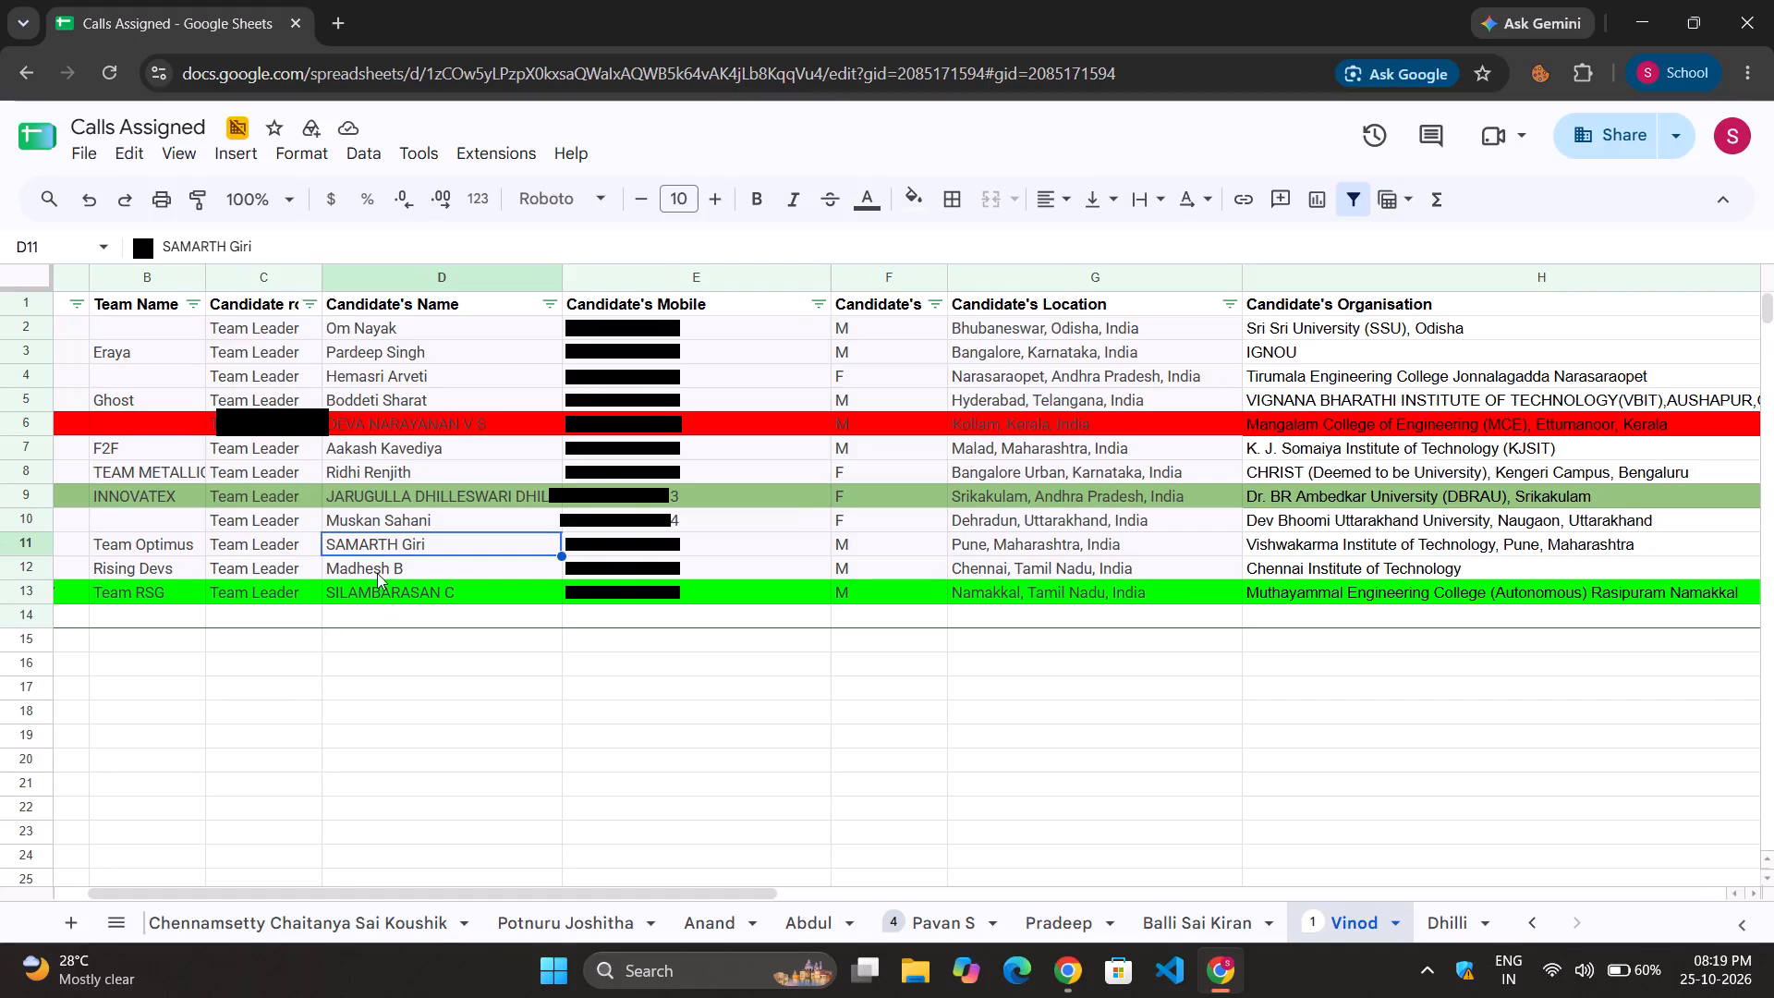
{"action": "left_click", "coordinate": [376, 572]}
{"action": "left_click", "coordinate": [674, 567]}
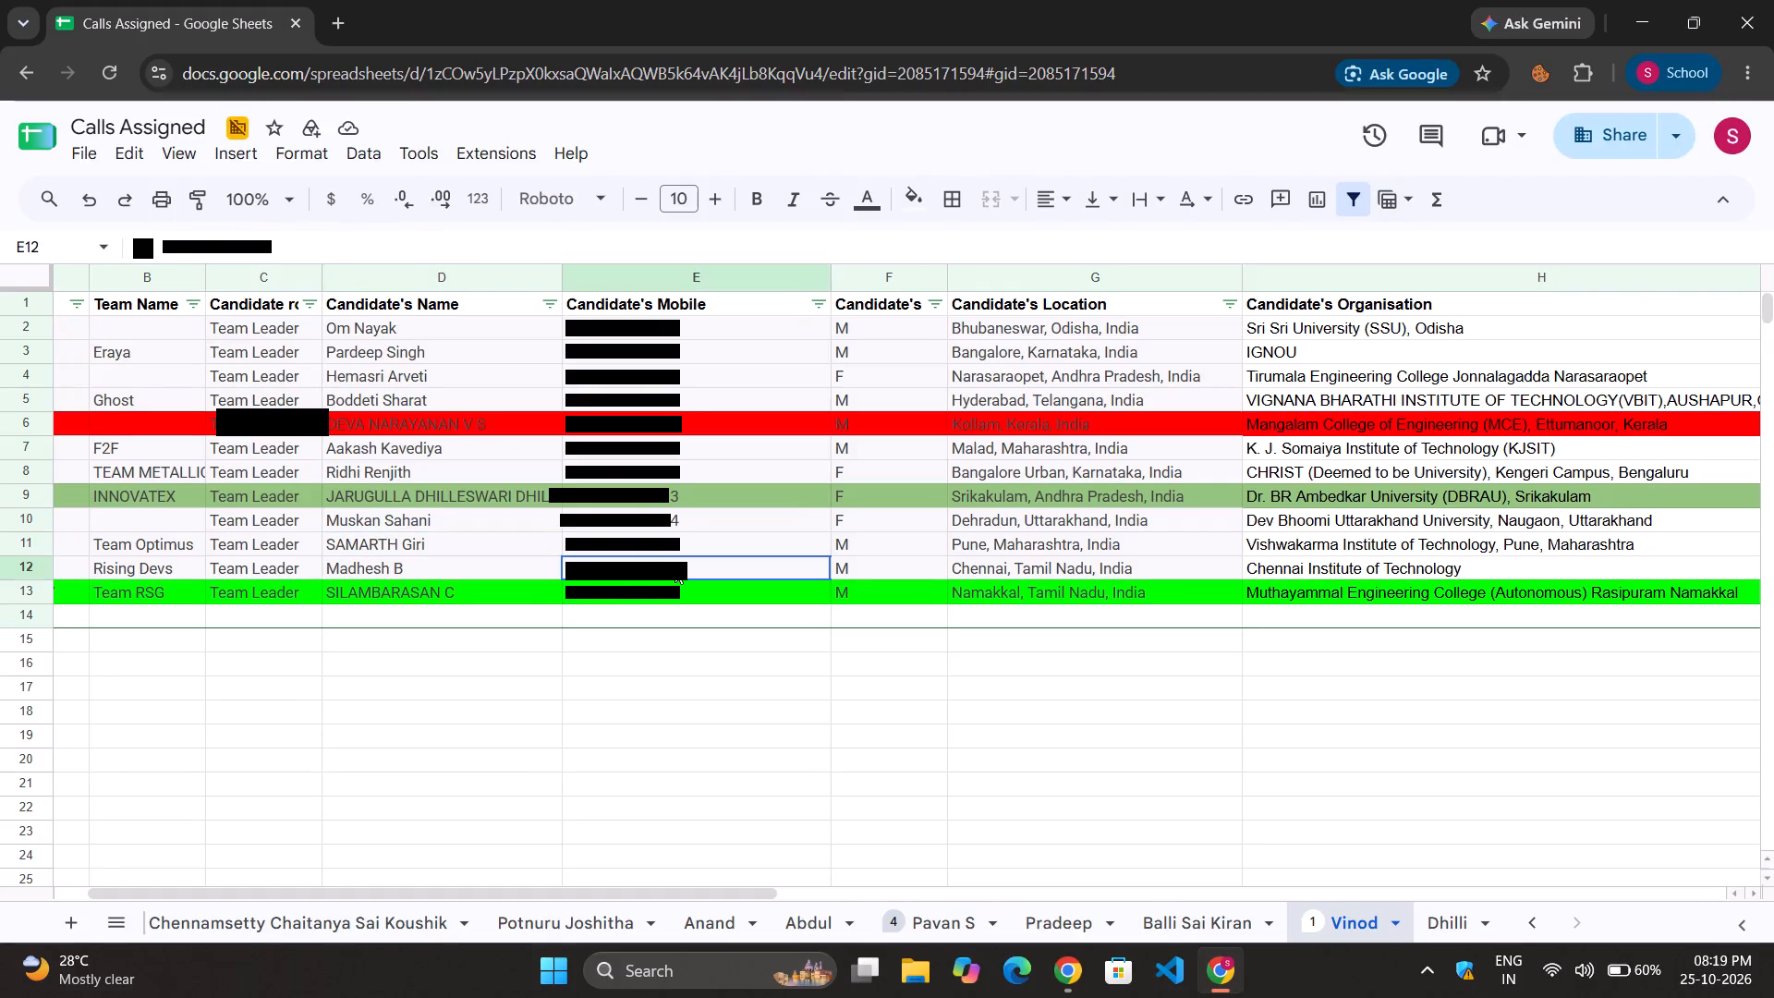
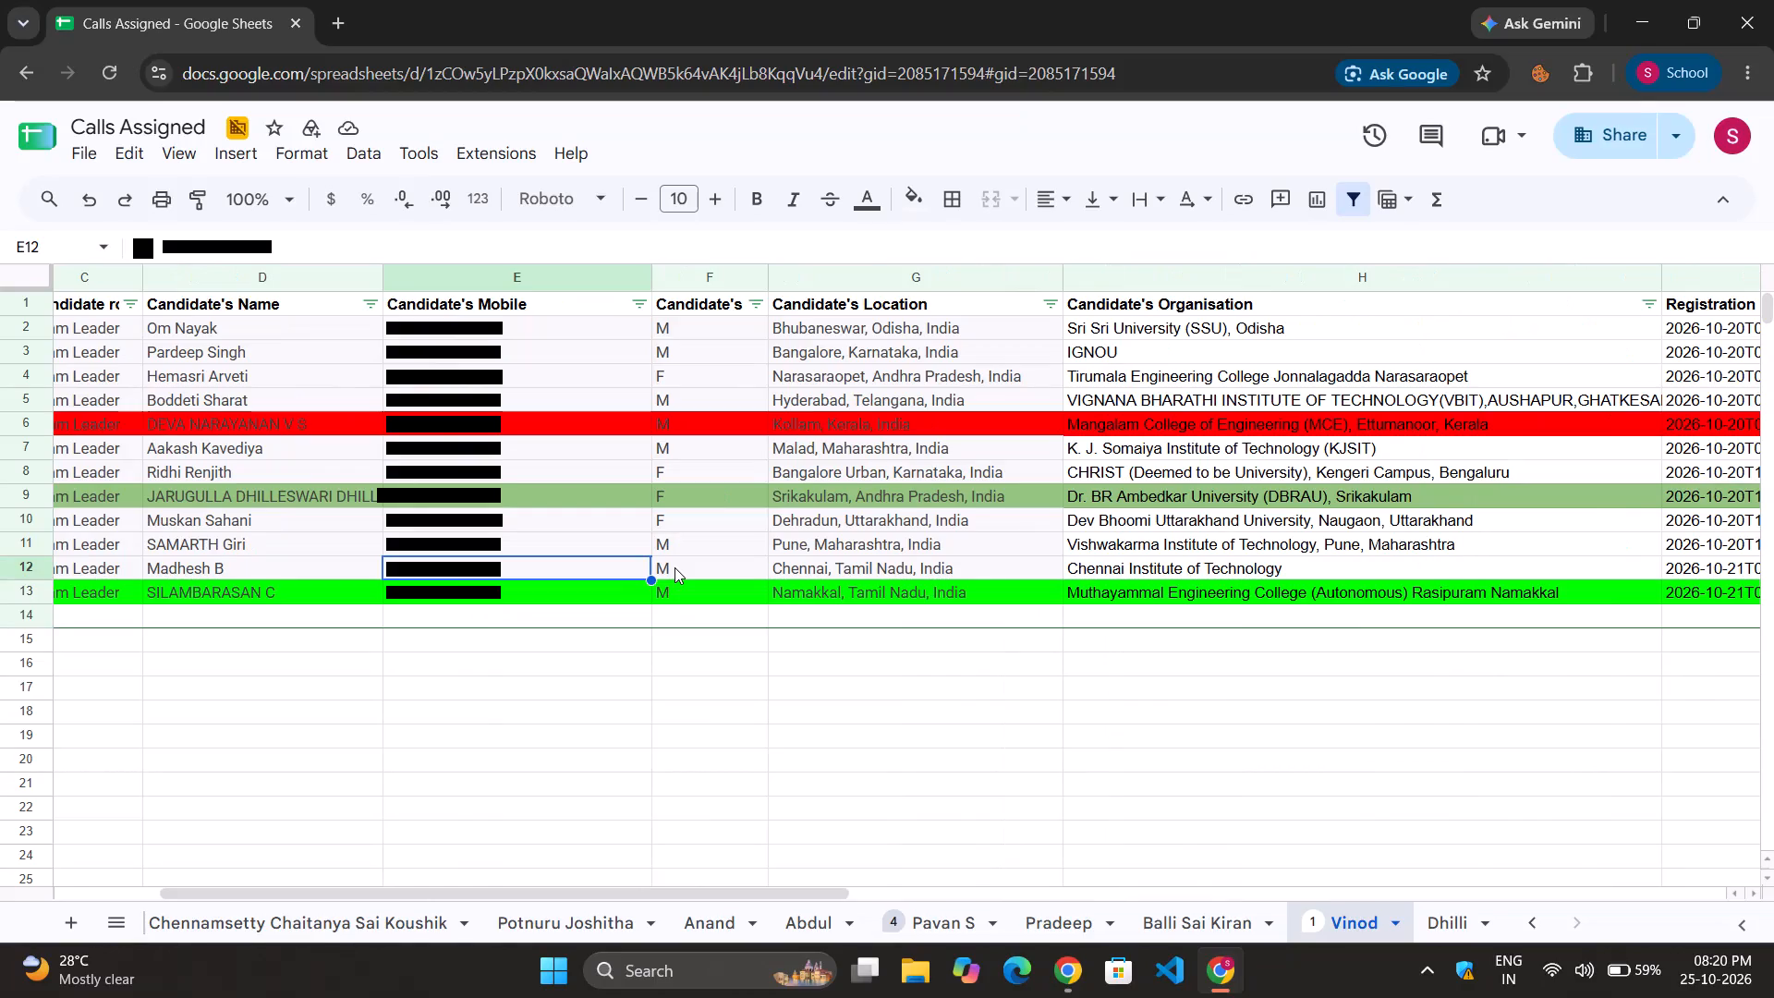
Examine the candidate details, registration status and feedback on the Vinod sheet, selecting the mobile number in row 10 and the candidate's name in row 12.
{"action": "scroll", "coordinate": [674, 567], "scroll_direction": "left", "scroll_amount": 7}
{"action": "scroll", "coordinate": [674, 567], "scroll_direction": "right", "scroll_amount": 1}
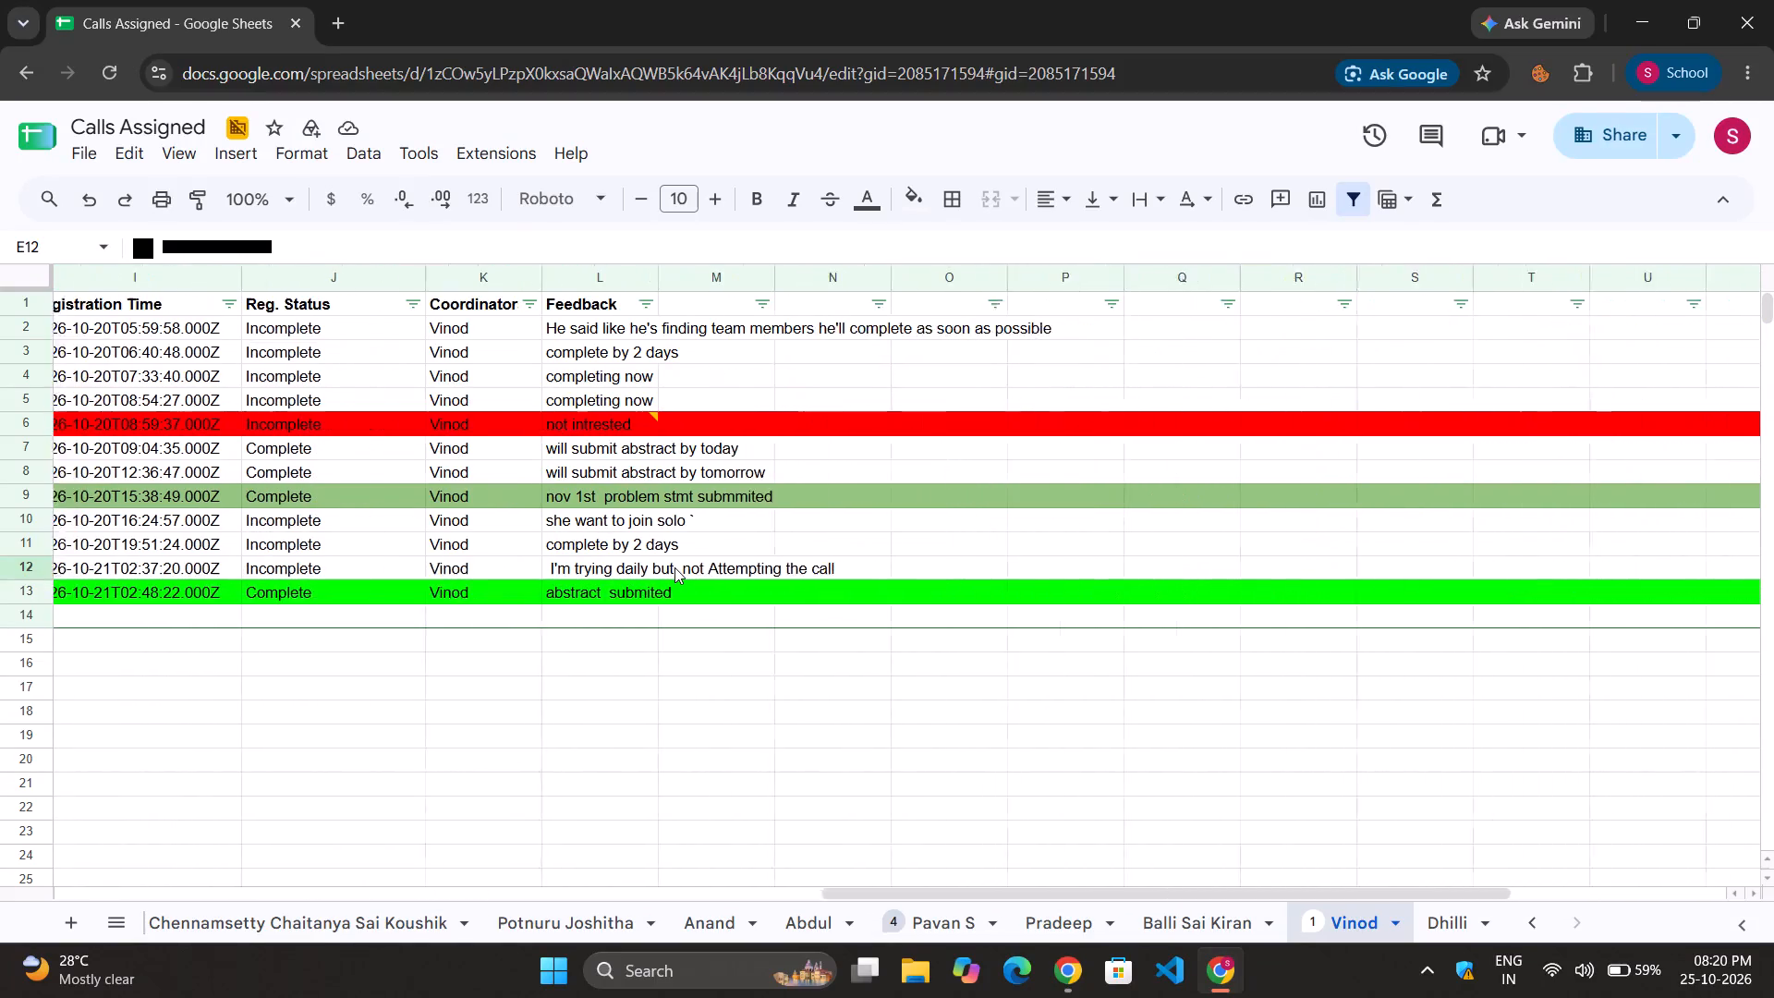
{"action": "scroll", "coordinate": [674, 567], "scroll_direction": "right", "scroll_amount": 2}
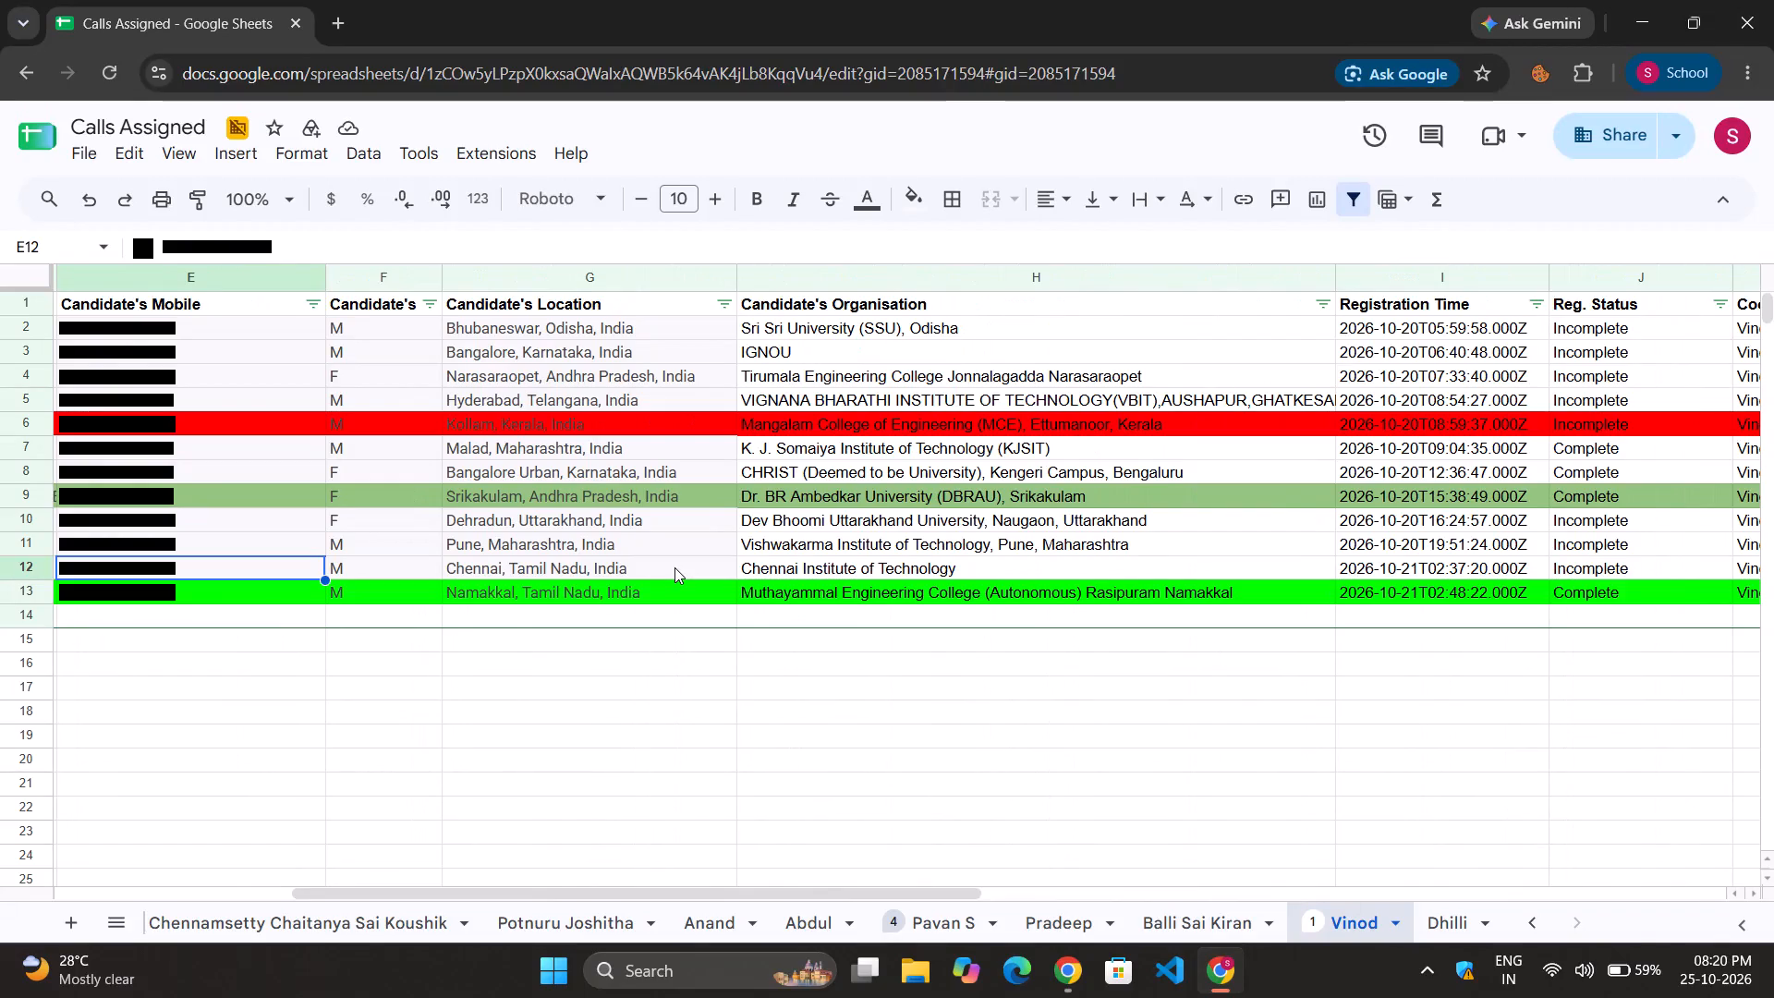
{"action": "left_click", "coordinate": [681, 528]}
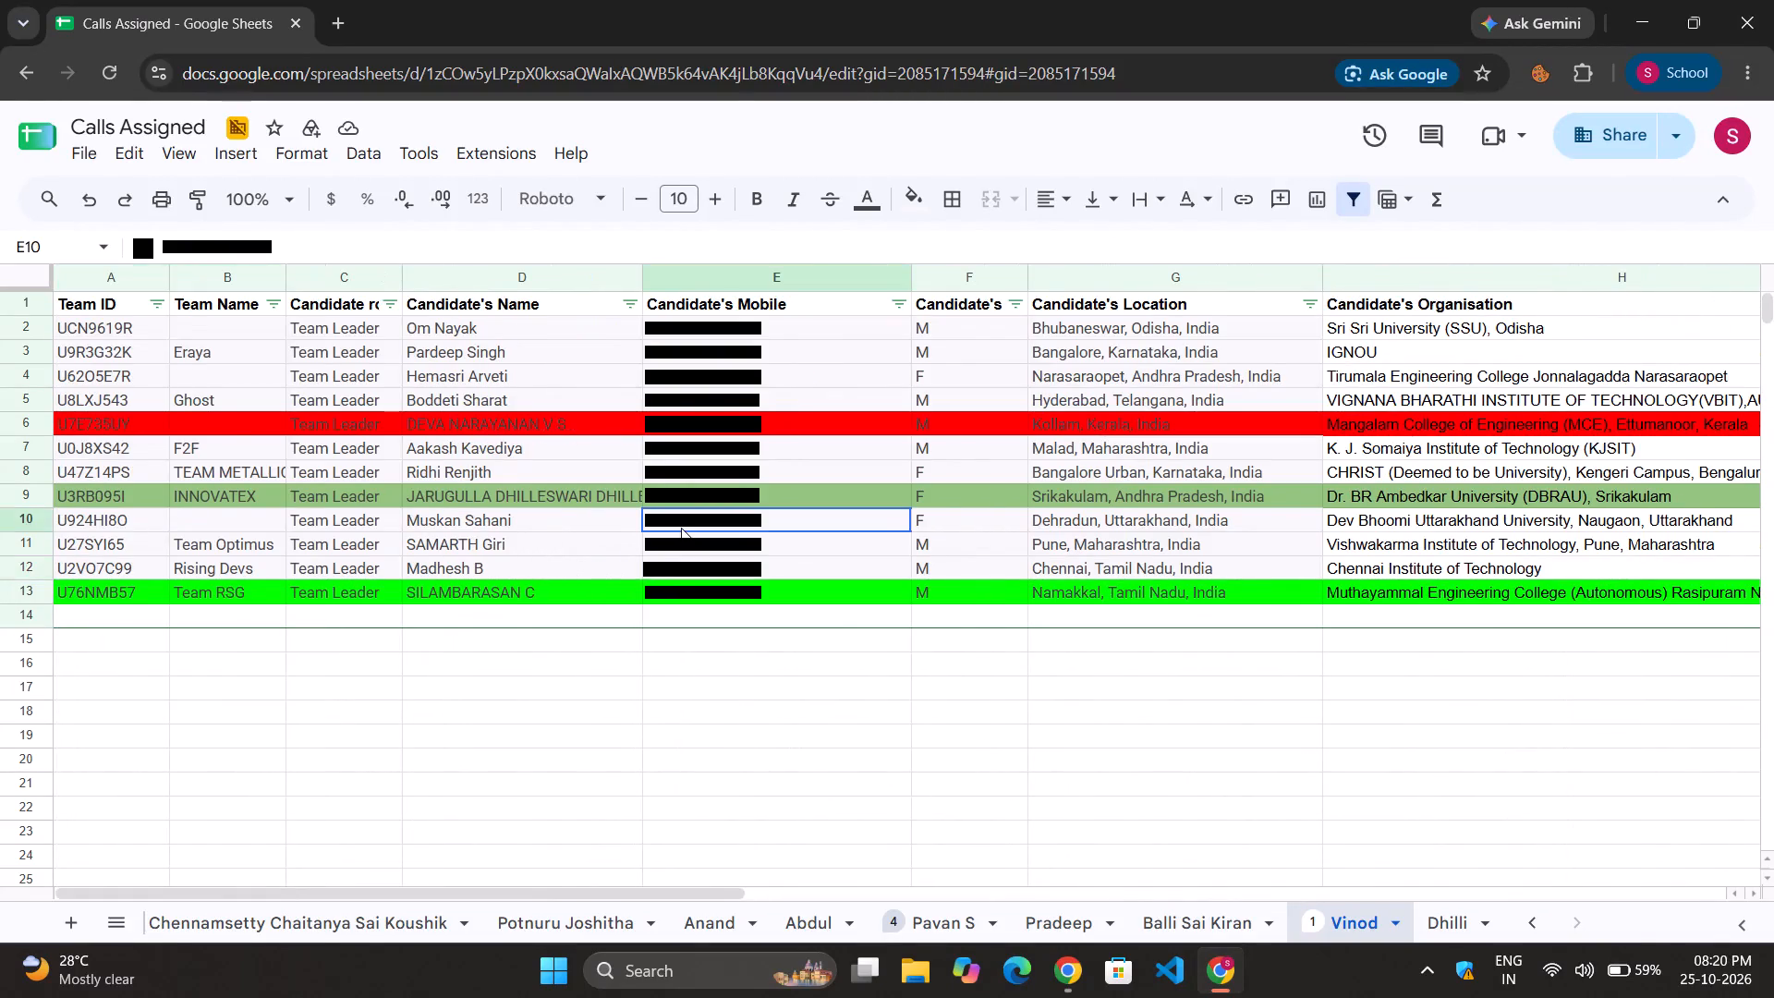
{"action": "scroll", "coordinate": [681, 528], "scroll_direction": "left", "scroll_amount": 3}
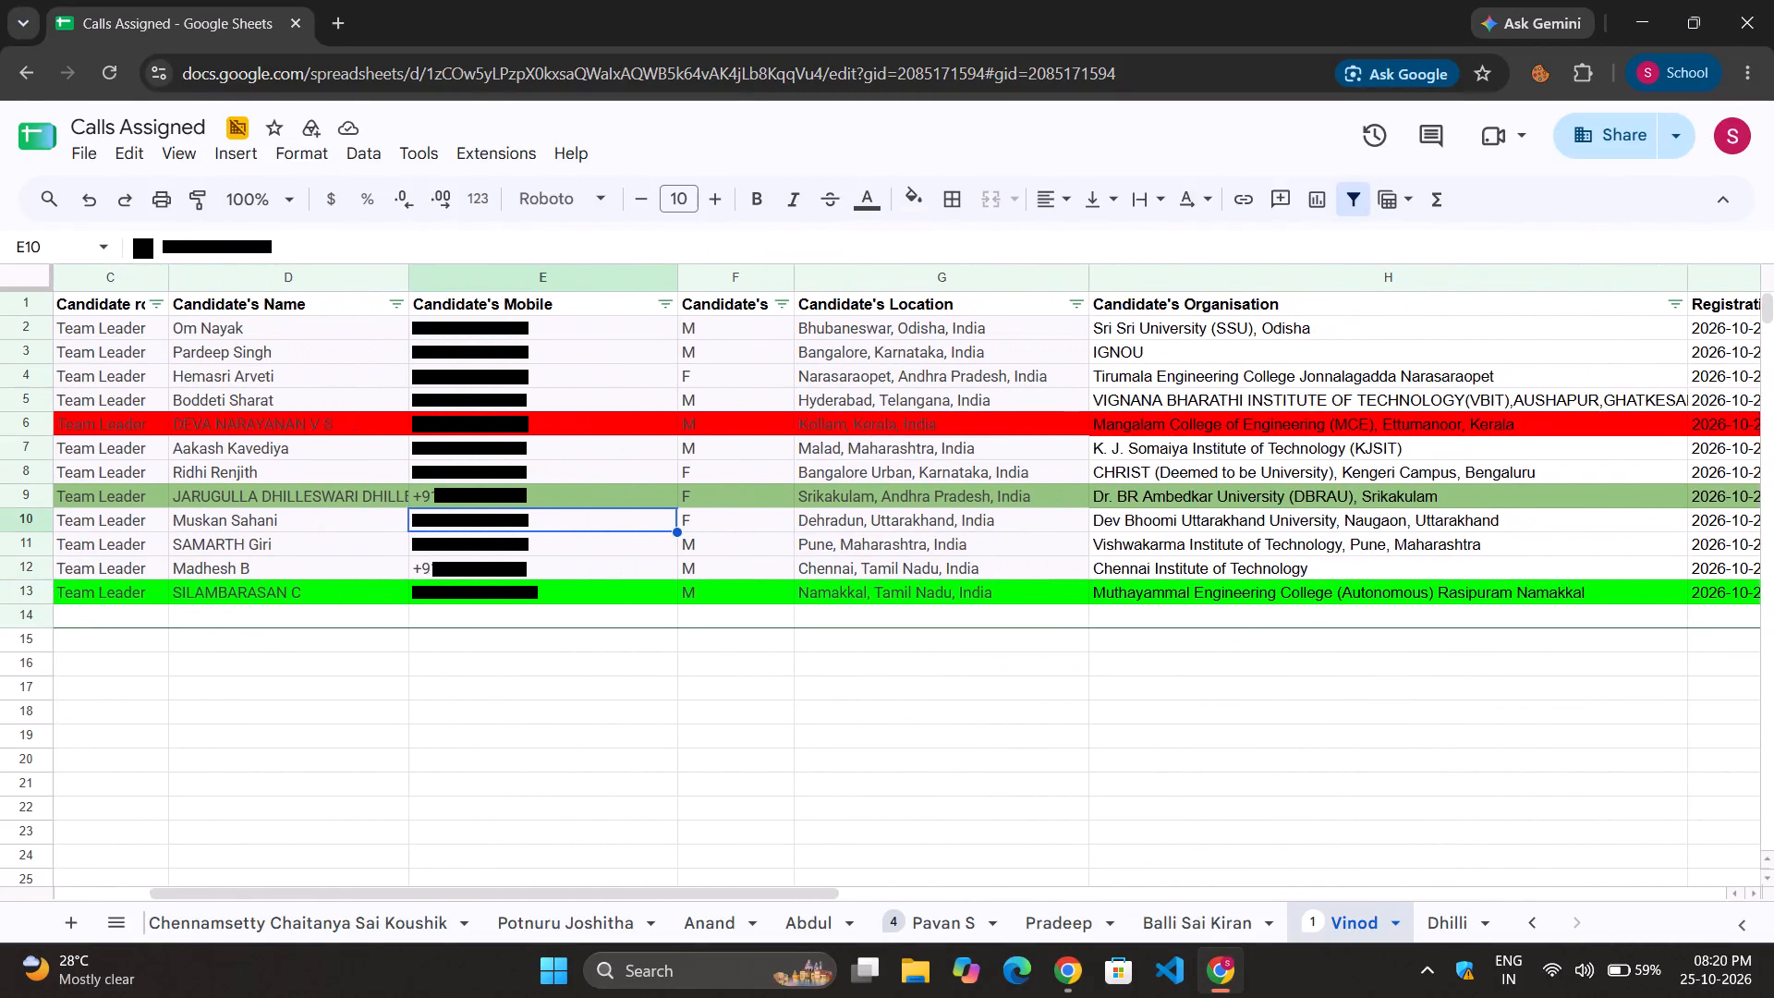
{"action": "scroll", "coordinate": [681, 528], "scroll_direction": "left", "scroll_amount": 3}
{"action": "scroll", "coordinate": [681, 528], "scroll_direction": "right", "scroll_amount": 2}
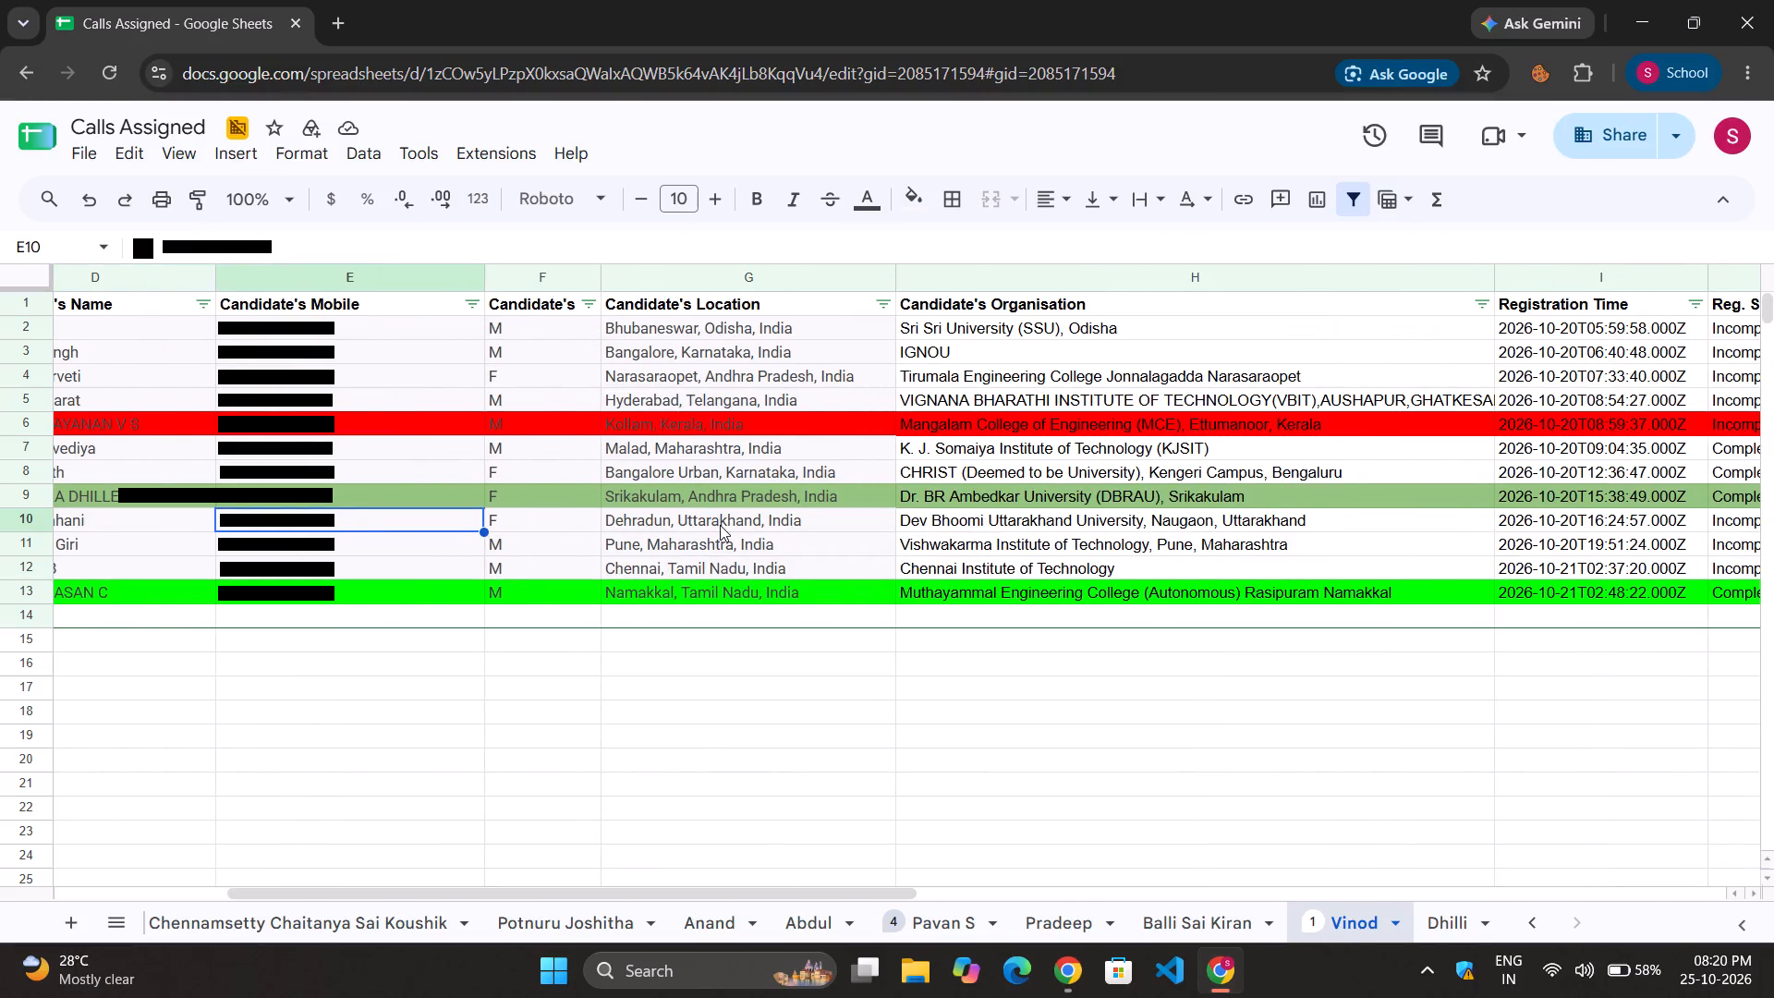
{"action": "scroll", "coordinate": [720, 525], "scroll_direction": "right", "scroll_amount": 1}
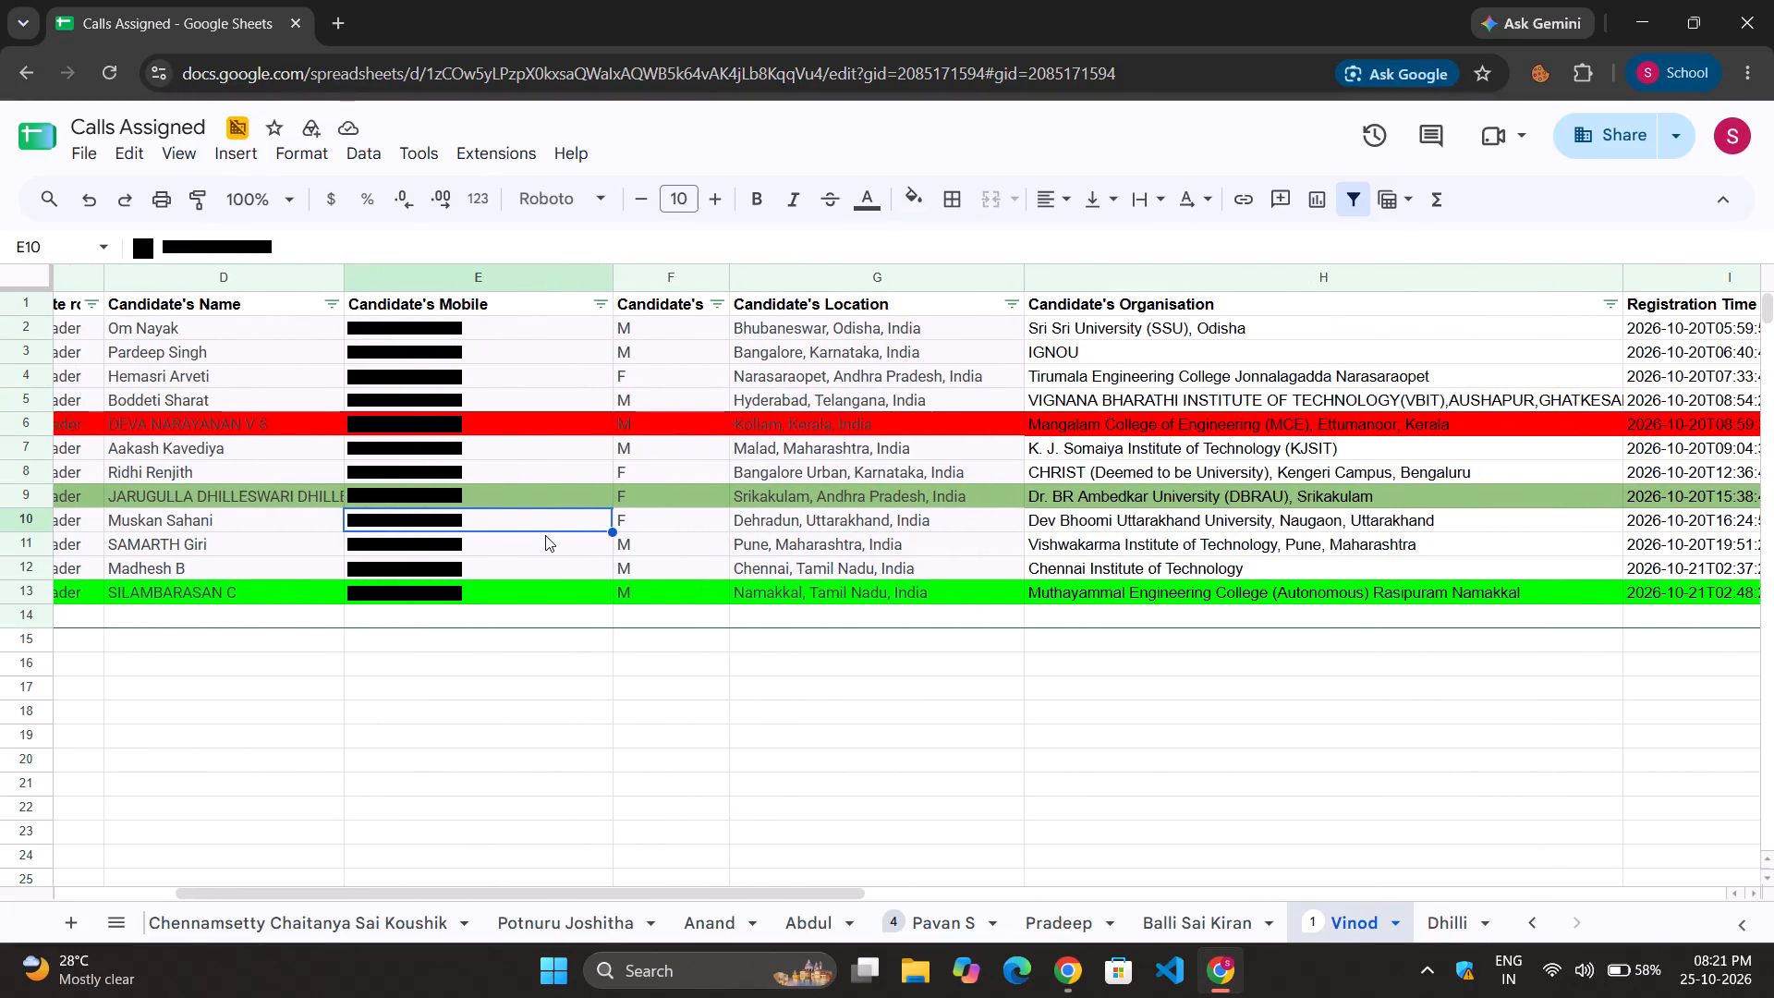
{"action": "scroll", "coordinate": [545, 535], "scroll_direction": "right", "scroll_amount": 4}
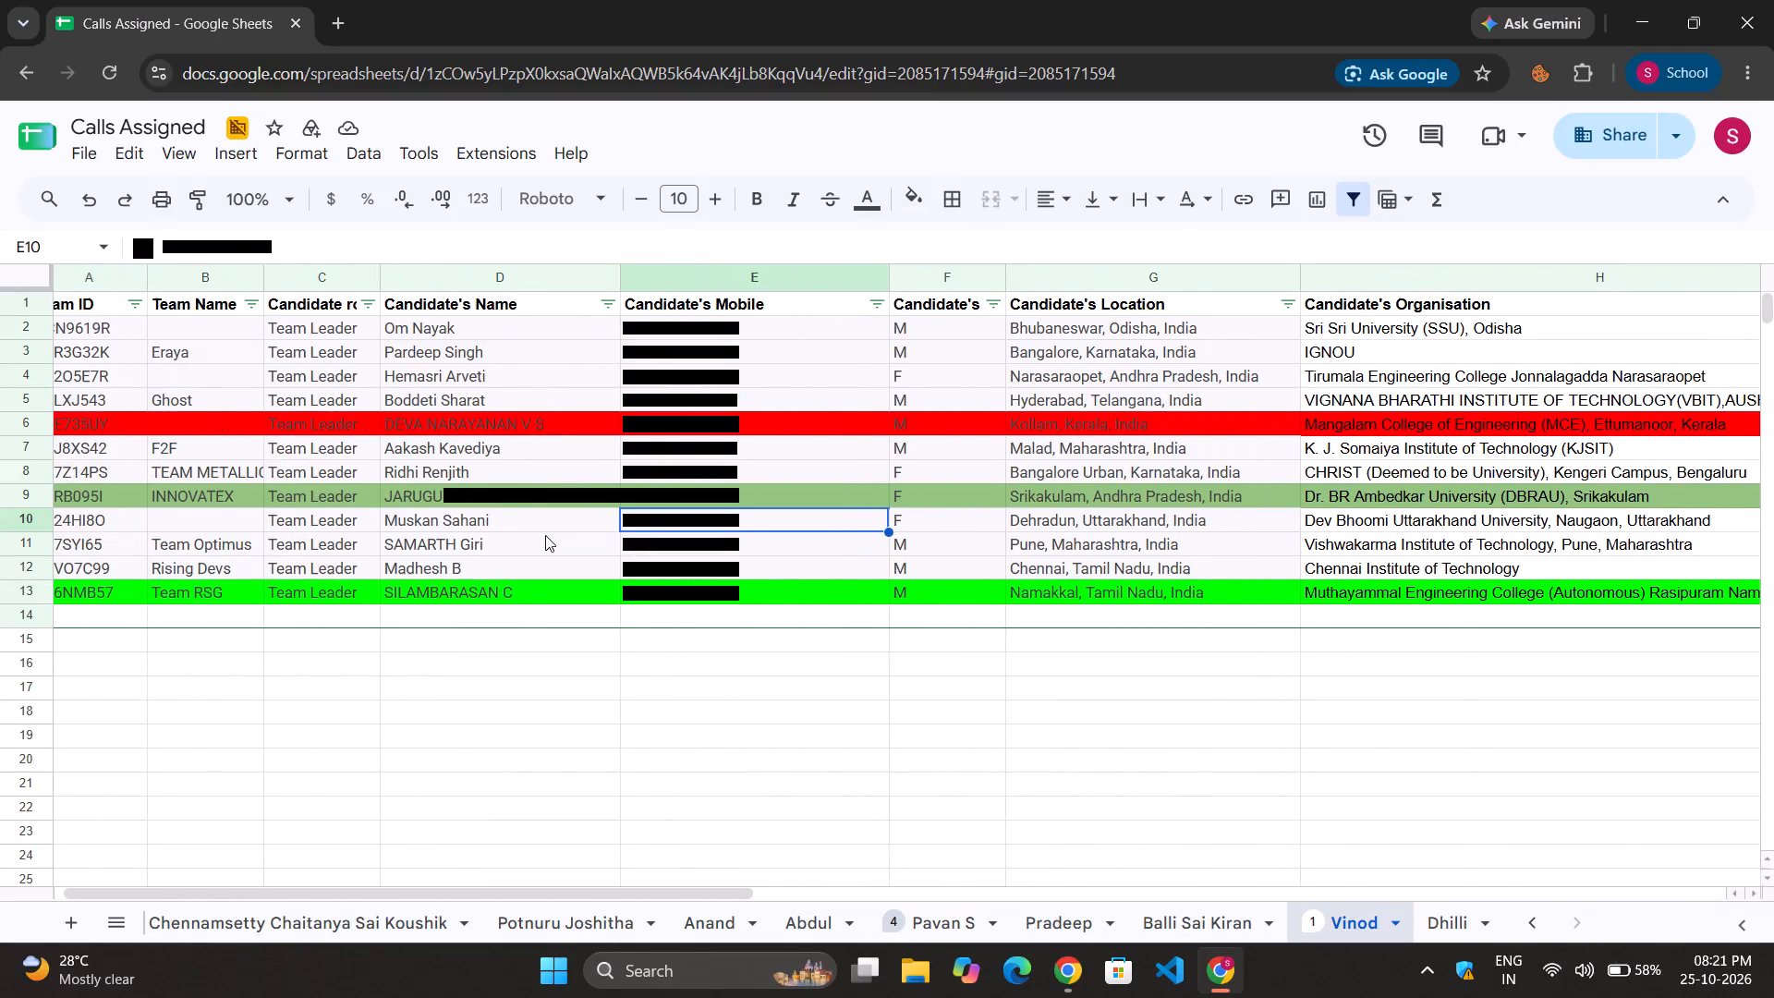
{"action": "scroll", "coordinate": [545, 535], "scroll_direction": "right", "scroll_amount": 1}
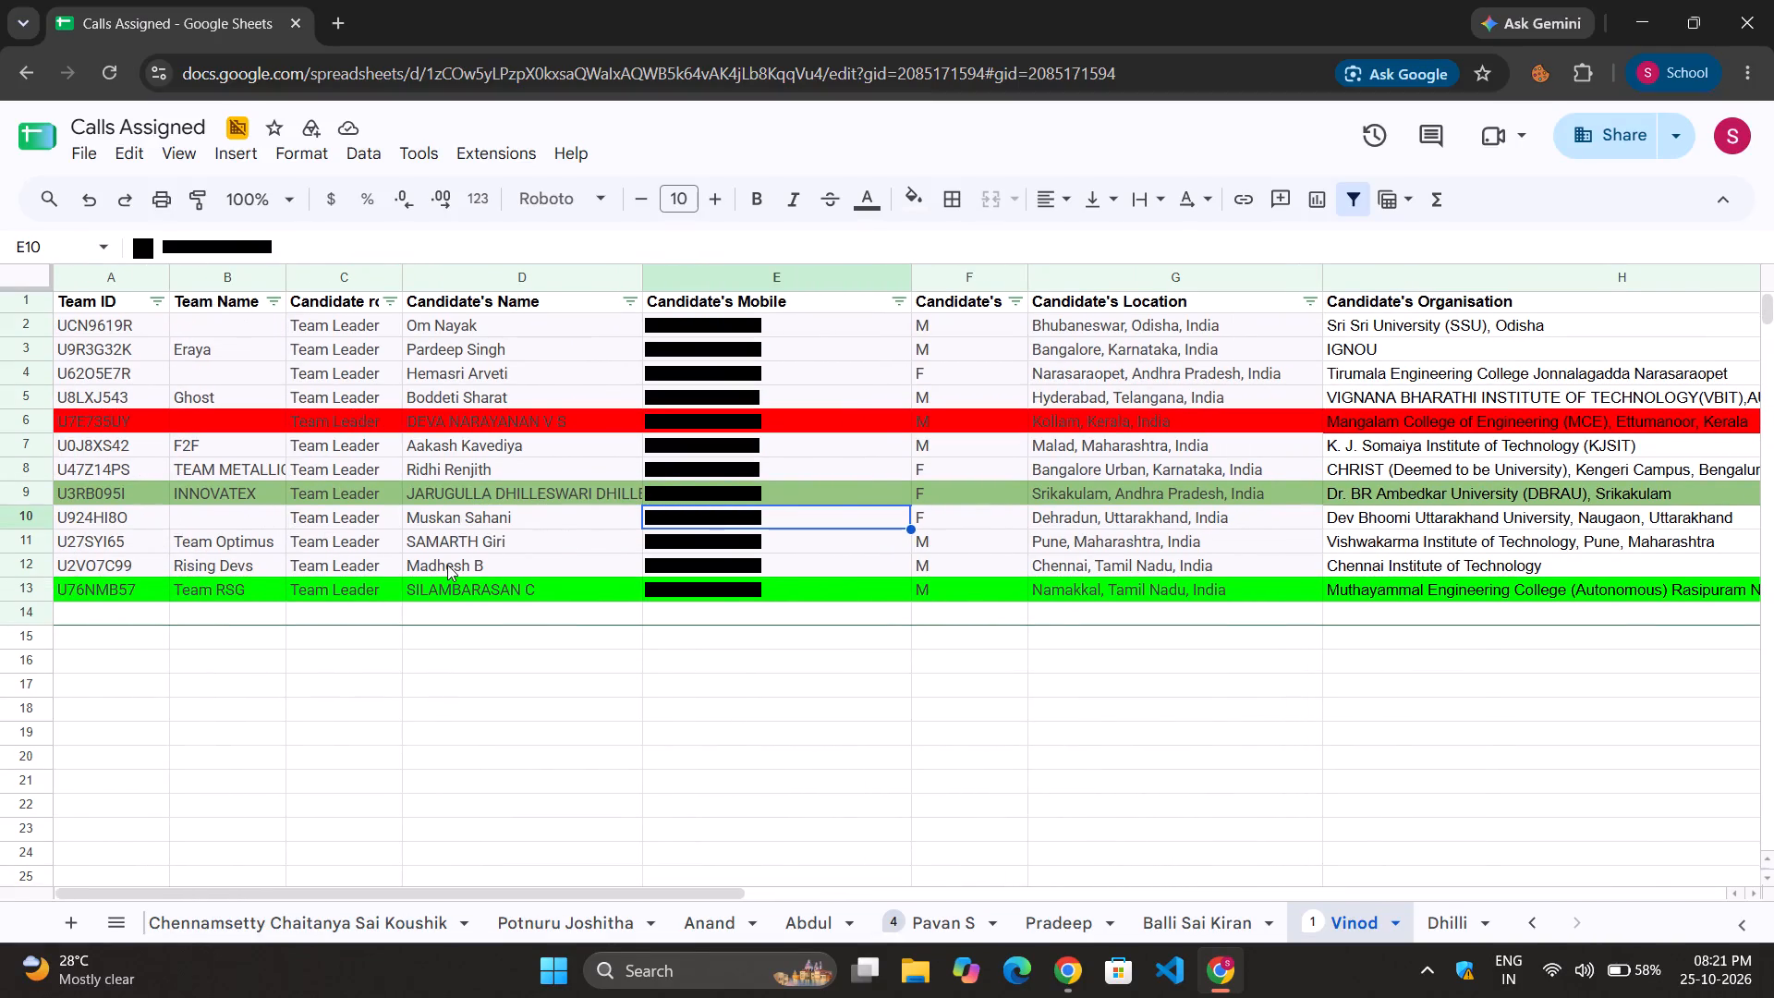
{"action": "left_click", "coordinate": [446, 563]}
{"action": "scroll", "coordinate": [446, 563], "scroll_direction": "left", "scroll_amount": 8}
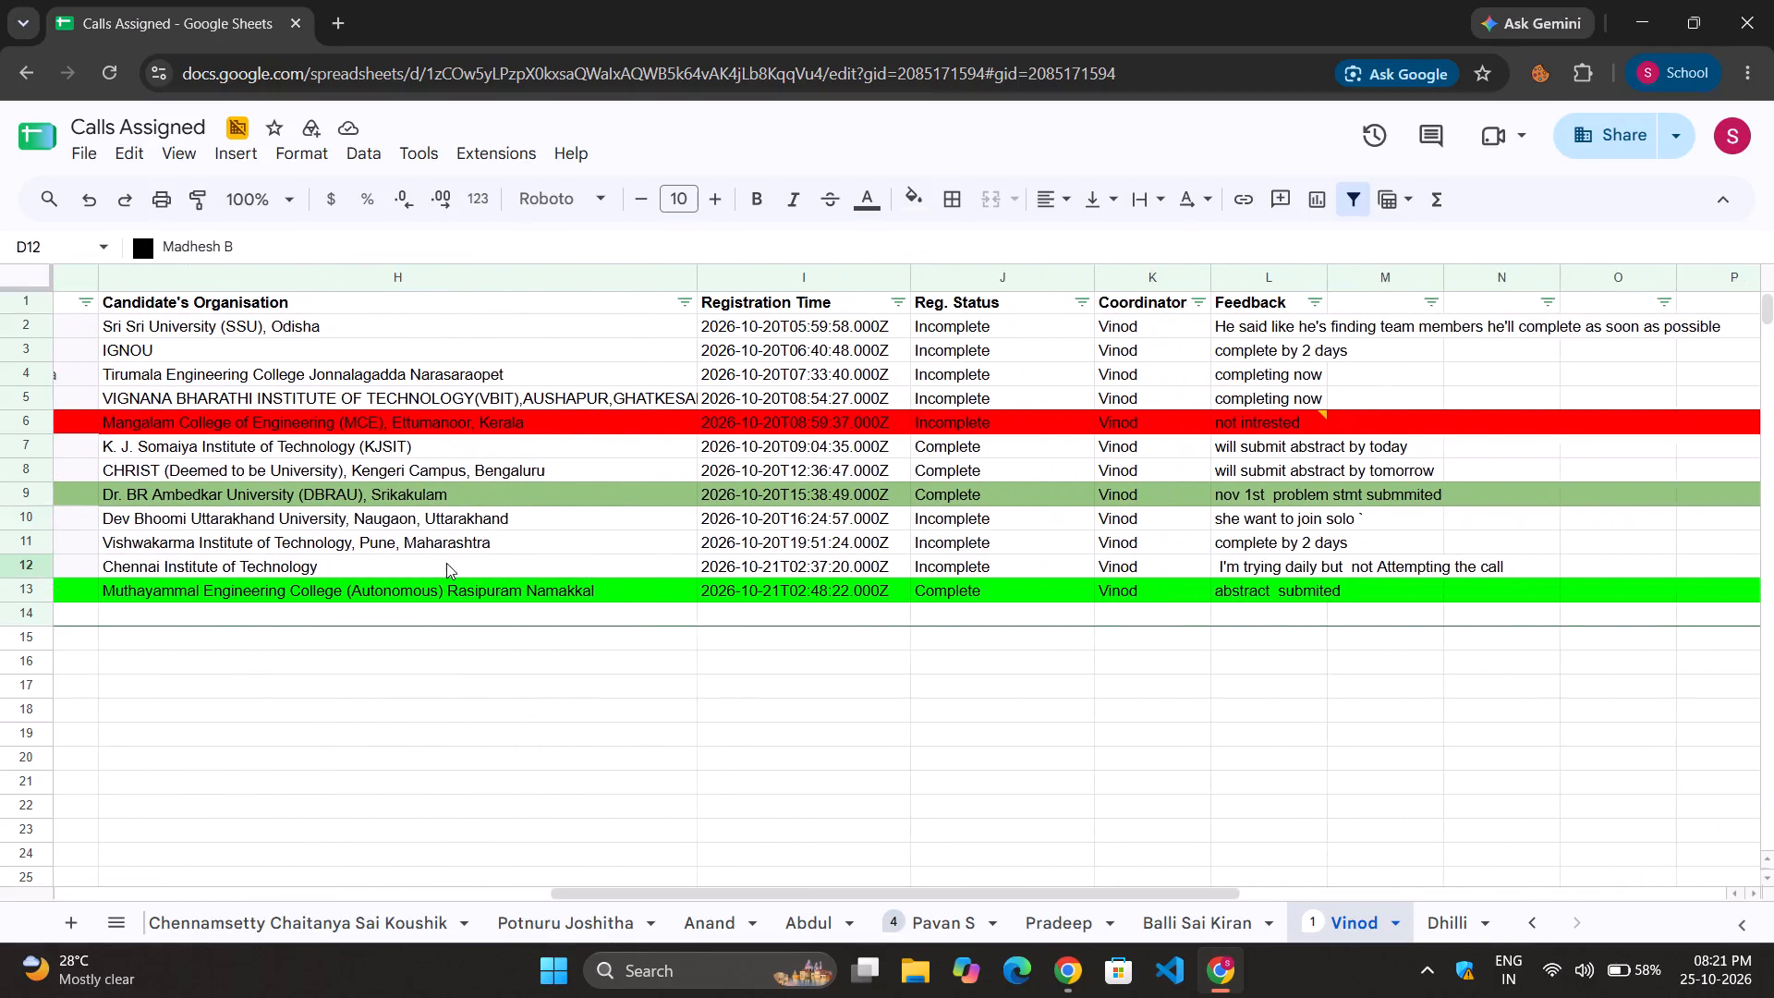
{"action": "scroll", "coordinate": [446, 563], "scroll_direction": "left", "scroll_amount": 1}
{"action": "scroll", "coordinate": [446, 563], "scroll_direction": "right", "scroll_amount": 3}
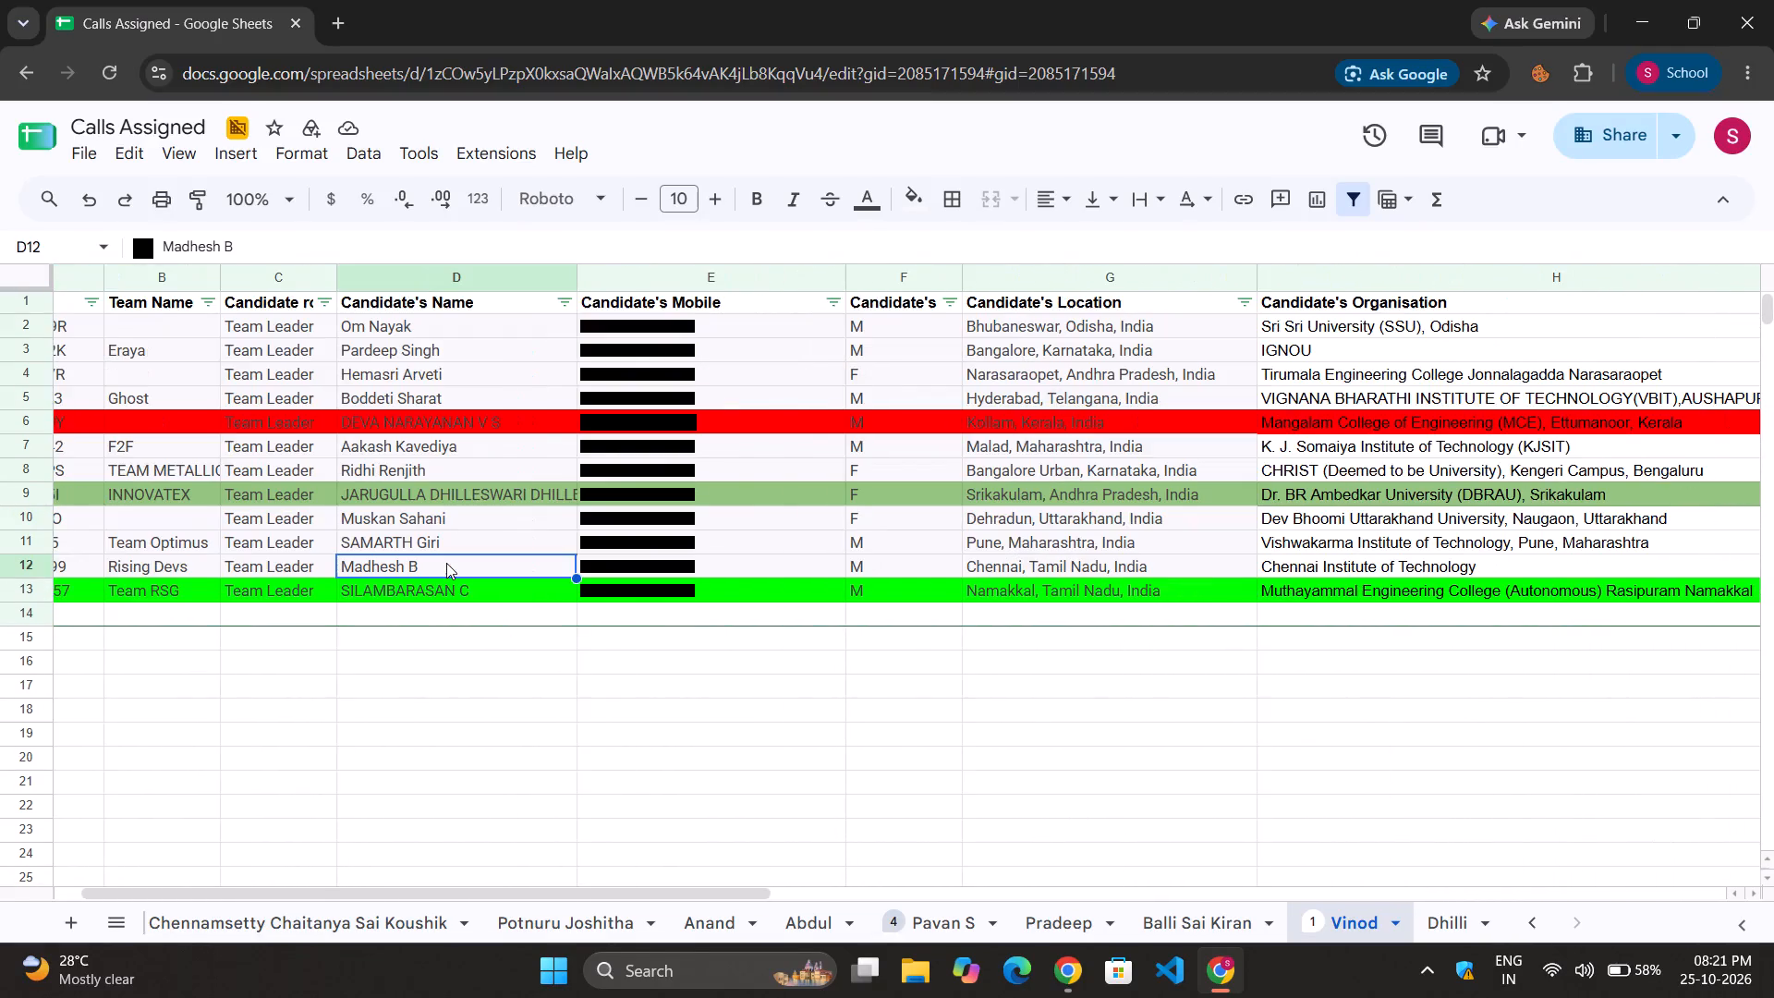
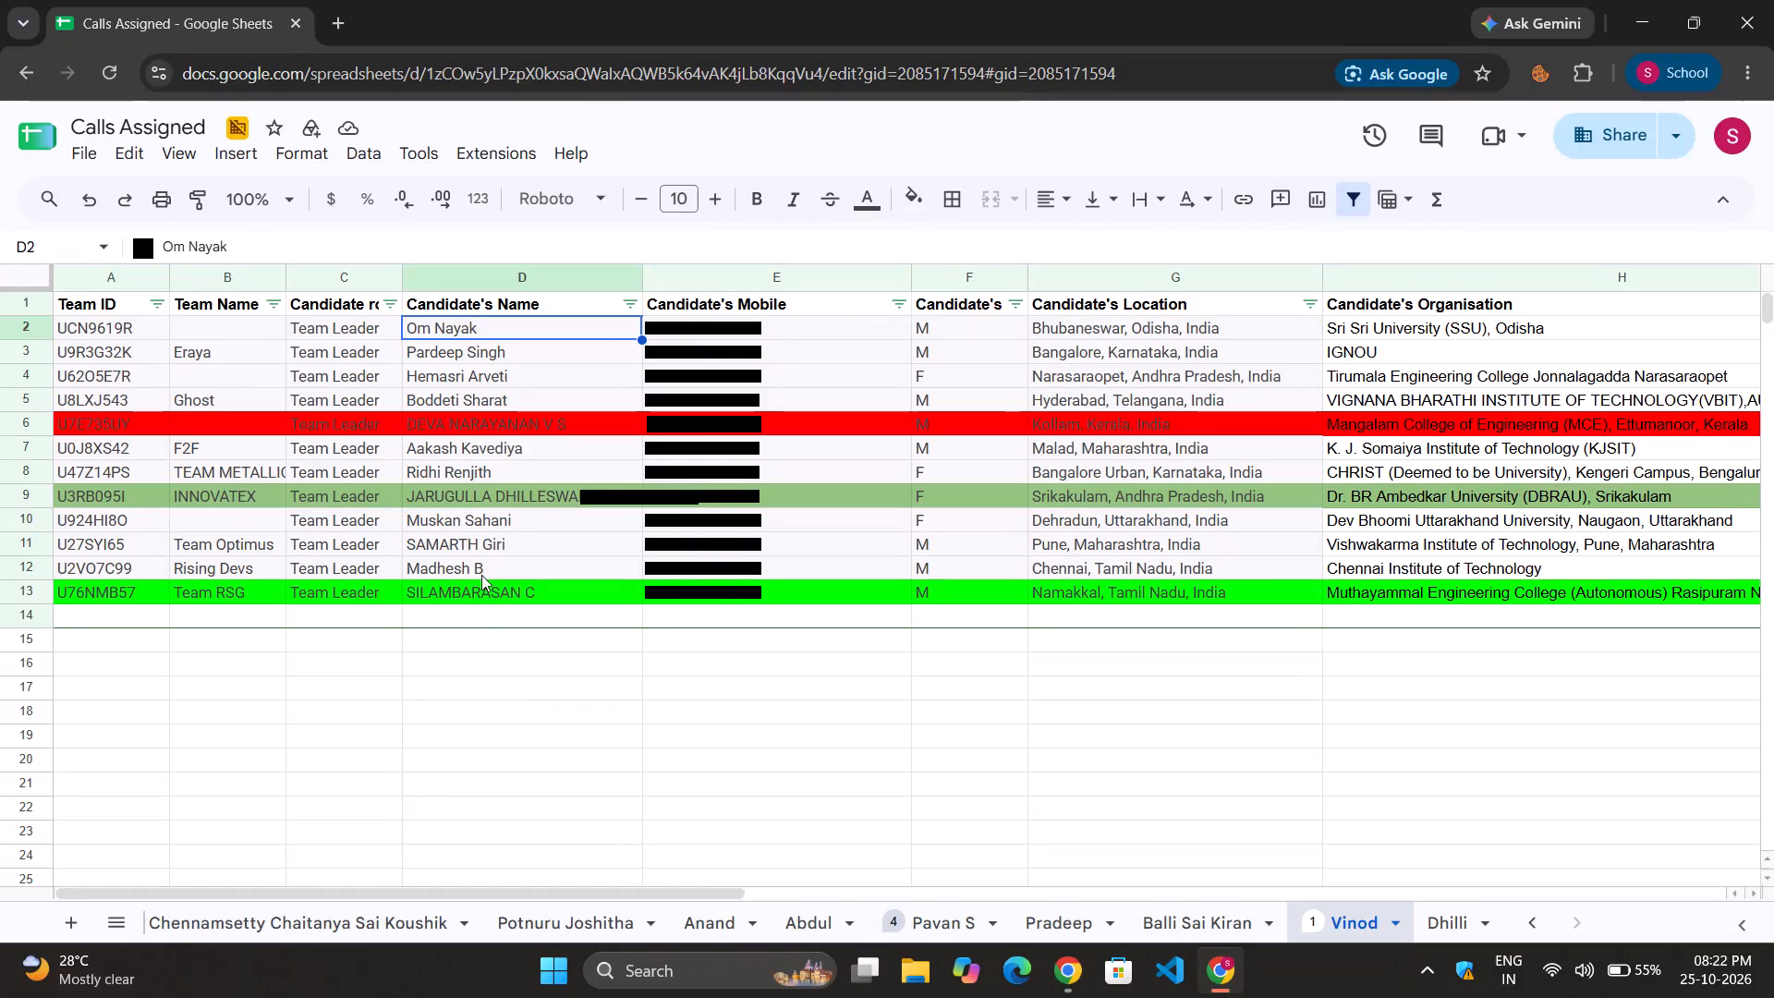
Copy the team name Rising Devs from row 12 of the Vinod sheet.
{"action": "left_click", "coordinate": [480, 572]}
{"action": "double_click", "coordinate": [230, 576]}
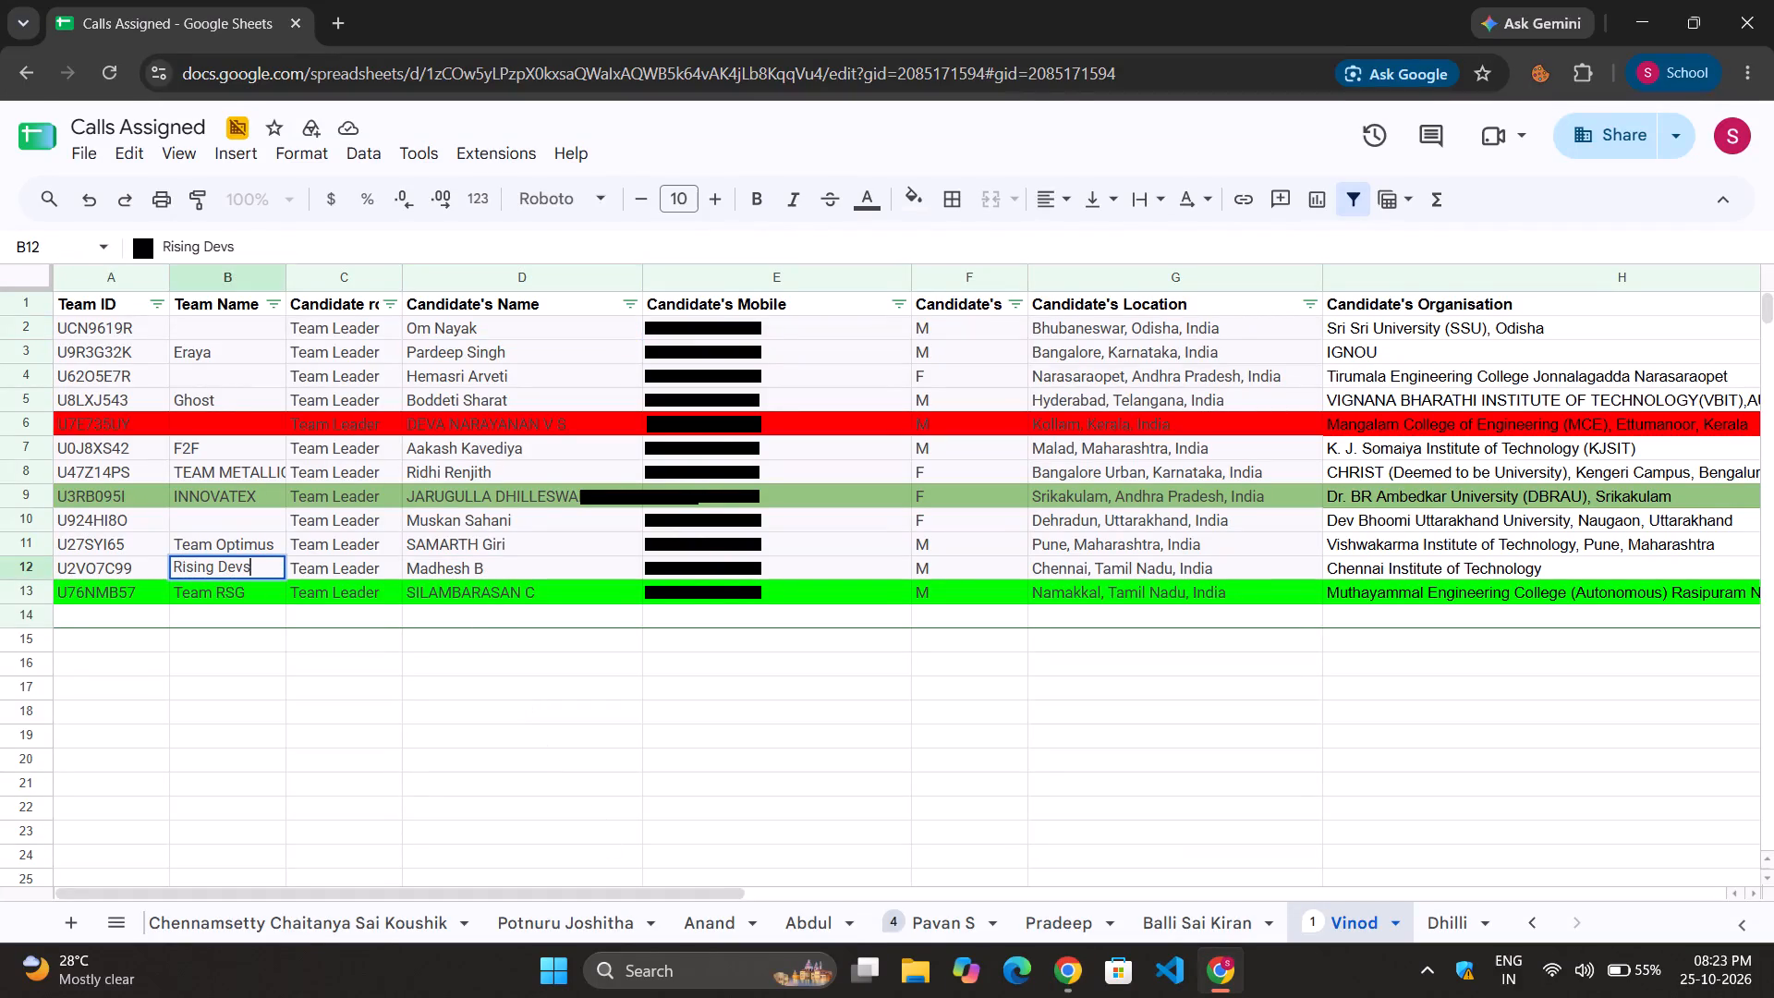
{"action": "double_click", "coordinate": [229, 575]}
{"action": "triple_click", "coordinate": [229, 575]}
{"action": "key", "text": "ctrl+c"}
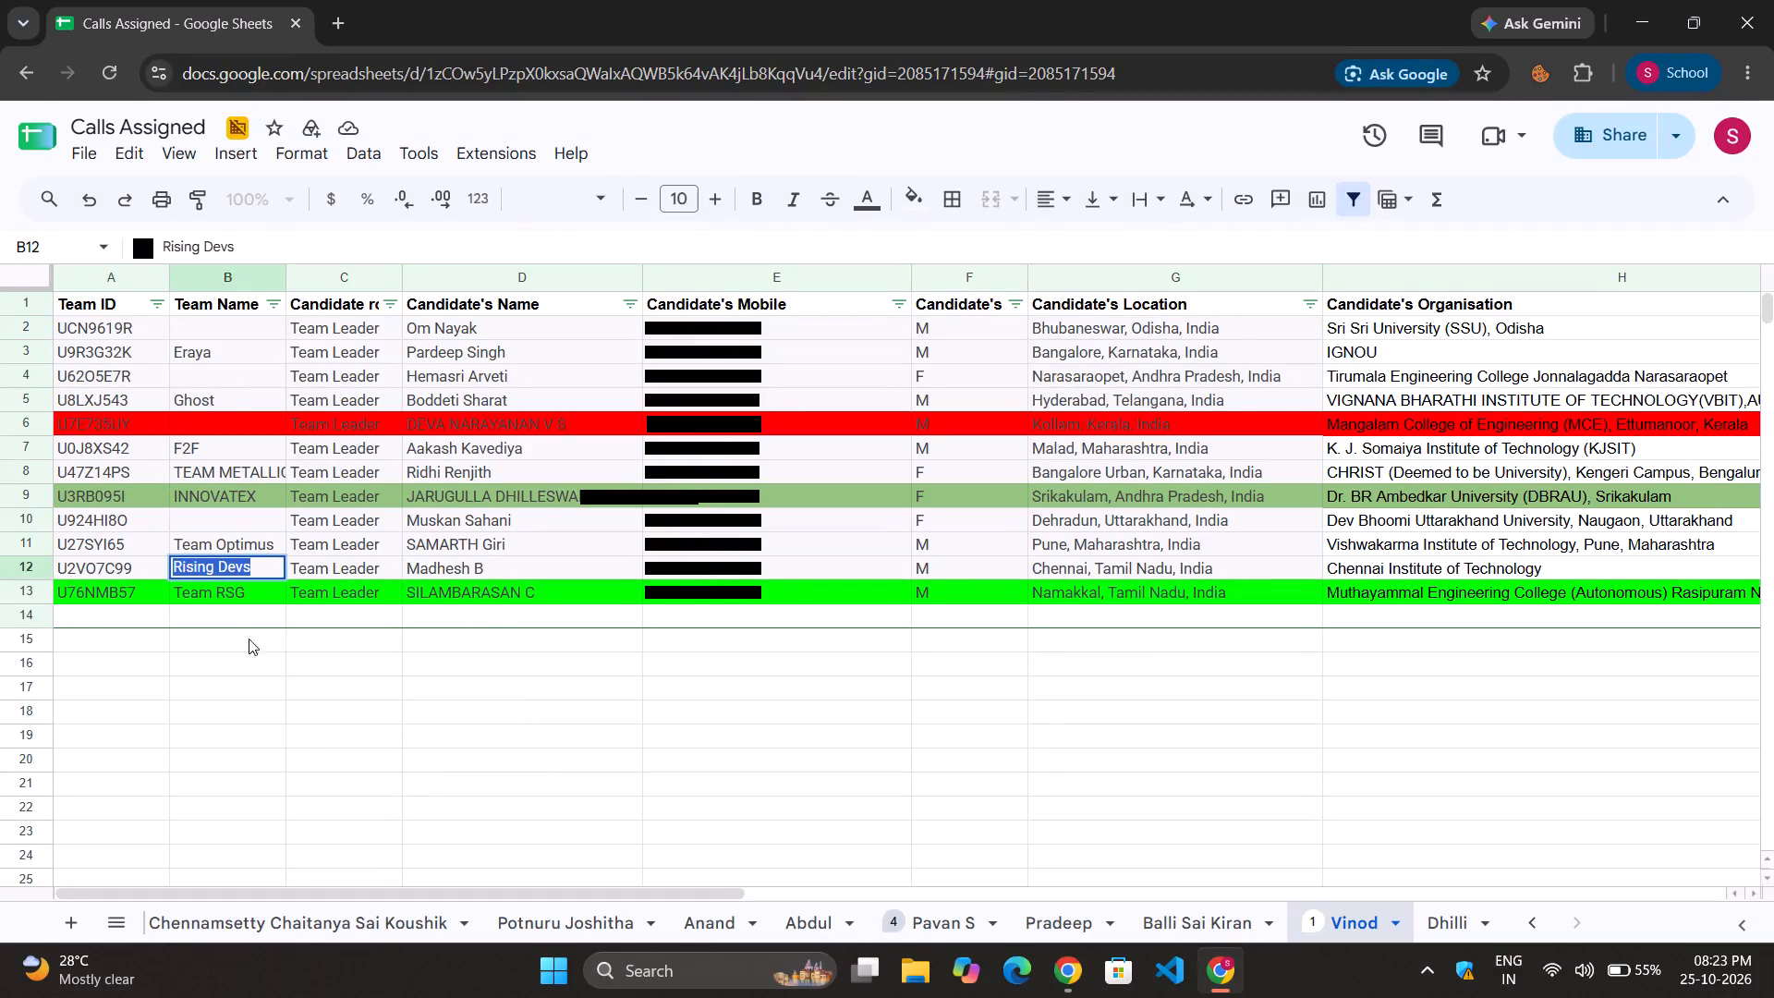
Switch from the Vinod sheet to the All sheet of the spreadsheet.
{"action": "left_click_drag", "start_coordinate": [157, 922], "coordinate": [434, 930]}
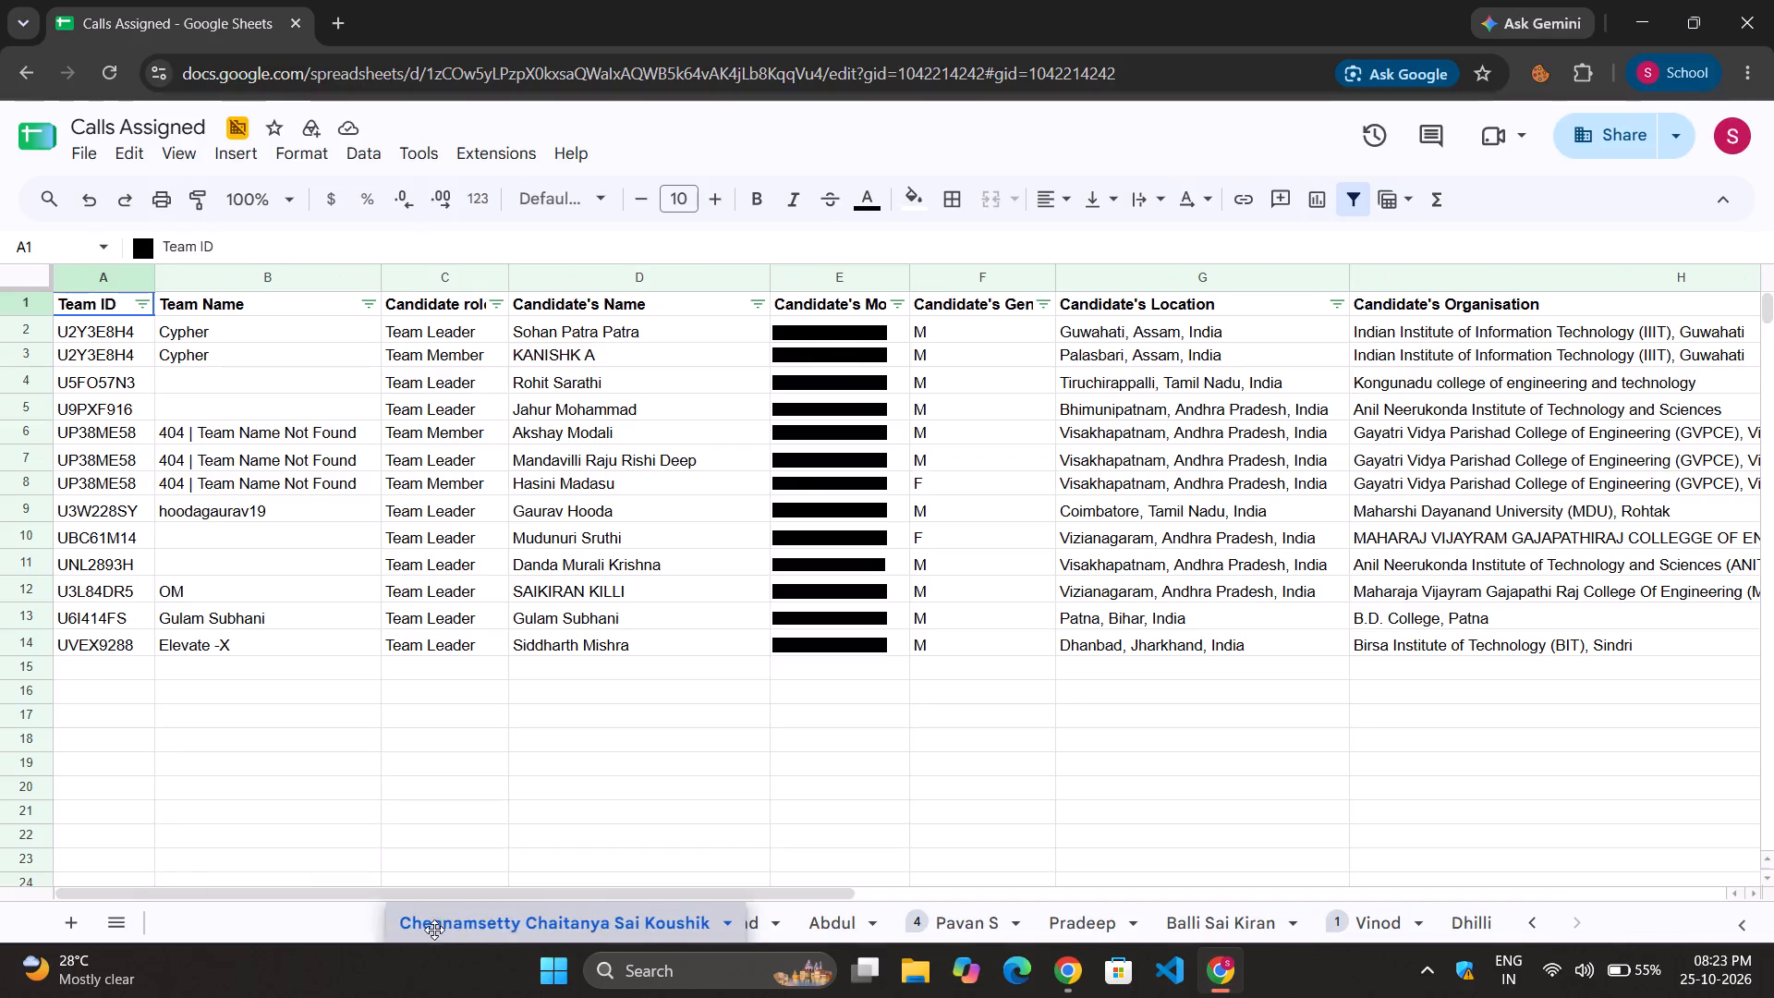
{"action": "left_click_drag", "start_coordinate": [434, 930], "coordinate": [268, 923]}
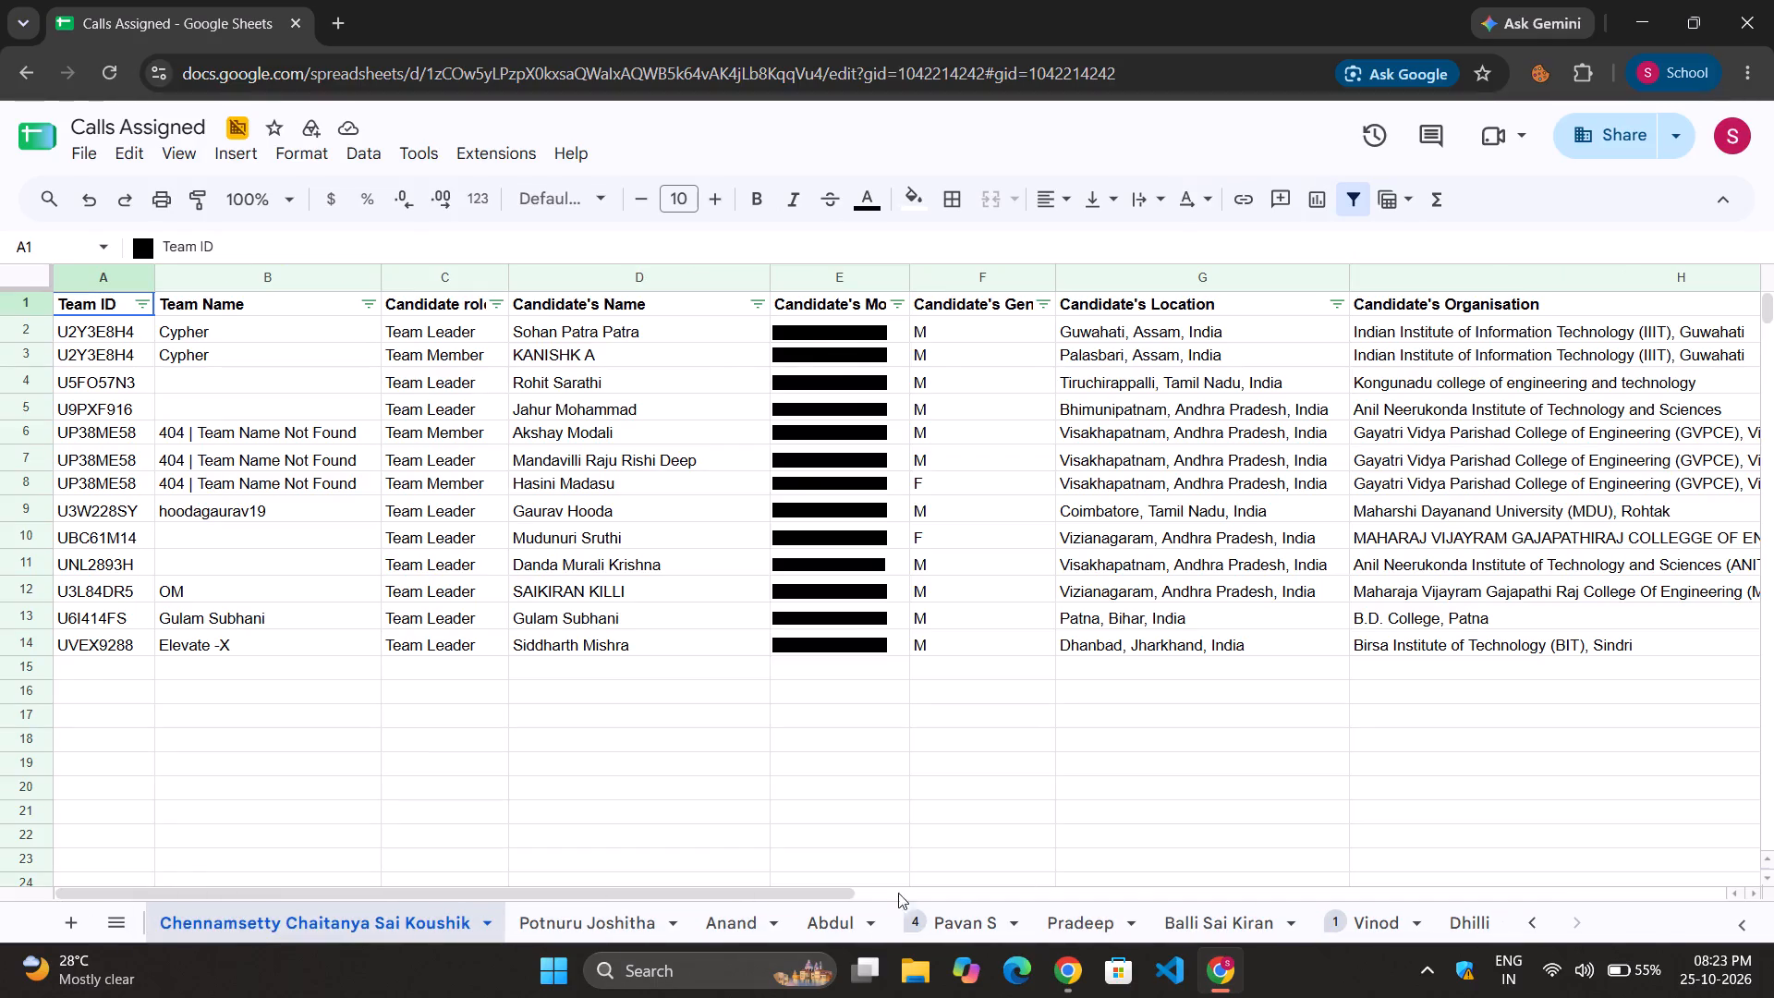
{"action": "left_click_drag", "start_coordinate": [767, 892], "coordinate": [525, 900]}
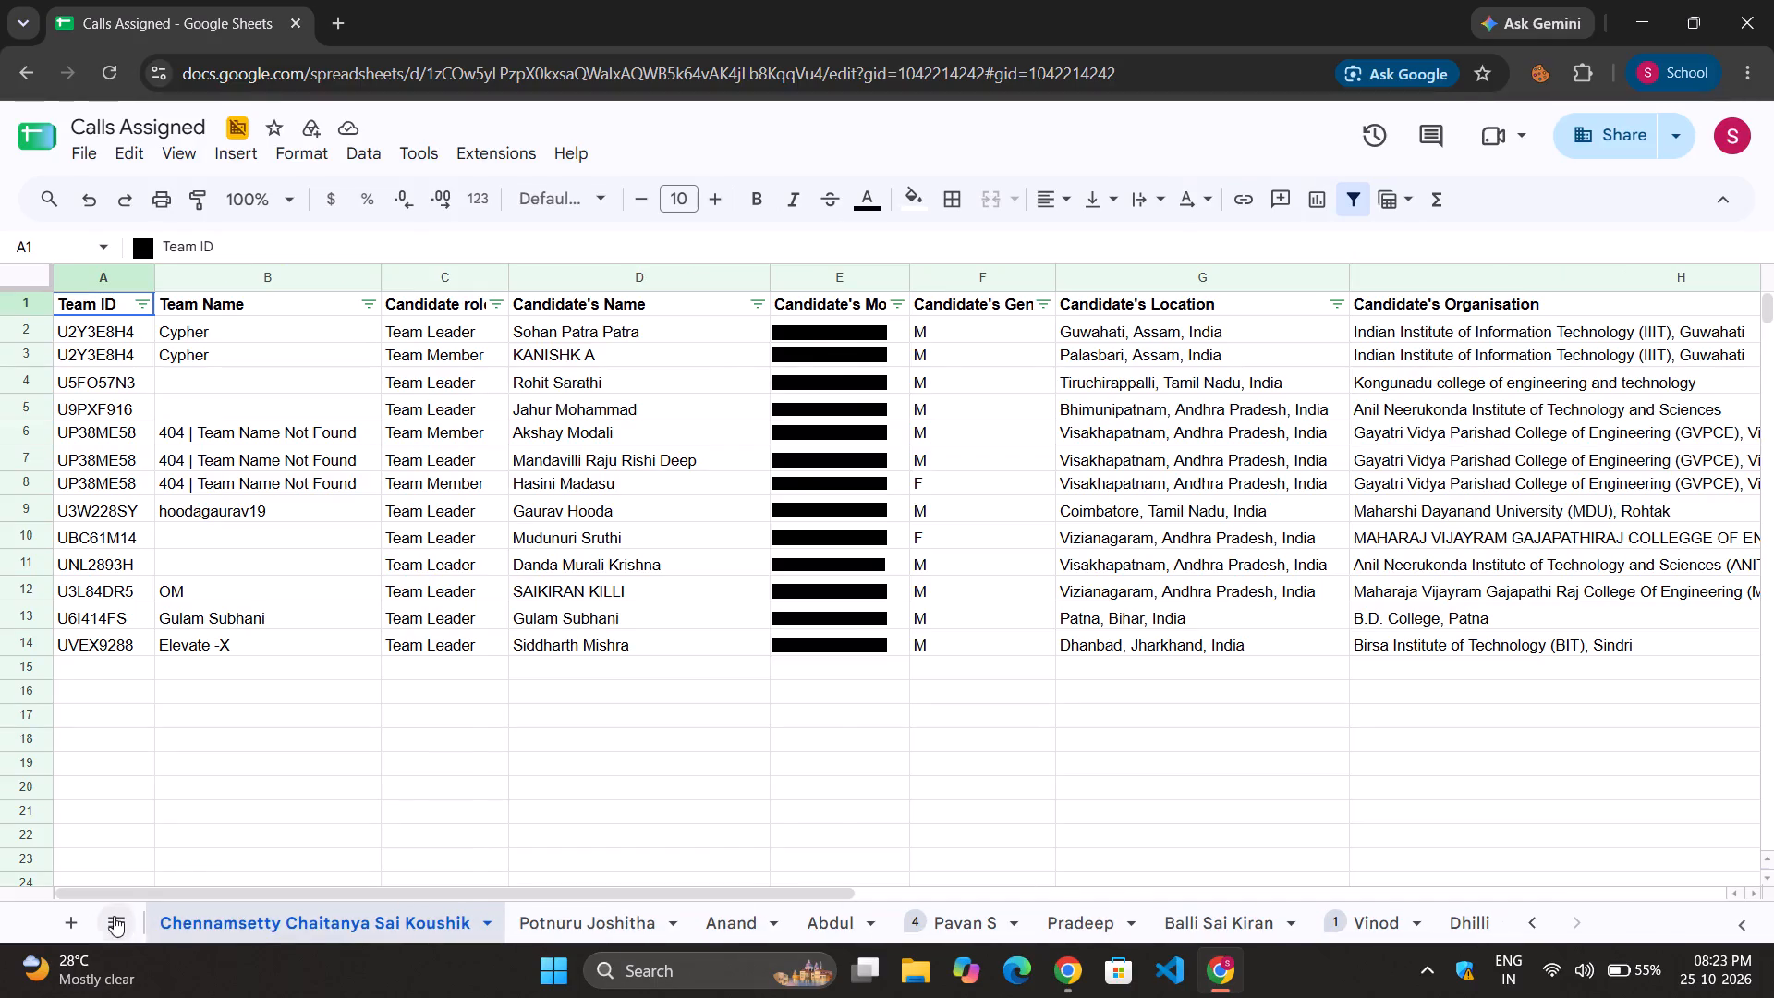
{"action": "left_click", "coordinate": [114, 916]}
{"action": "scroll", "coordinate": [176, 730], "scroll_direction": "up", "scroll_amount": 14}
{"action": "left_click", "coordinate": [182, 608]}
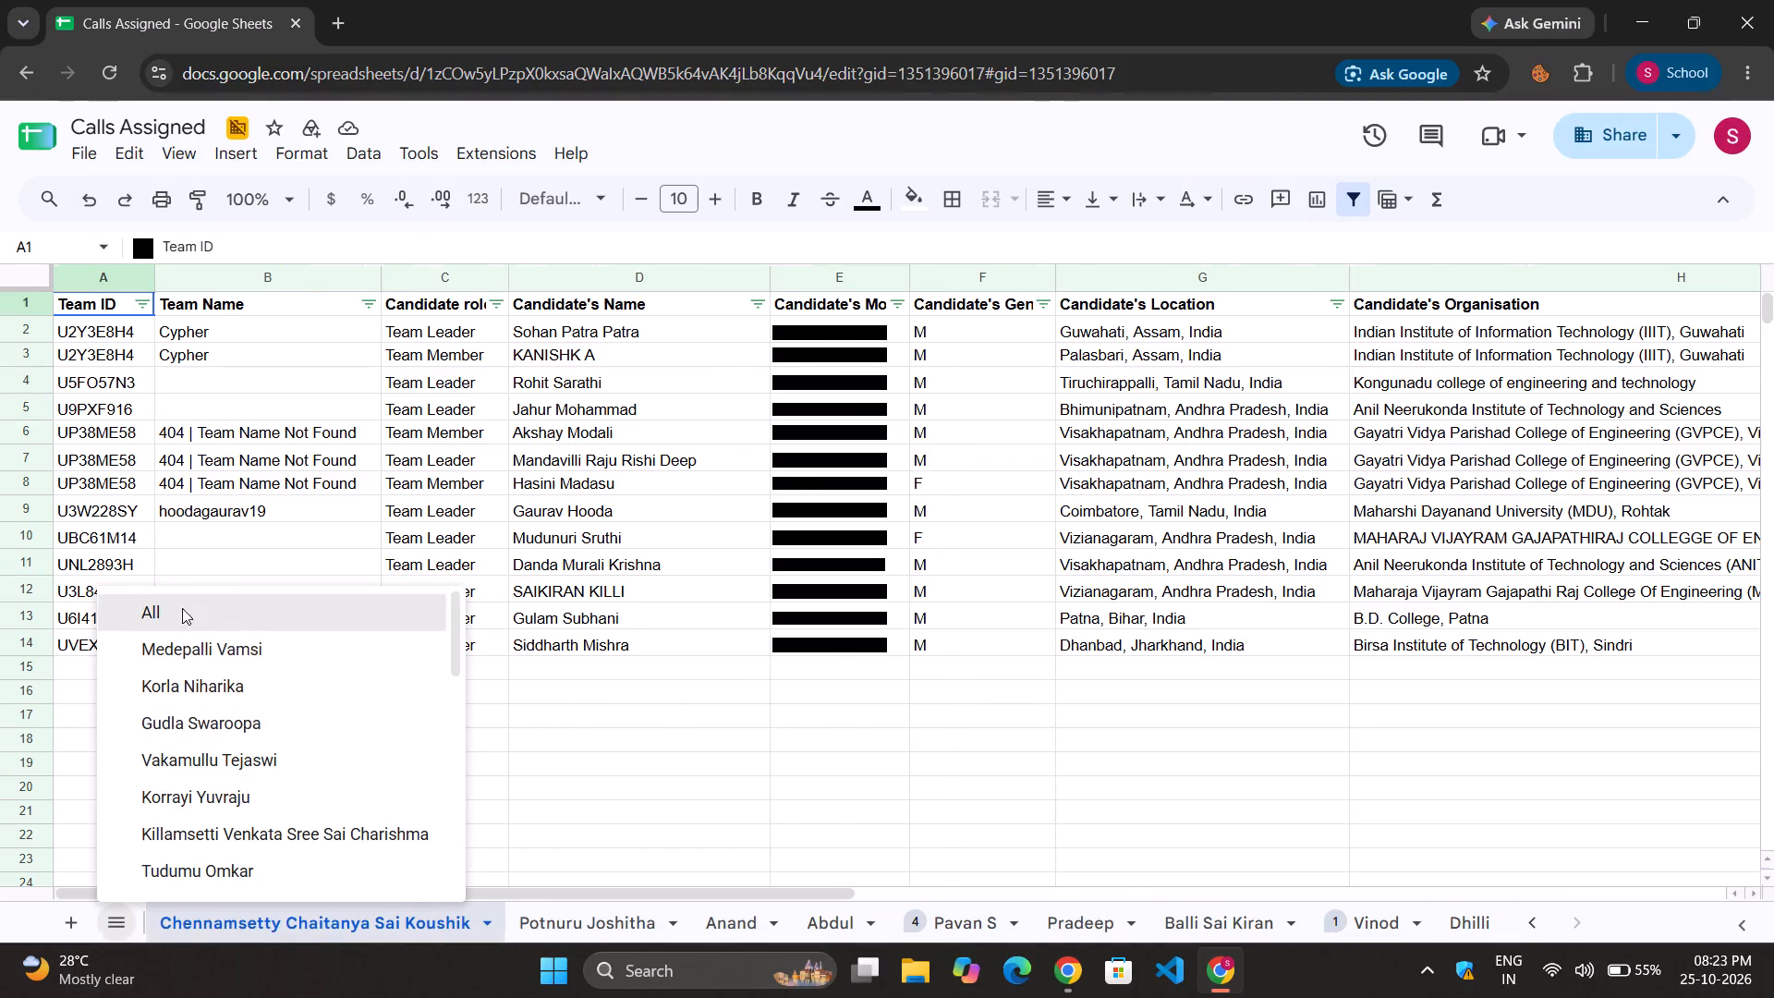
Search the All sheet for the copied team name Rising Devs.
{"action": "scroll", "coordinate": [386, 642], "scroll_direction": "up", "scroll_amount": 18}
{"action": "scroll", "coordinate": [363, 655], "scroll_direction": "down", "scroll_amount": 1}
{"action": "scroll", "coordinate": [363, 655], "scroll_direction": "up", "scroll_amount": 14}
{"action": "scroll", "coordinate": [363, 655], "scroll_direction": "down", "scroll_amount": 1}
{"action": "scroll", "coordinate": [363, 655], "scroll_direction": "up", "scroll_amount": 3}
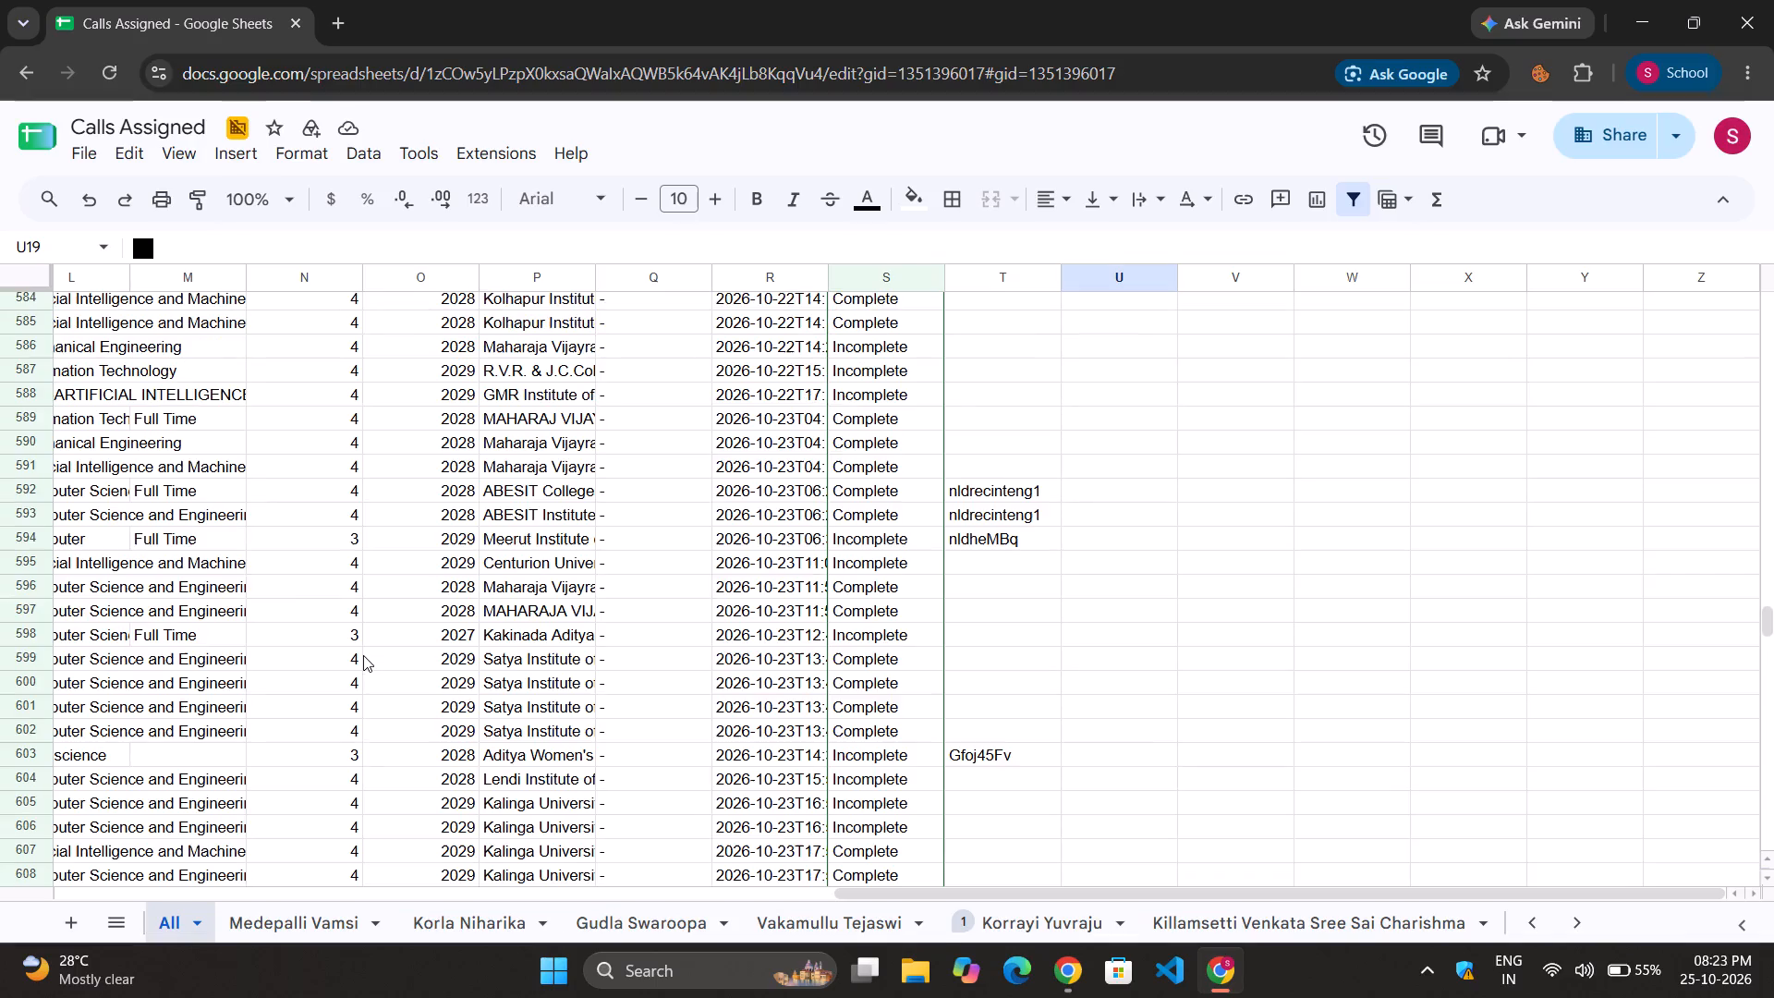
{"action": "scroll", "coordinate": [363, 655], "scroll_direction": "up", "scroll_amount": 1}
{"action": "key", "text": "ctrl+f"}
{"action": "key", "text": "ctrl+v"}
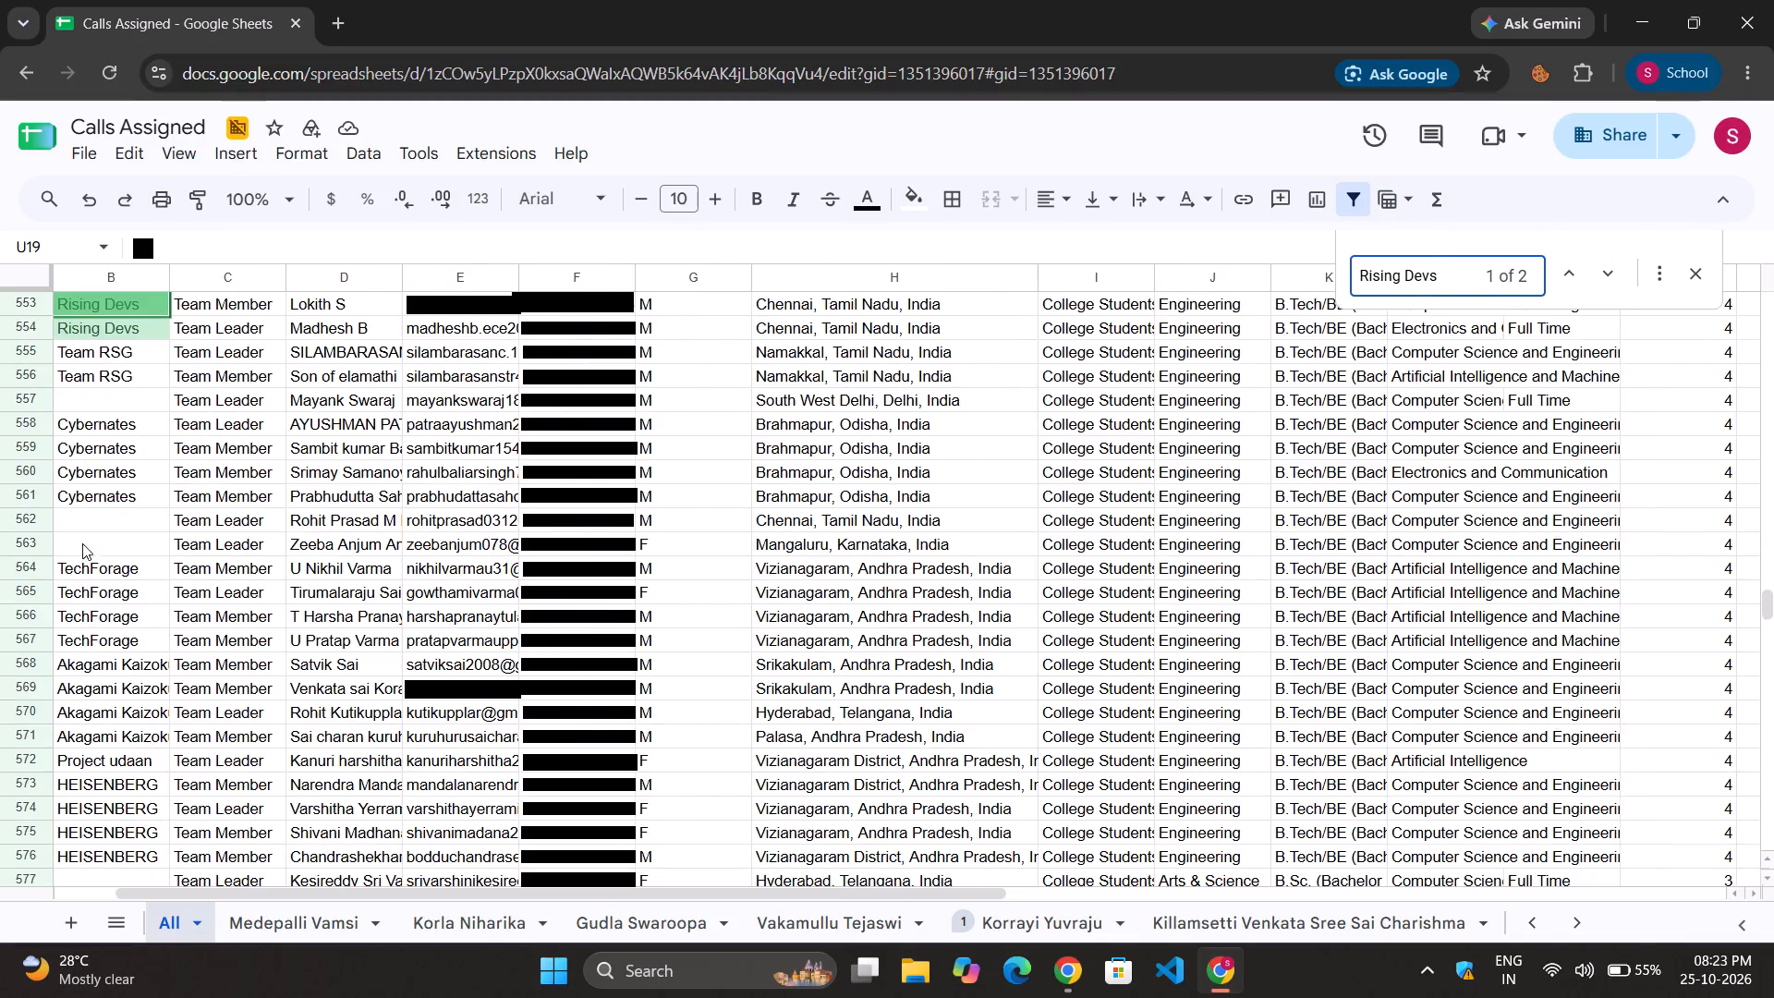
Examine the e-mail and mobile number of the Rising Devs team member in row 553, closing the search and selecting the team name in row 554.
{"action": "scroll", "coordinate": [70, 523], "scroll_direction": "up", "scroll_amount": 1}
{"action": "scroll", "coordinate": [170, 505], "scroll_direction": "up", "scroll_amount": 1}
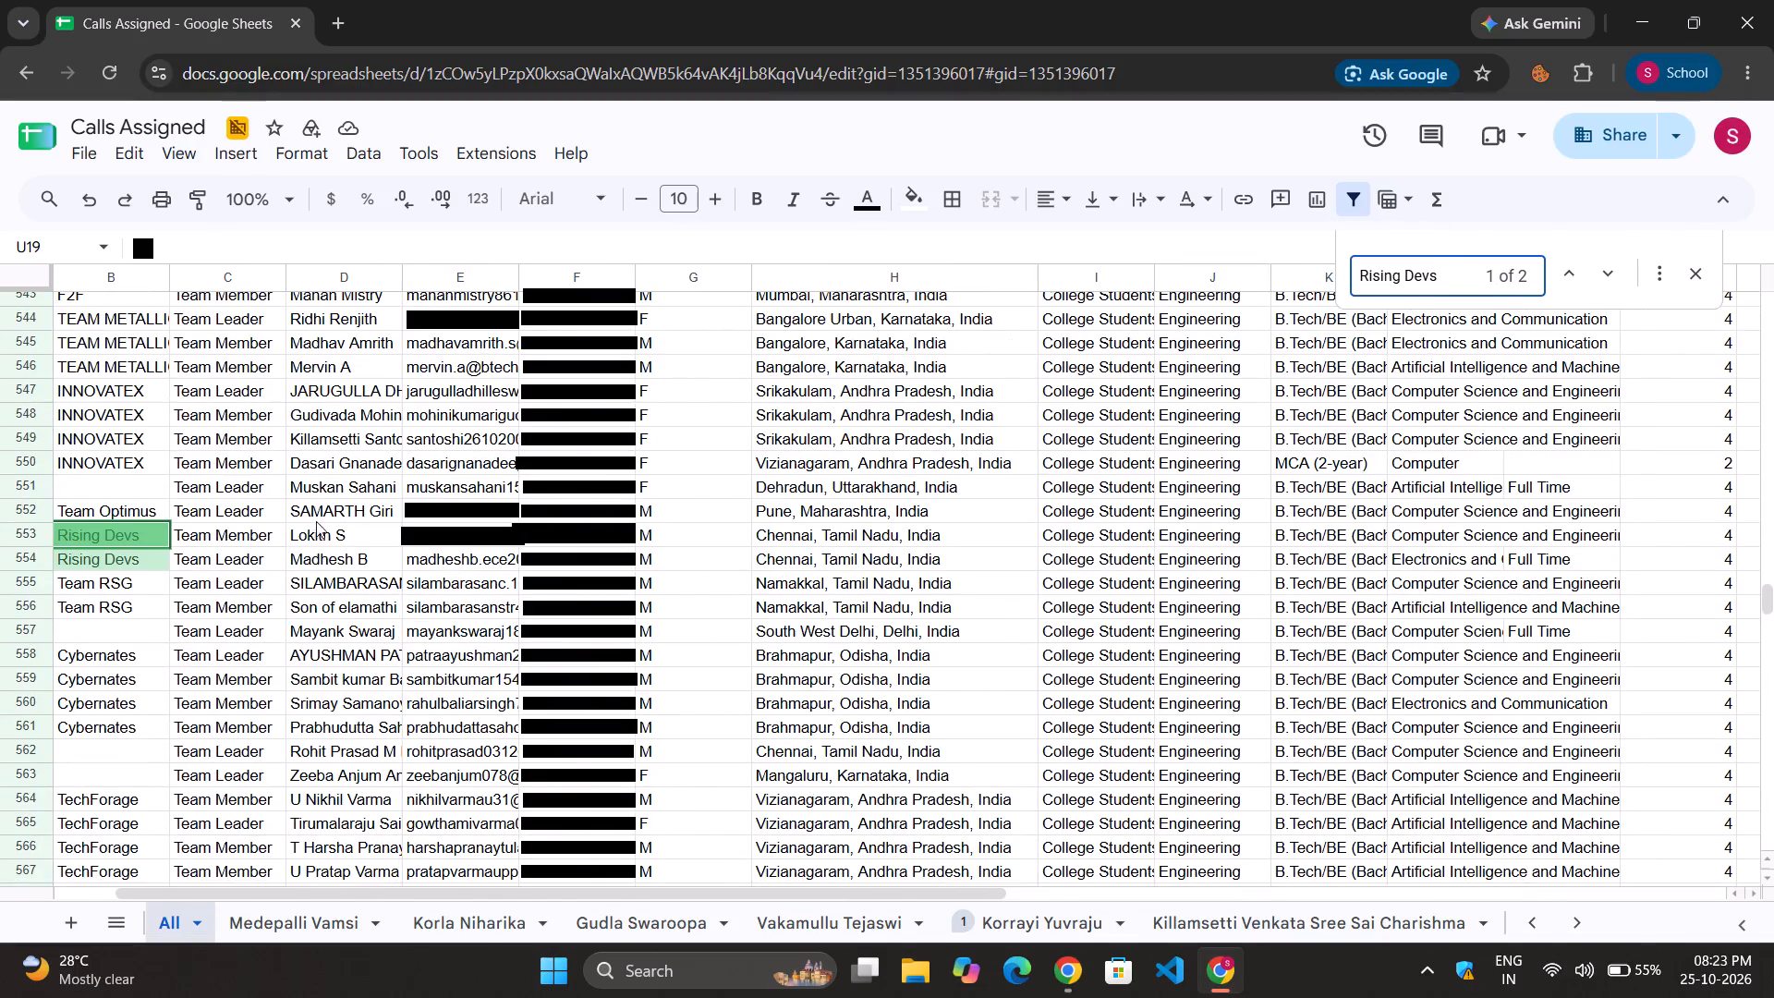
{"action": "left_click", "coordinate": [334, 528]}
{"action": "left_click", "coordinate": [544, 537]}
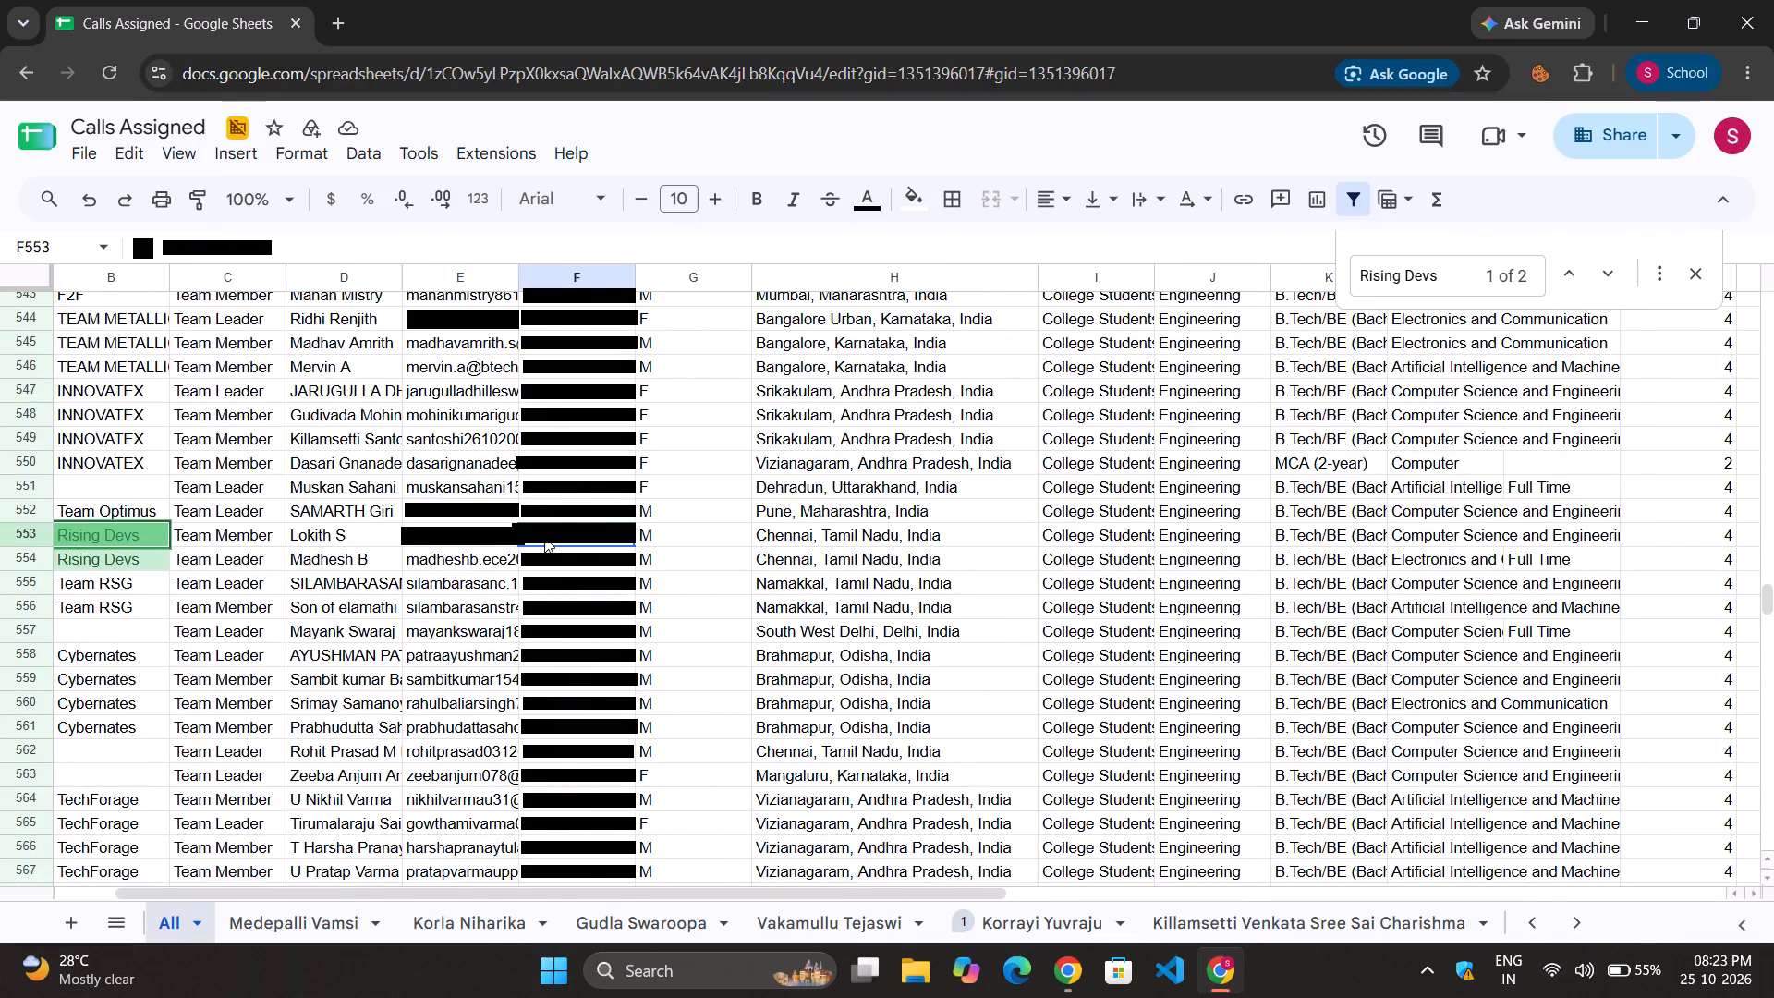
{"action": "left_click", "coordinate": [544, 537]}
{"action": "double_click", "coordinate": [545, 537]}
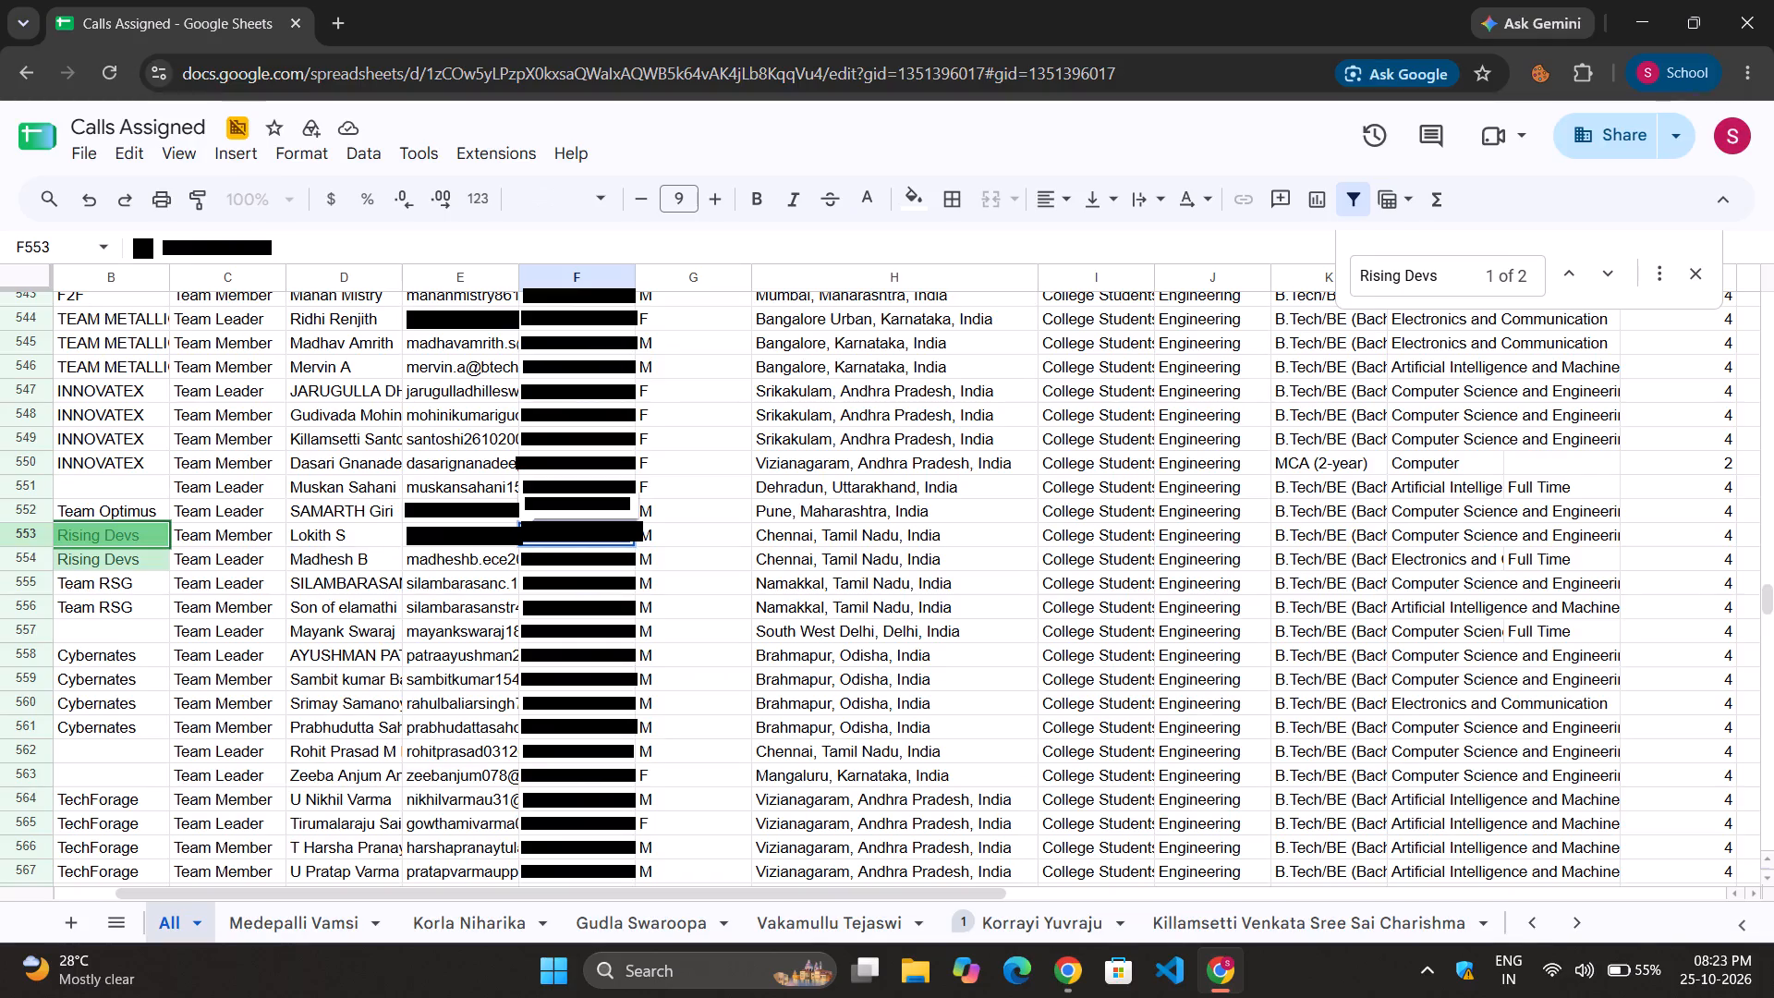
{"action": "left_click", "coordinate": [421, 539]}
{"action": "key", "text": "Escape"}
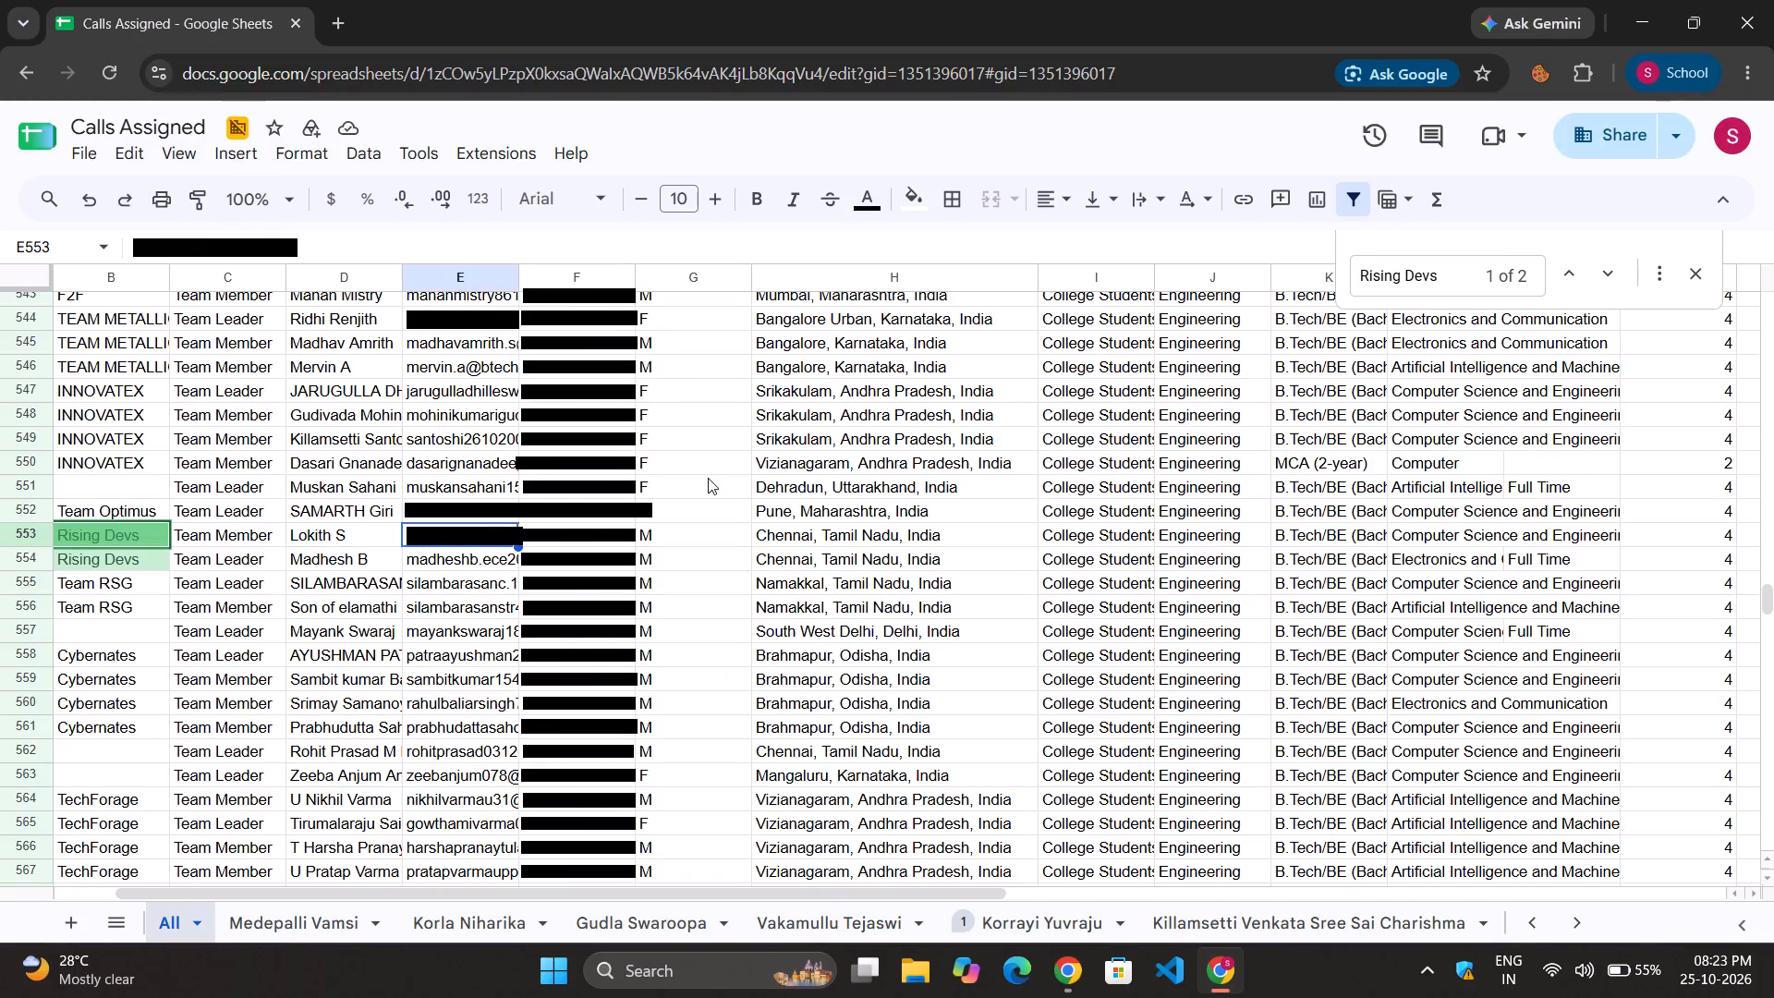
{"action": "left_click", "coordinate": [1707, 274]}
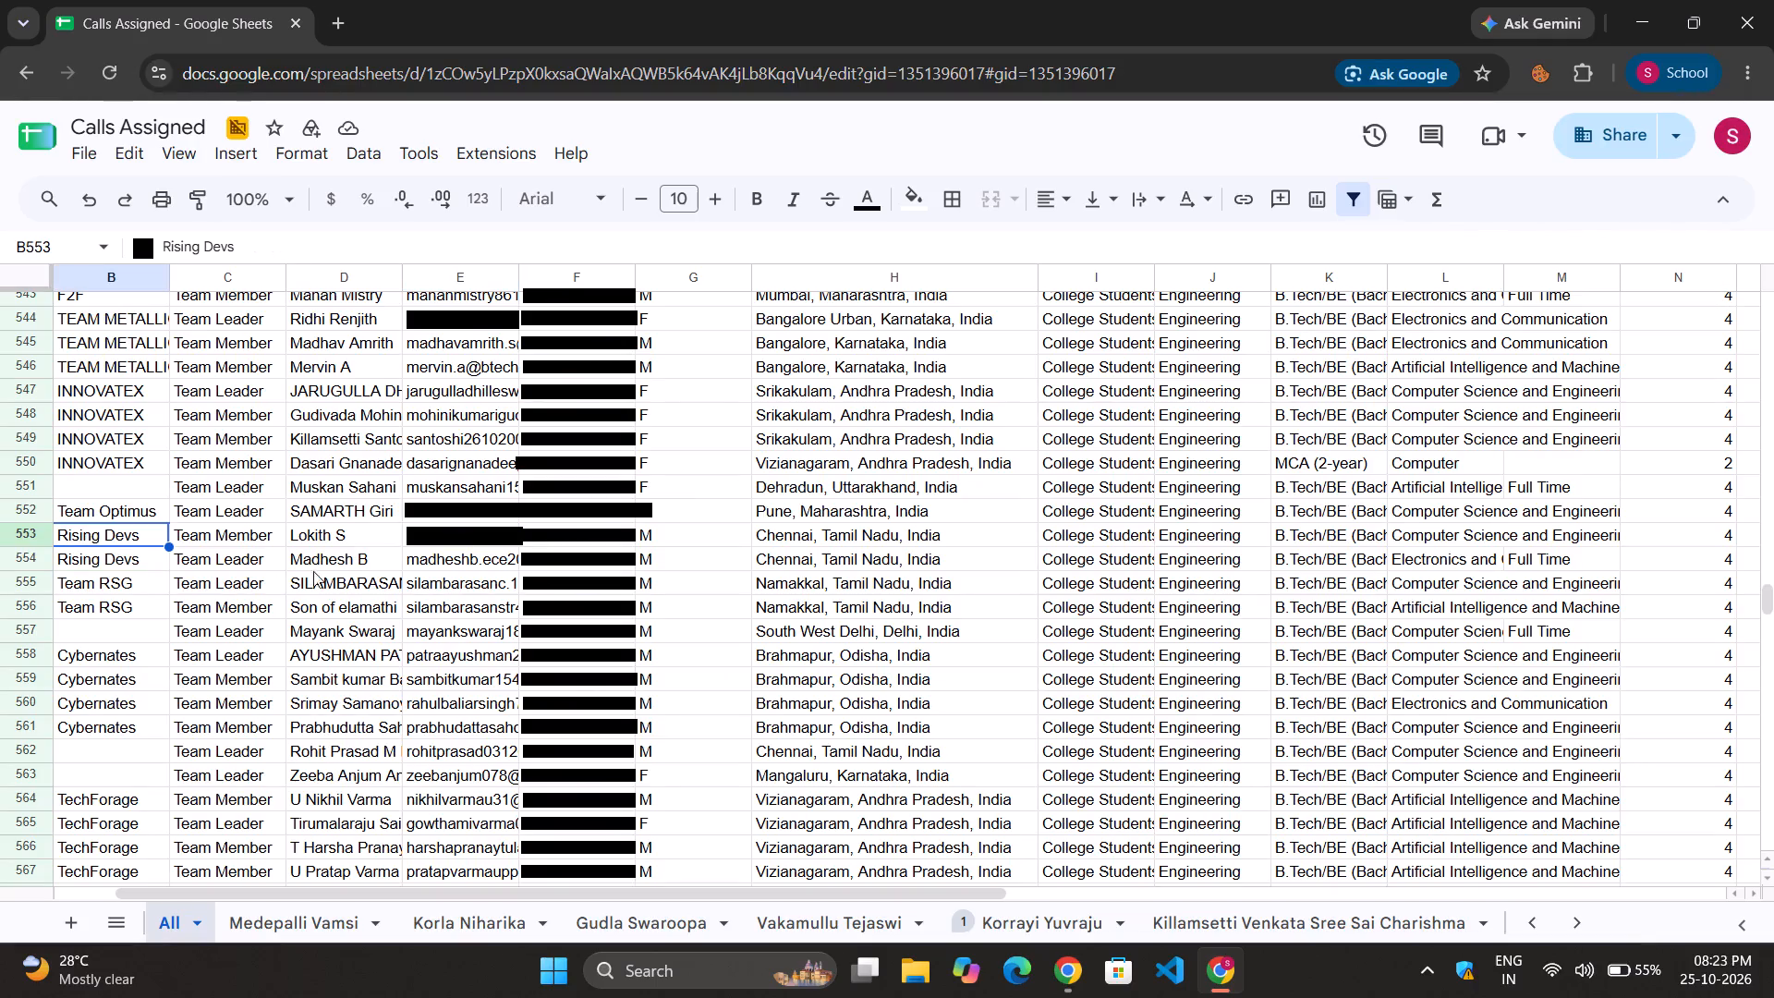
{"action": "scroll", "coordinate": [461, 556], "scroll_direction": "up", "scroll_amount": 1}
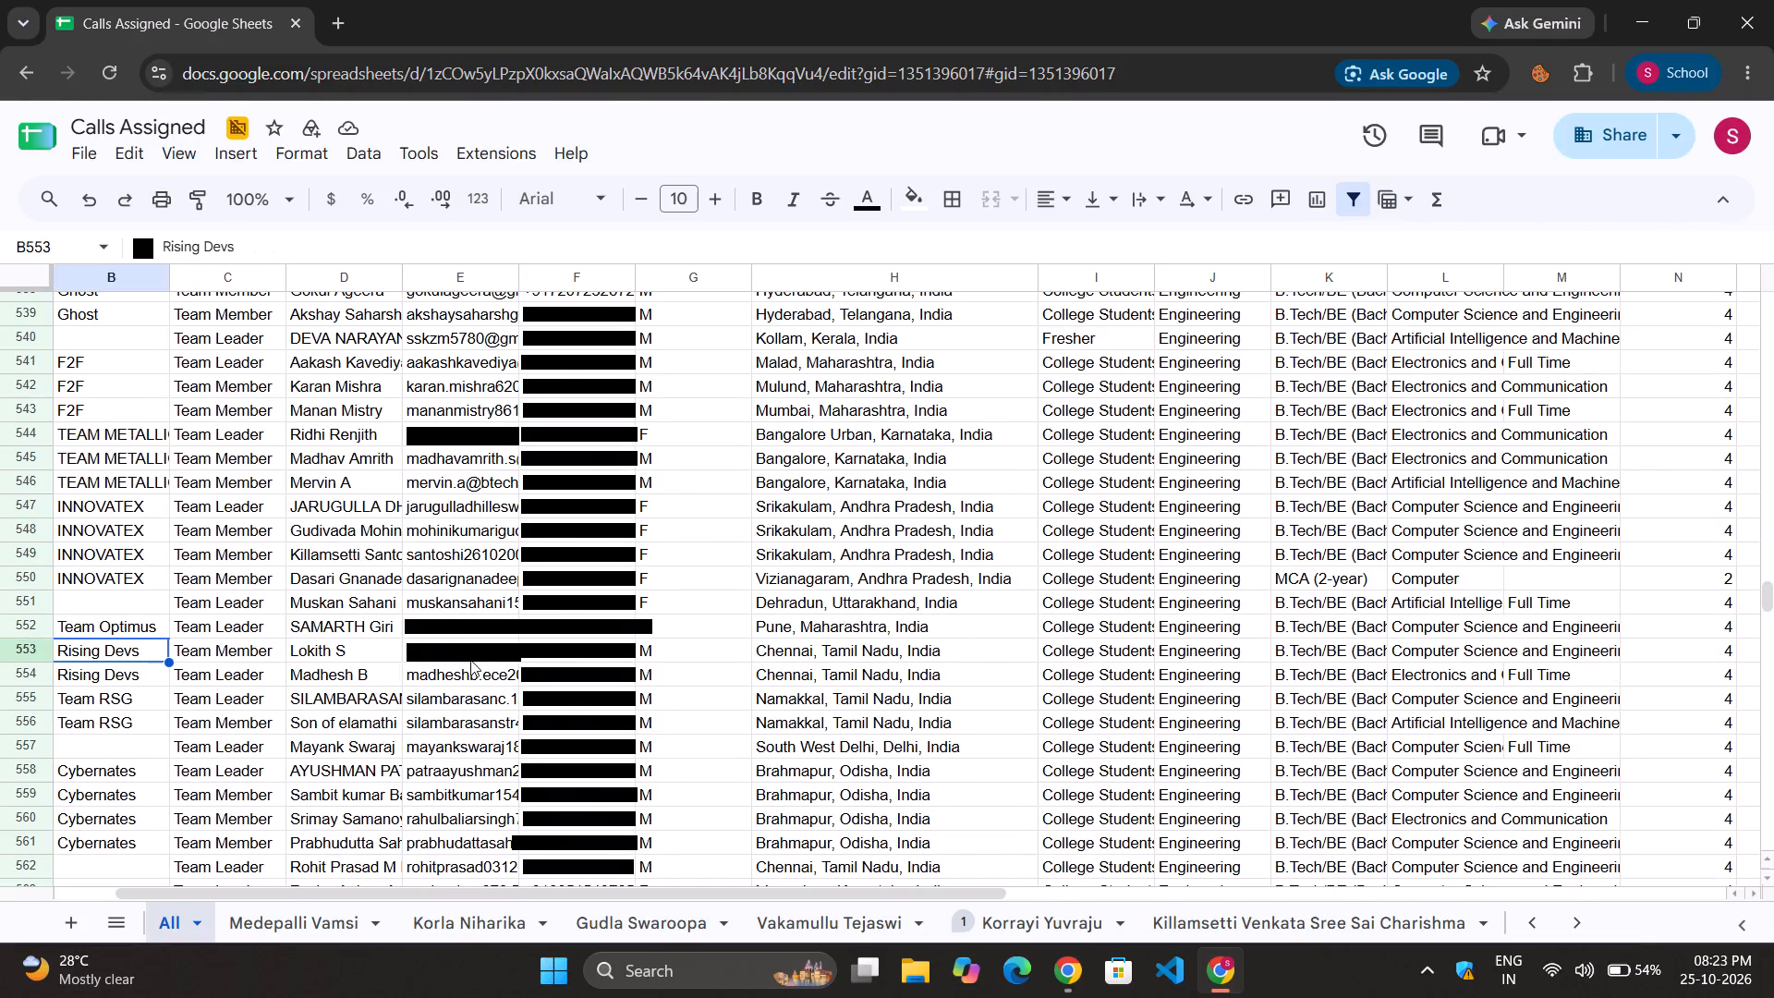
{"action": "left_click", "coordinate": [476, 651]}
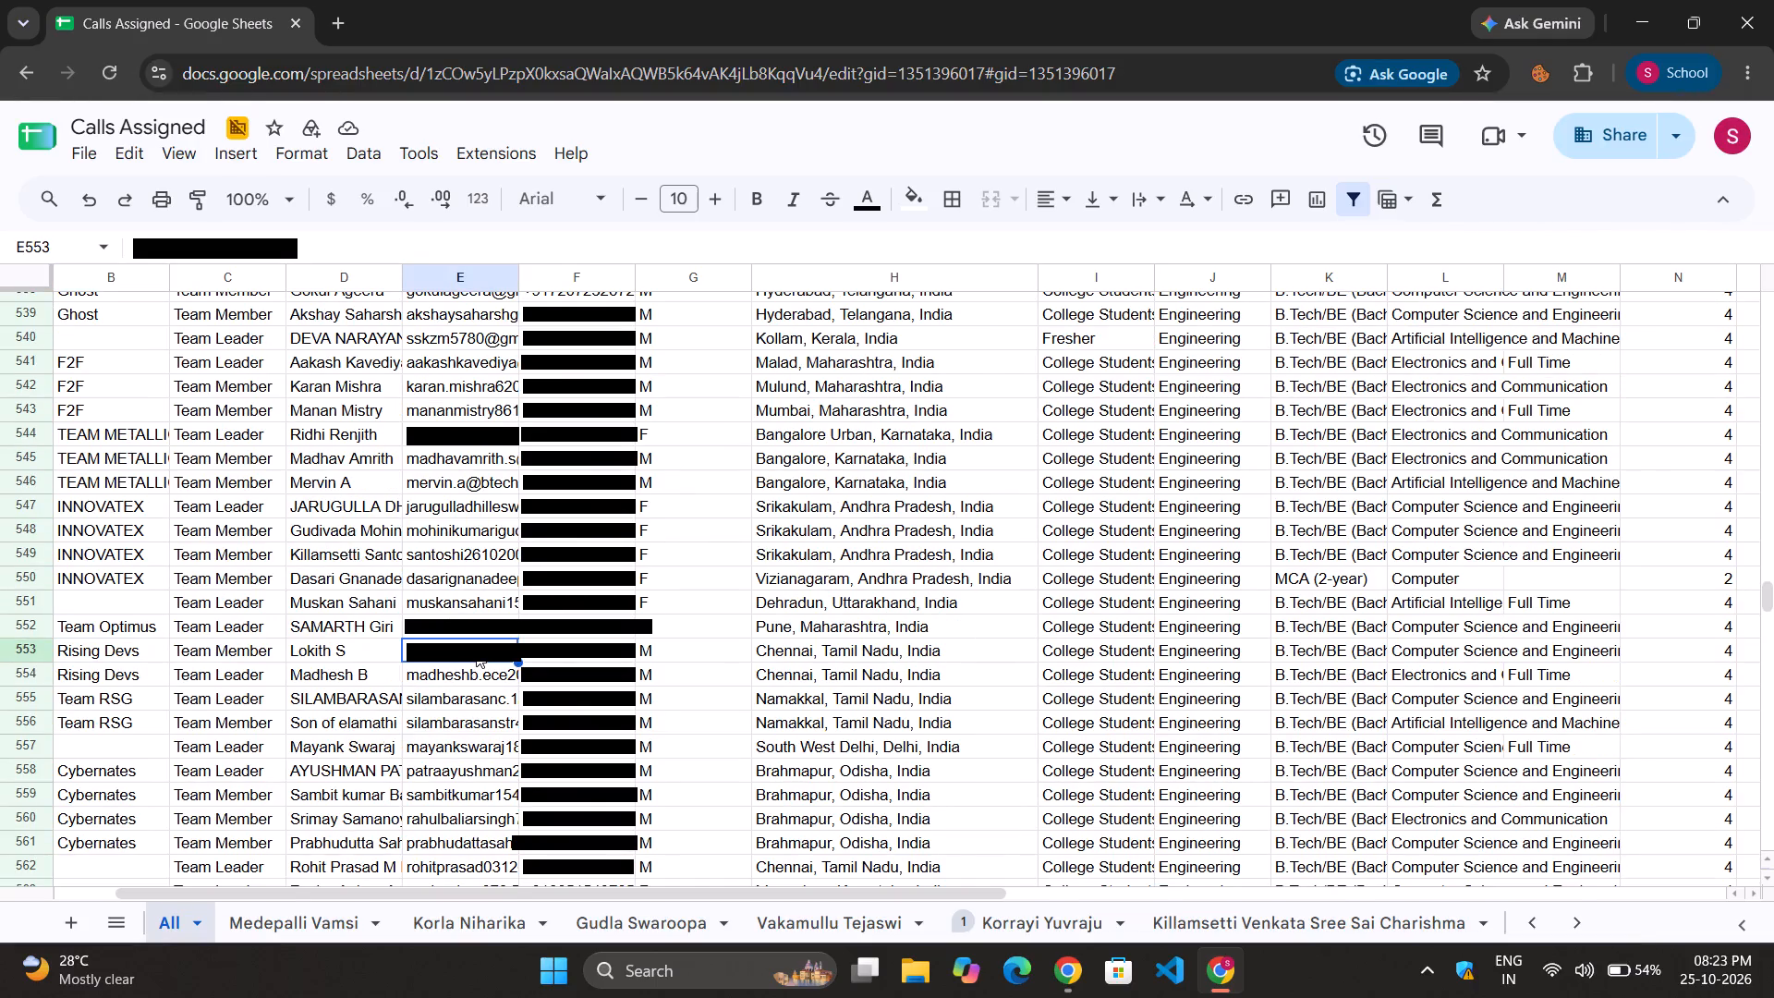
{"action": "left_click", "coordinate": [476, 651]}
{"action": "left_click", "coordinate": [589, 644]}
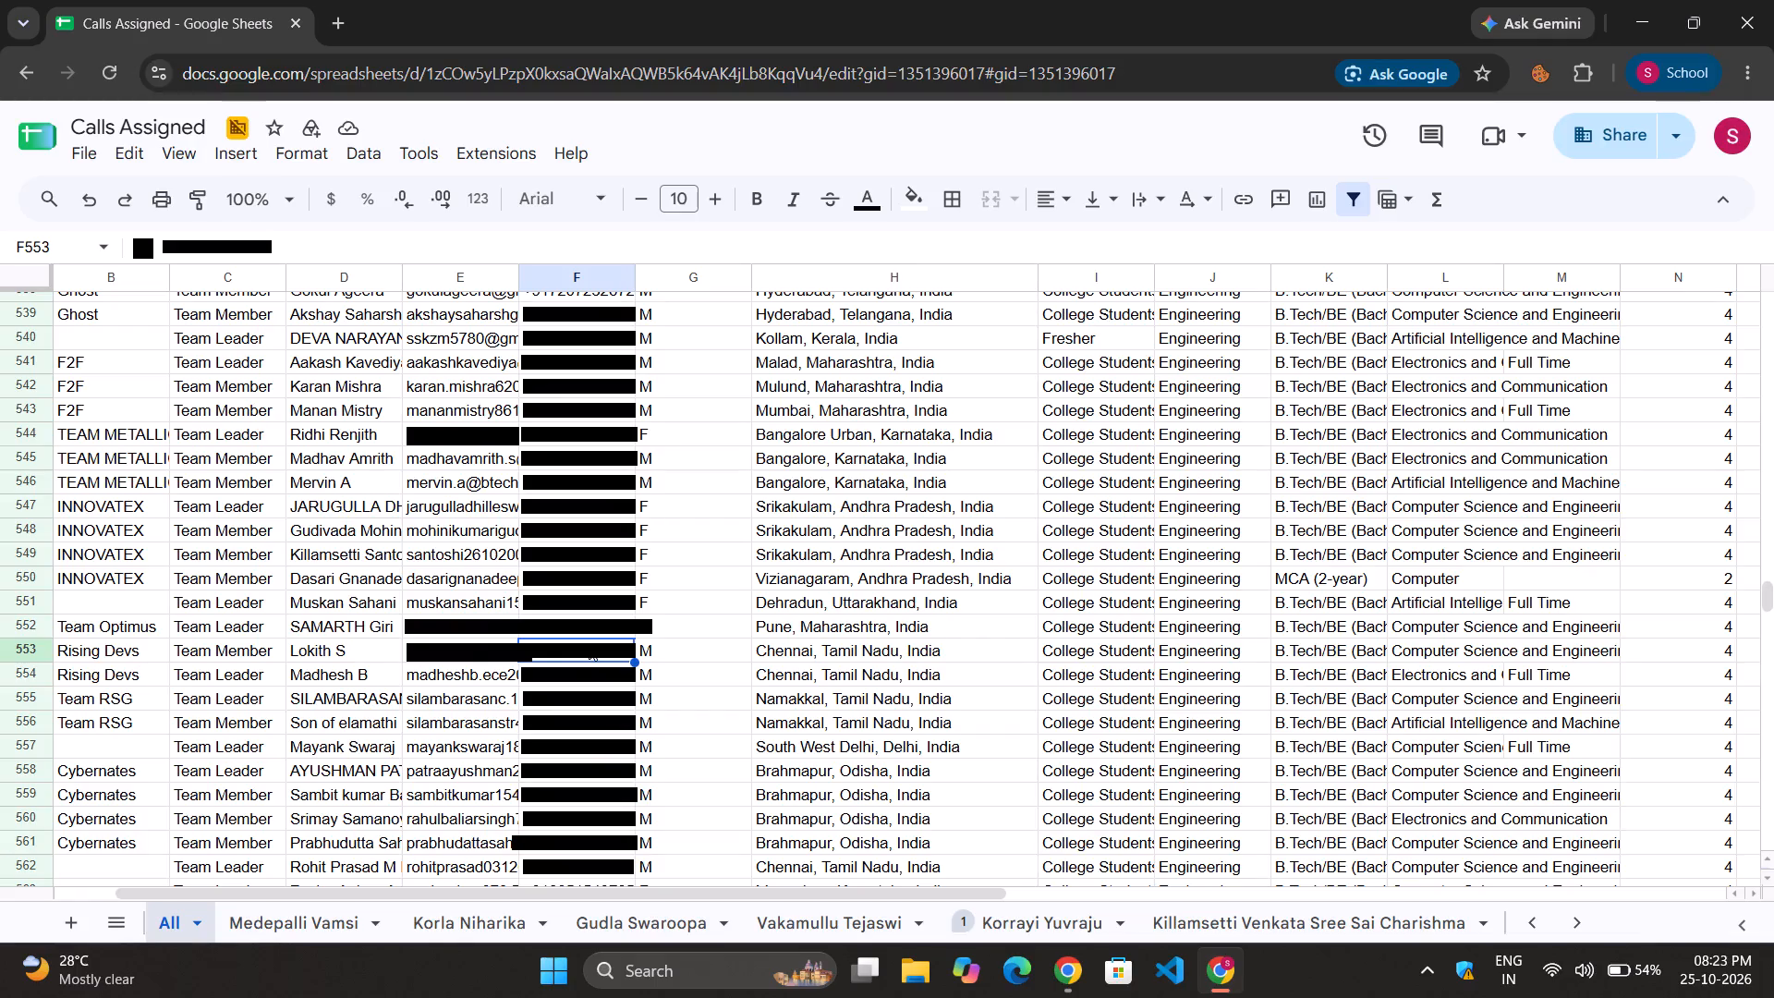
{"action": "left_click", "coordinate": [455, 647]}
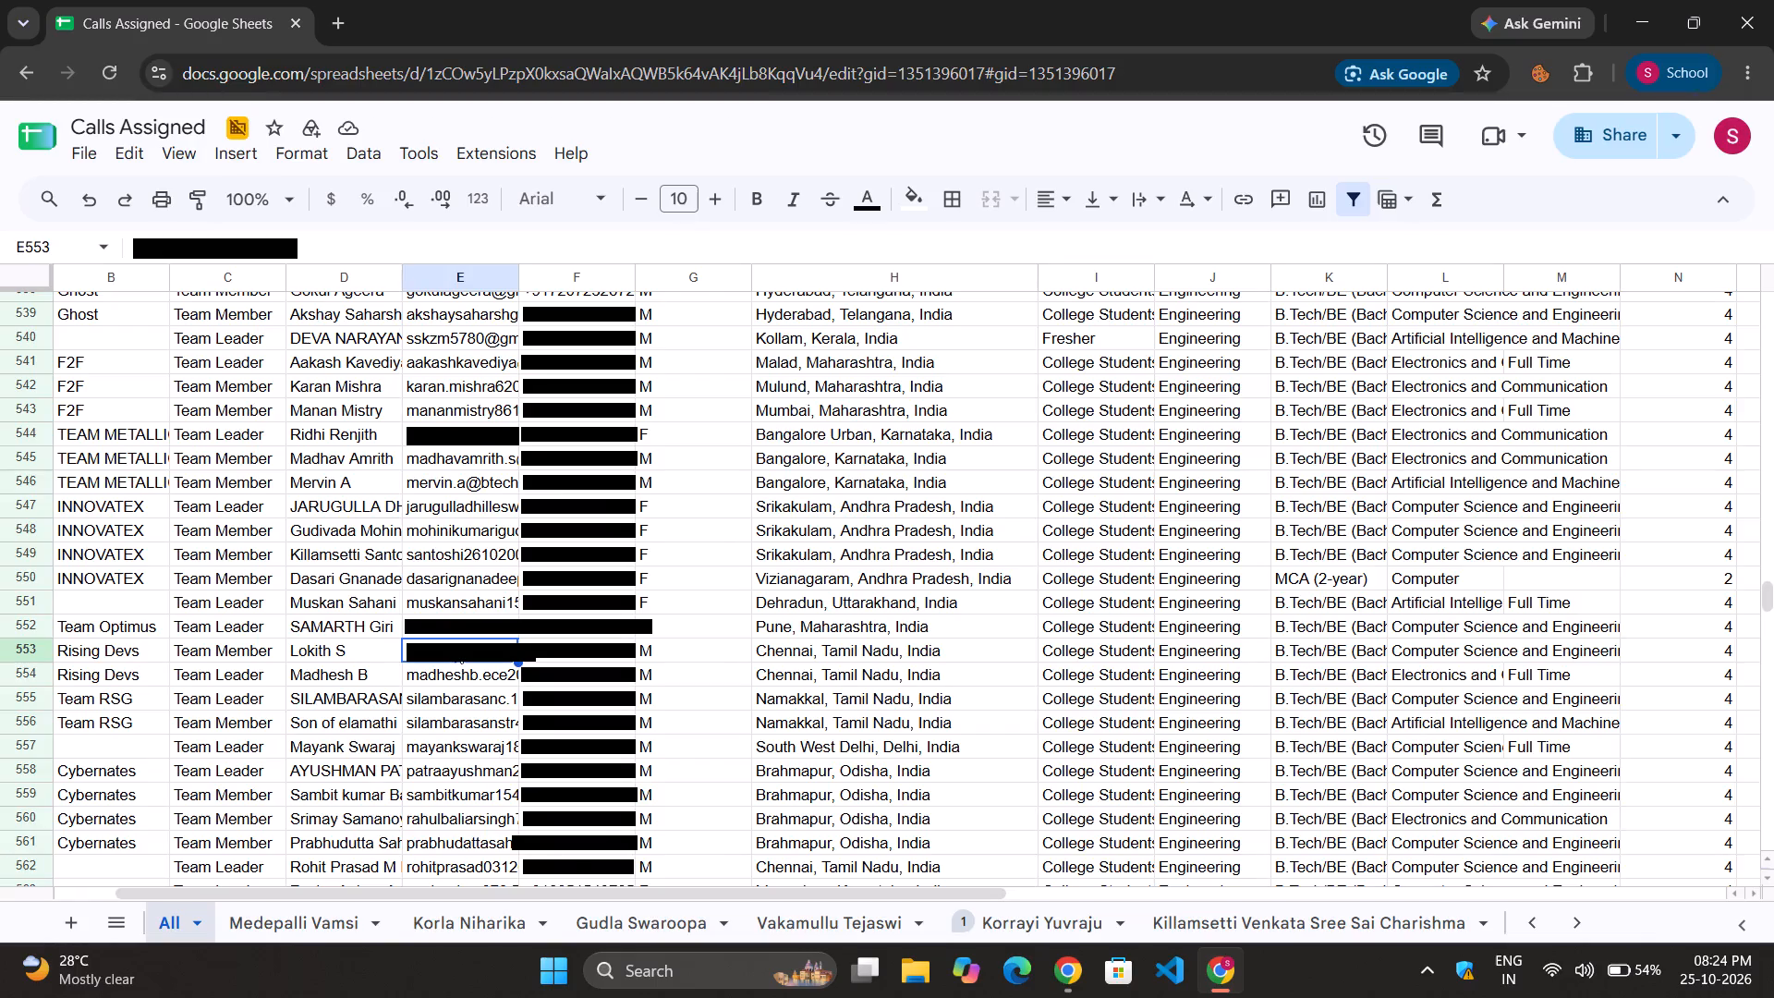
{"action": "double_click", "coordinate": [565, 644]}
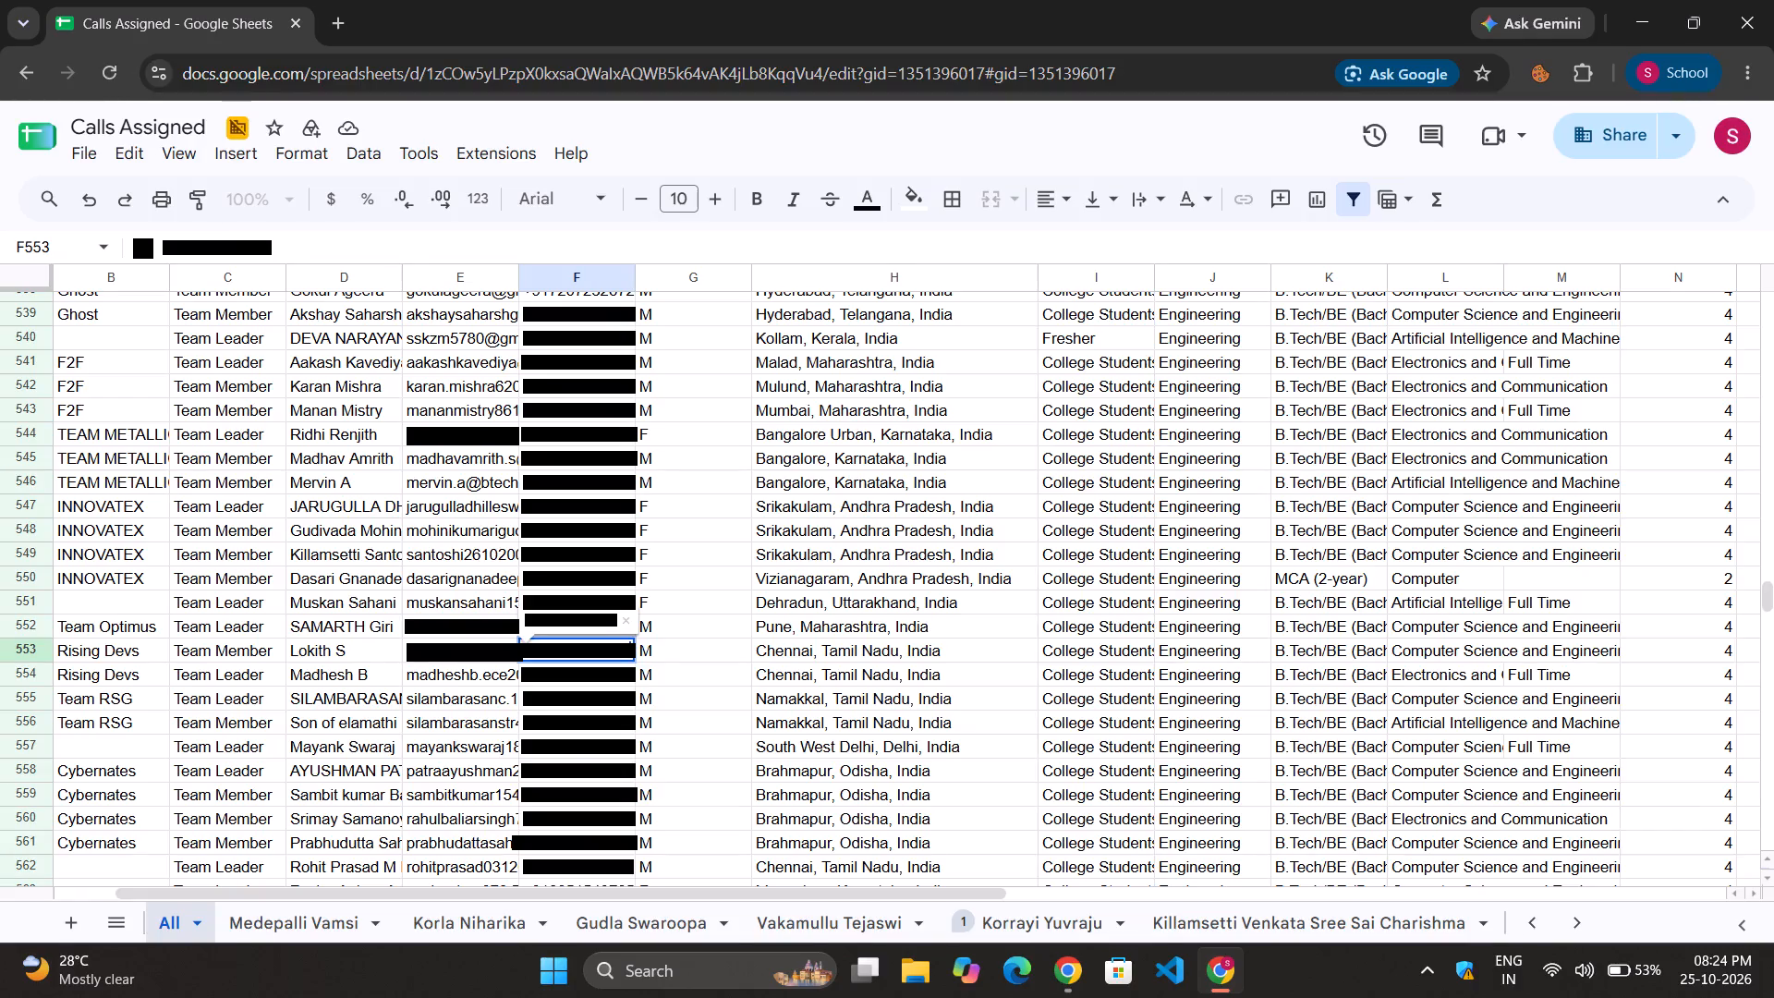
{"action": "left_click", "coordinate": [128, 665]}
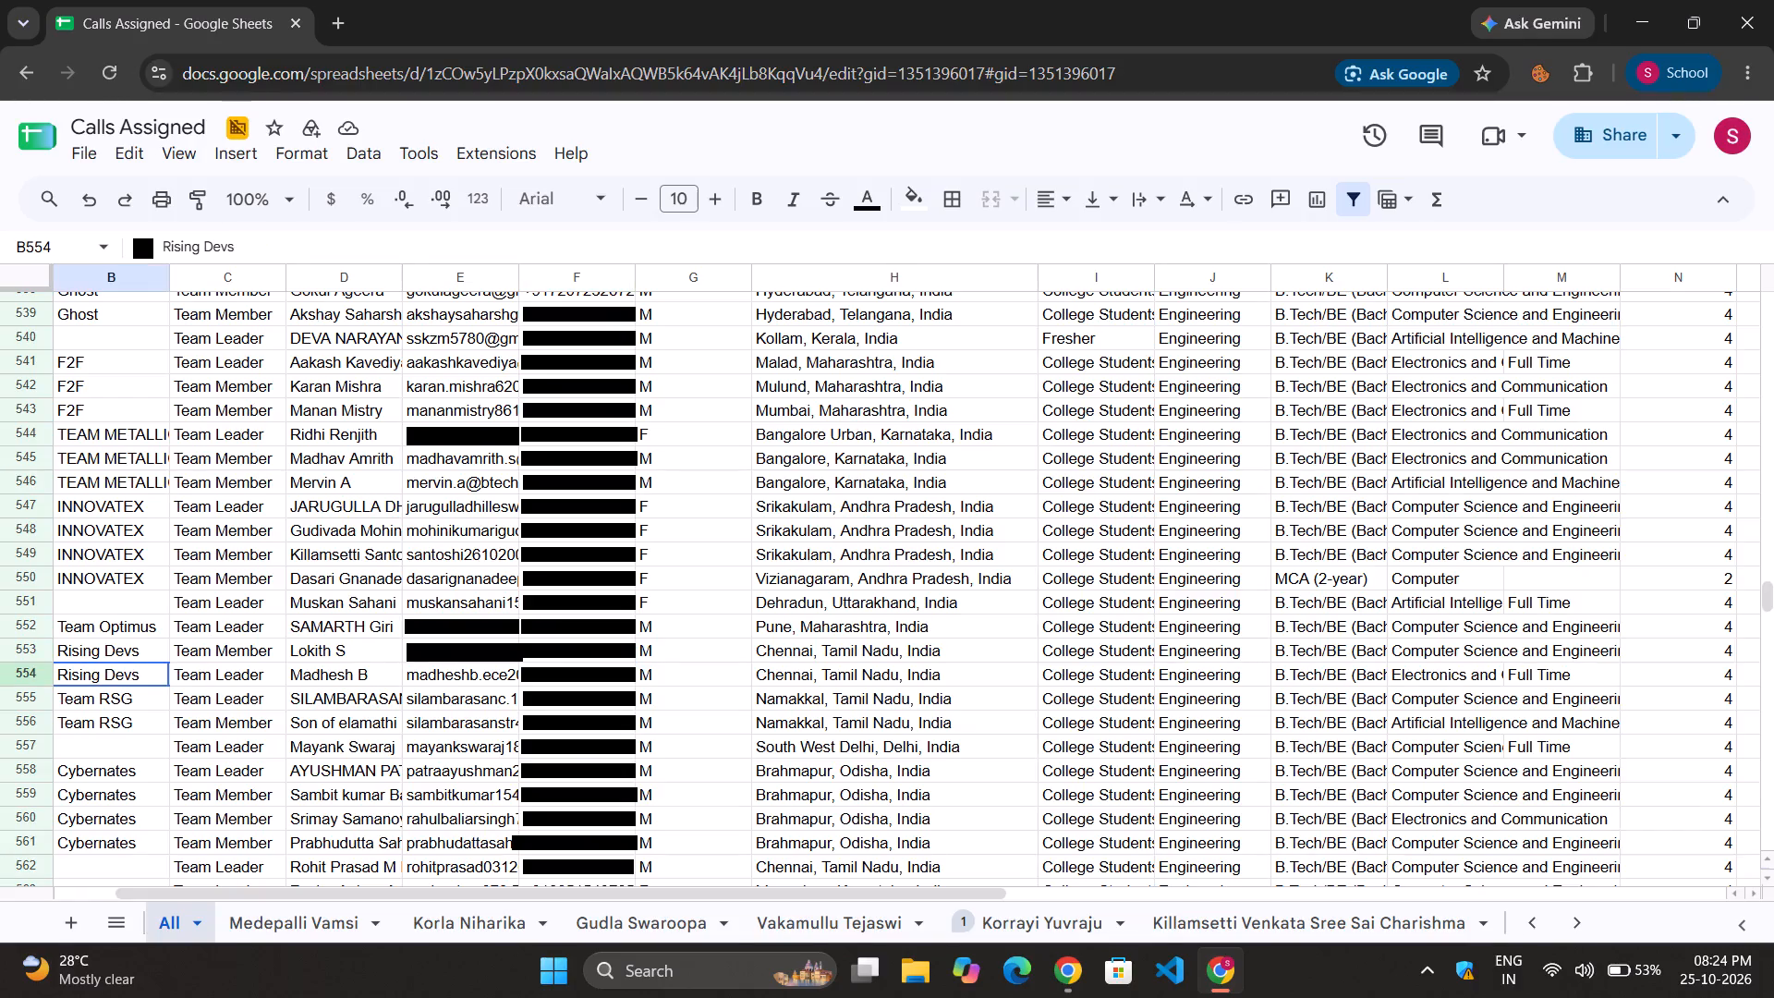
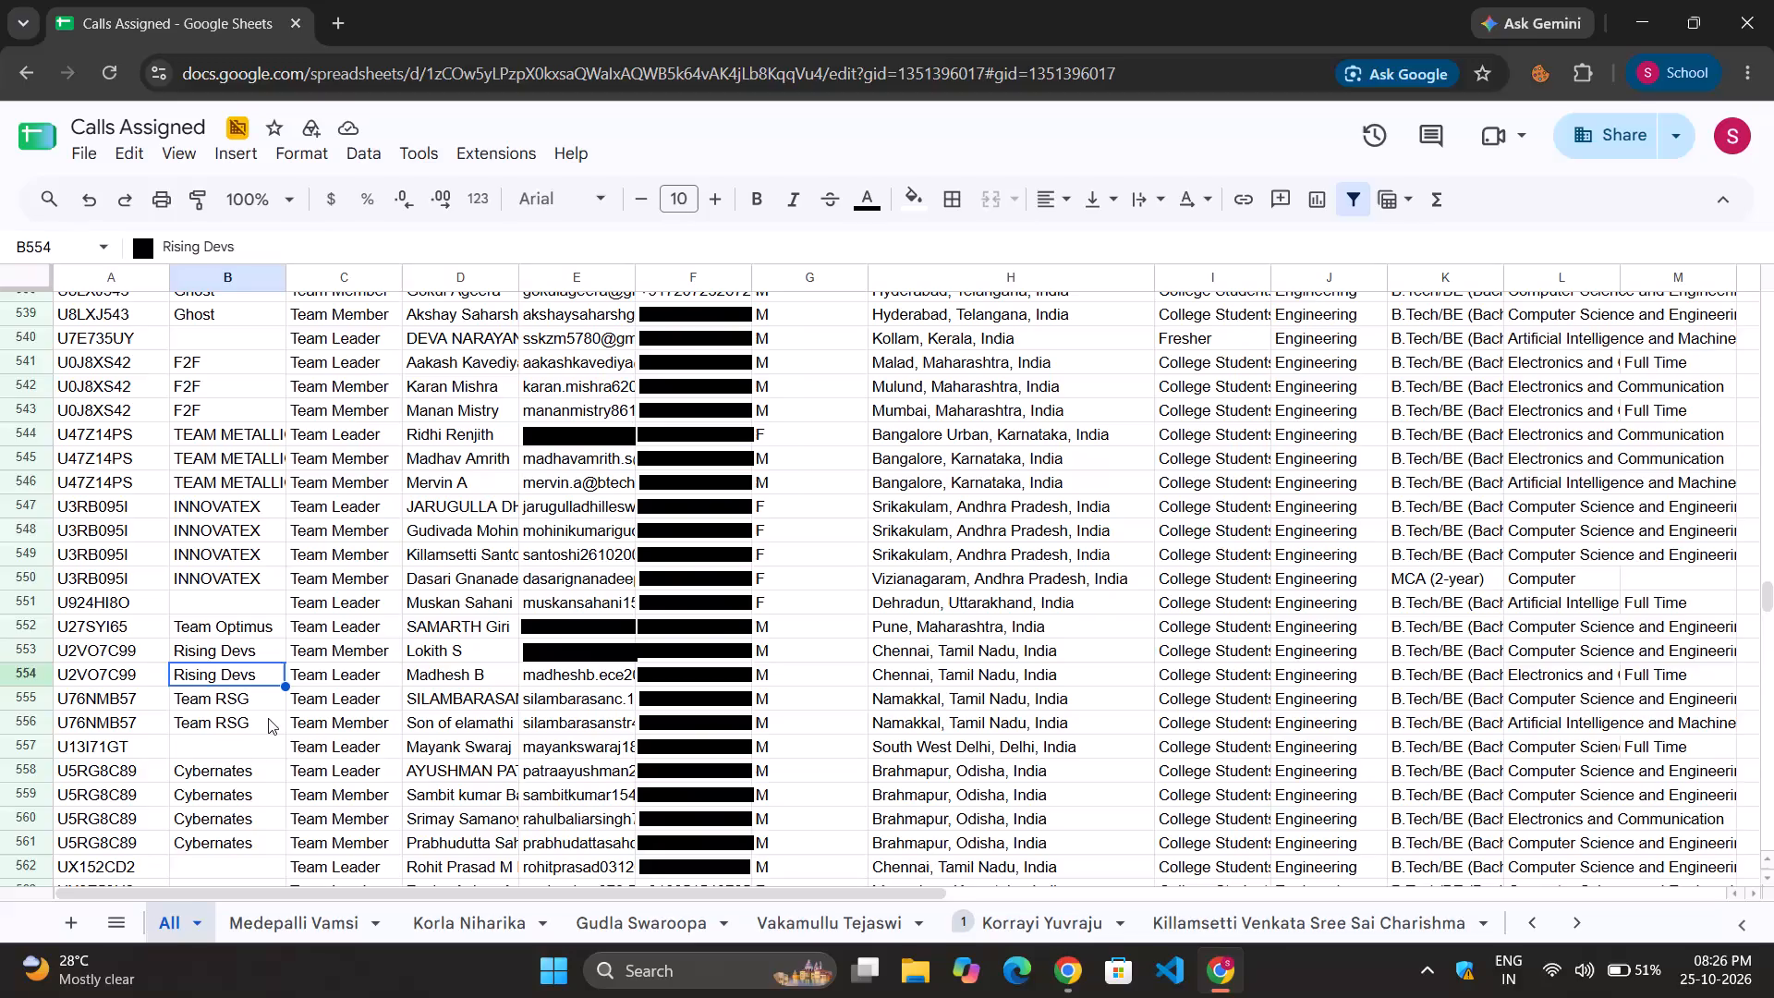
Return to the Vinod sheet, review the Team Optimus row and select the candidate's name in row 10.
{"action": "scroll", "coordinate": [1208, 919], "scroll_direction": "left", "scroll_amount": 11}
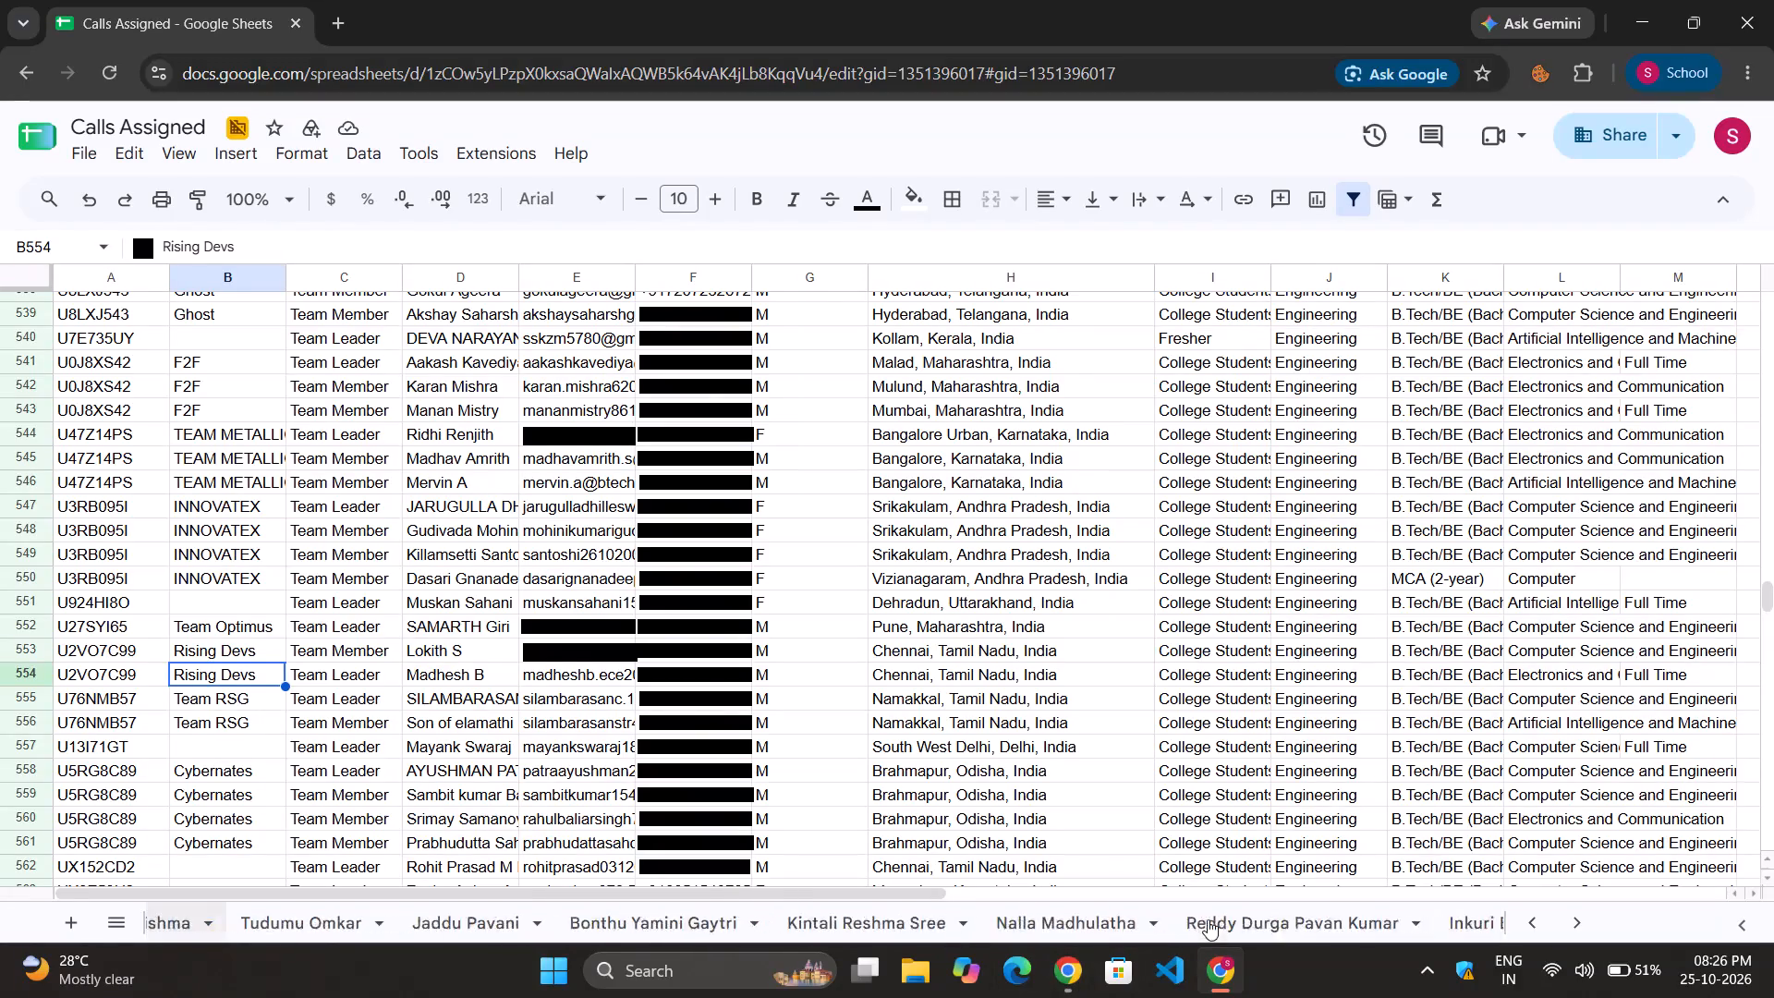
{"action": "scroll", "coordinate": [1409, 911], "scroll_direction": "left", "scroll_amount": 7}
{"action": "left_click", "coordinate": [1364, 931]}
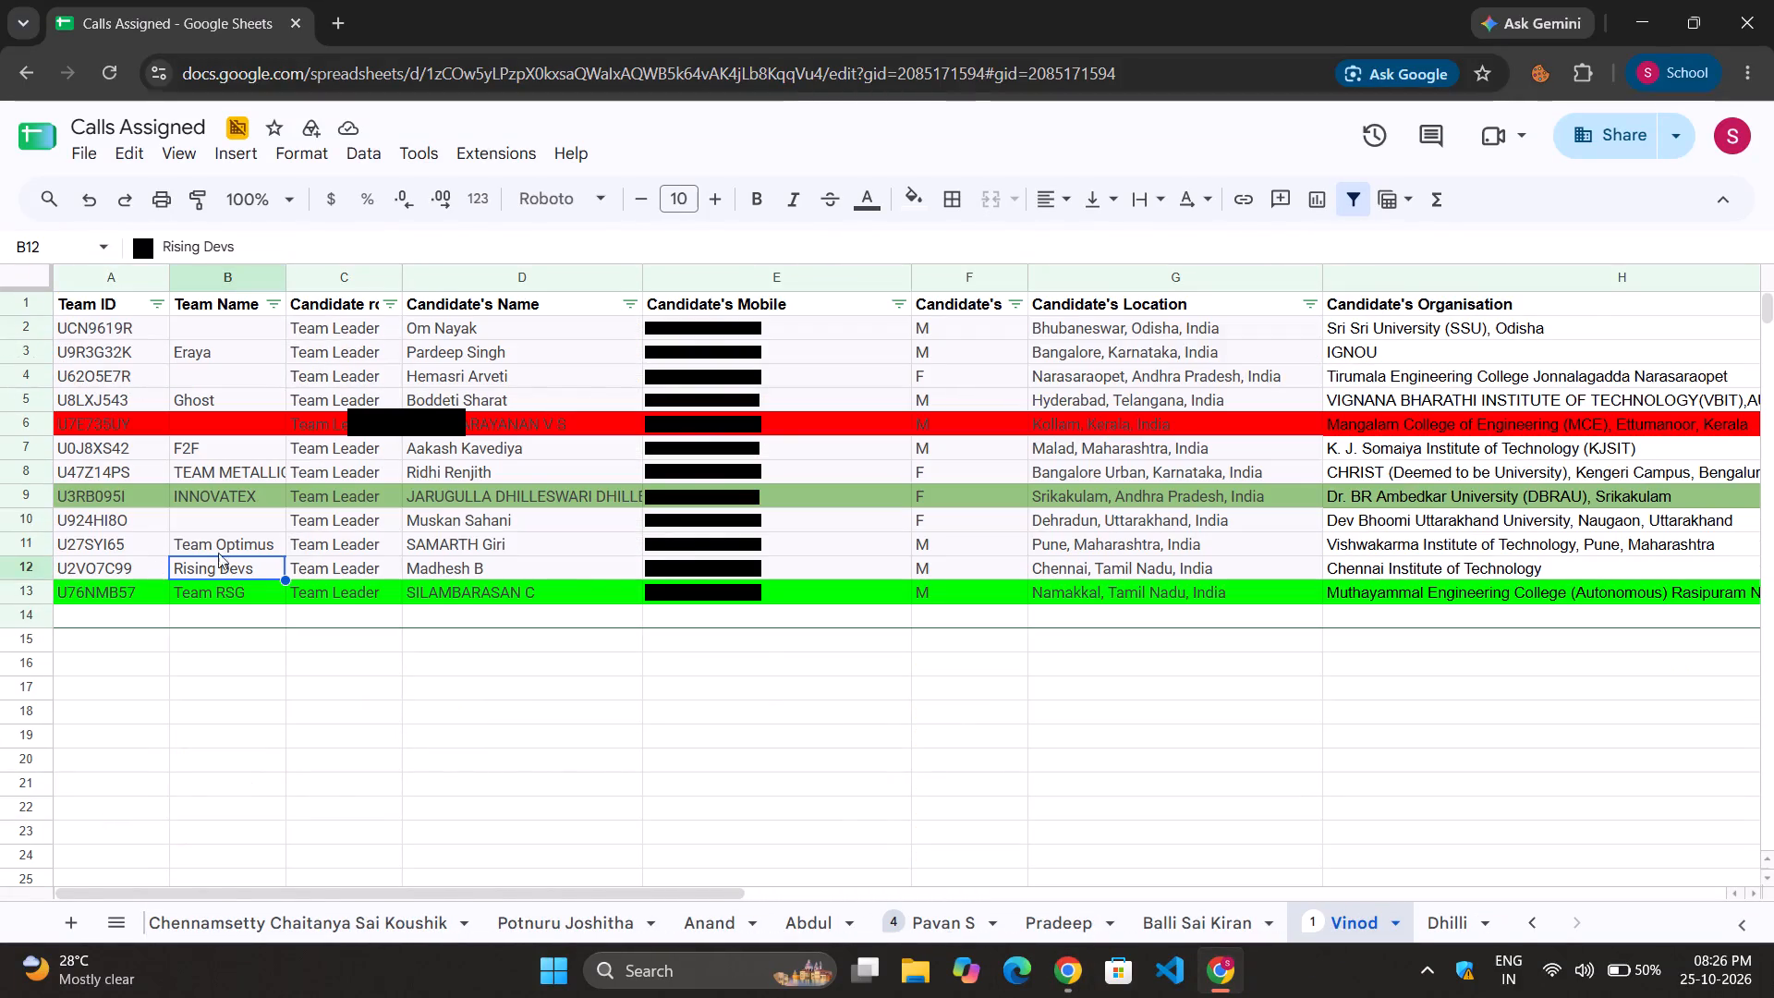
{"action": "left_click", "coordinate": [242, 552]}
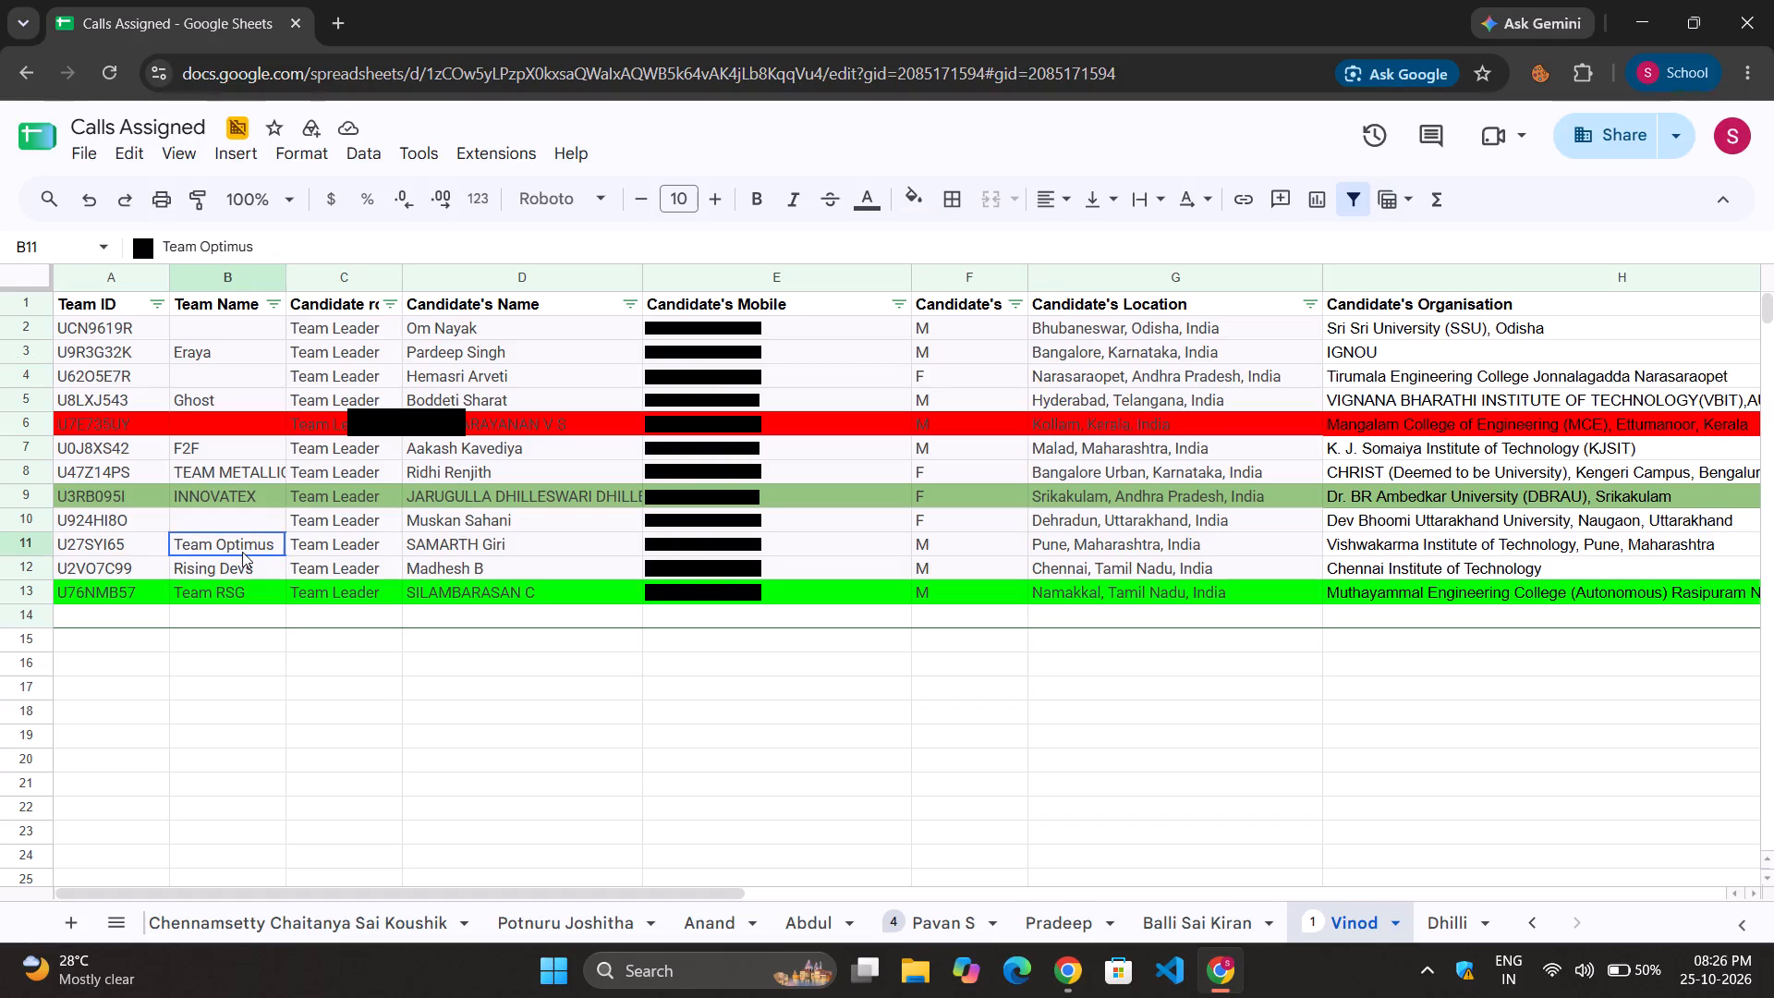
{"action": "scroll", "coordinate": [524, 535], "scroll_direction": "left", "scroll_amount": 2}
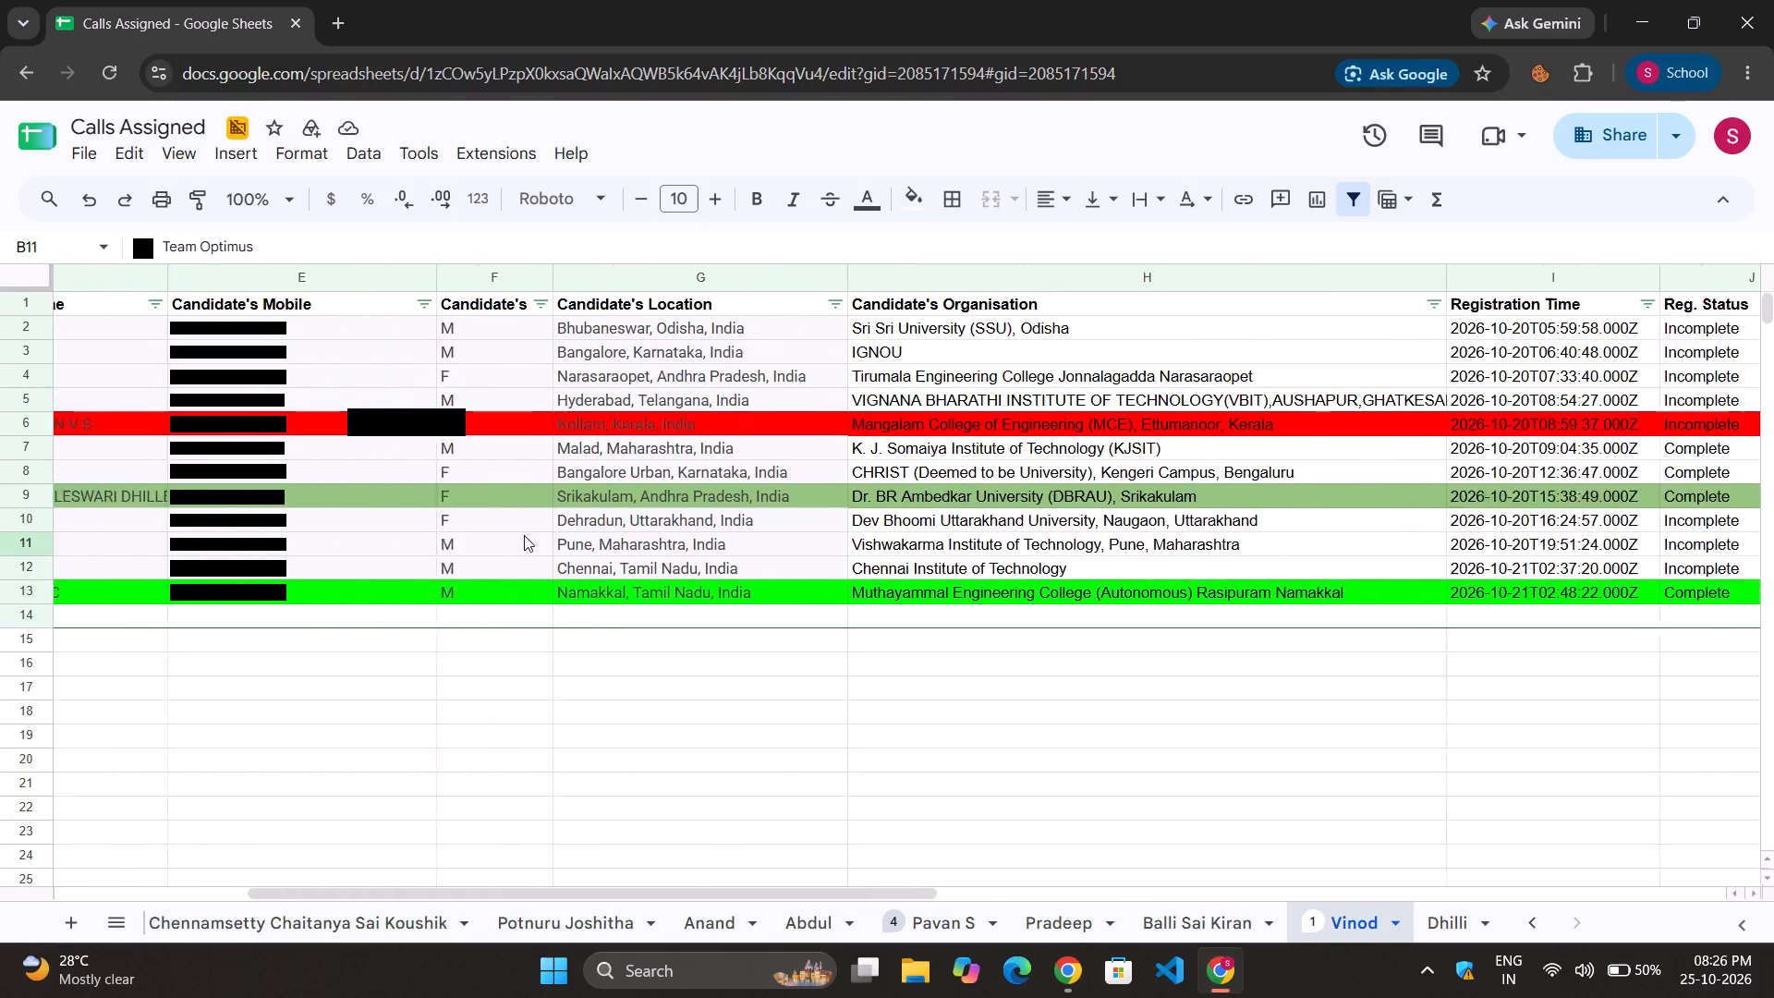
{"action": "scroll", "coordinate": [524, 535], "scroll_direction": "left", "scroll_amount": 4}
{"action": "scroll", "coordinate": [524, 535], "scroll_direction": "right", "scroll_amount": 5}
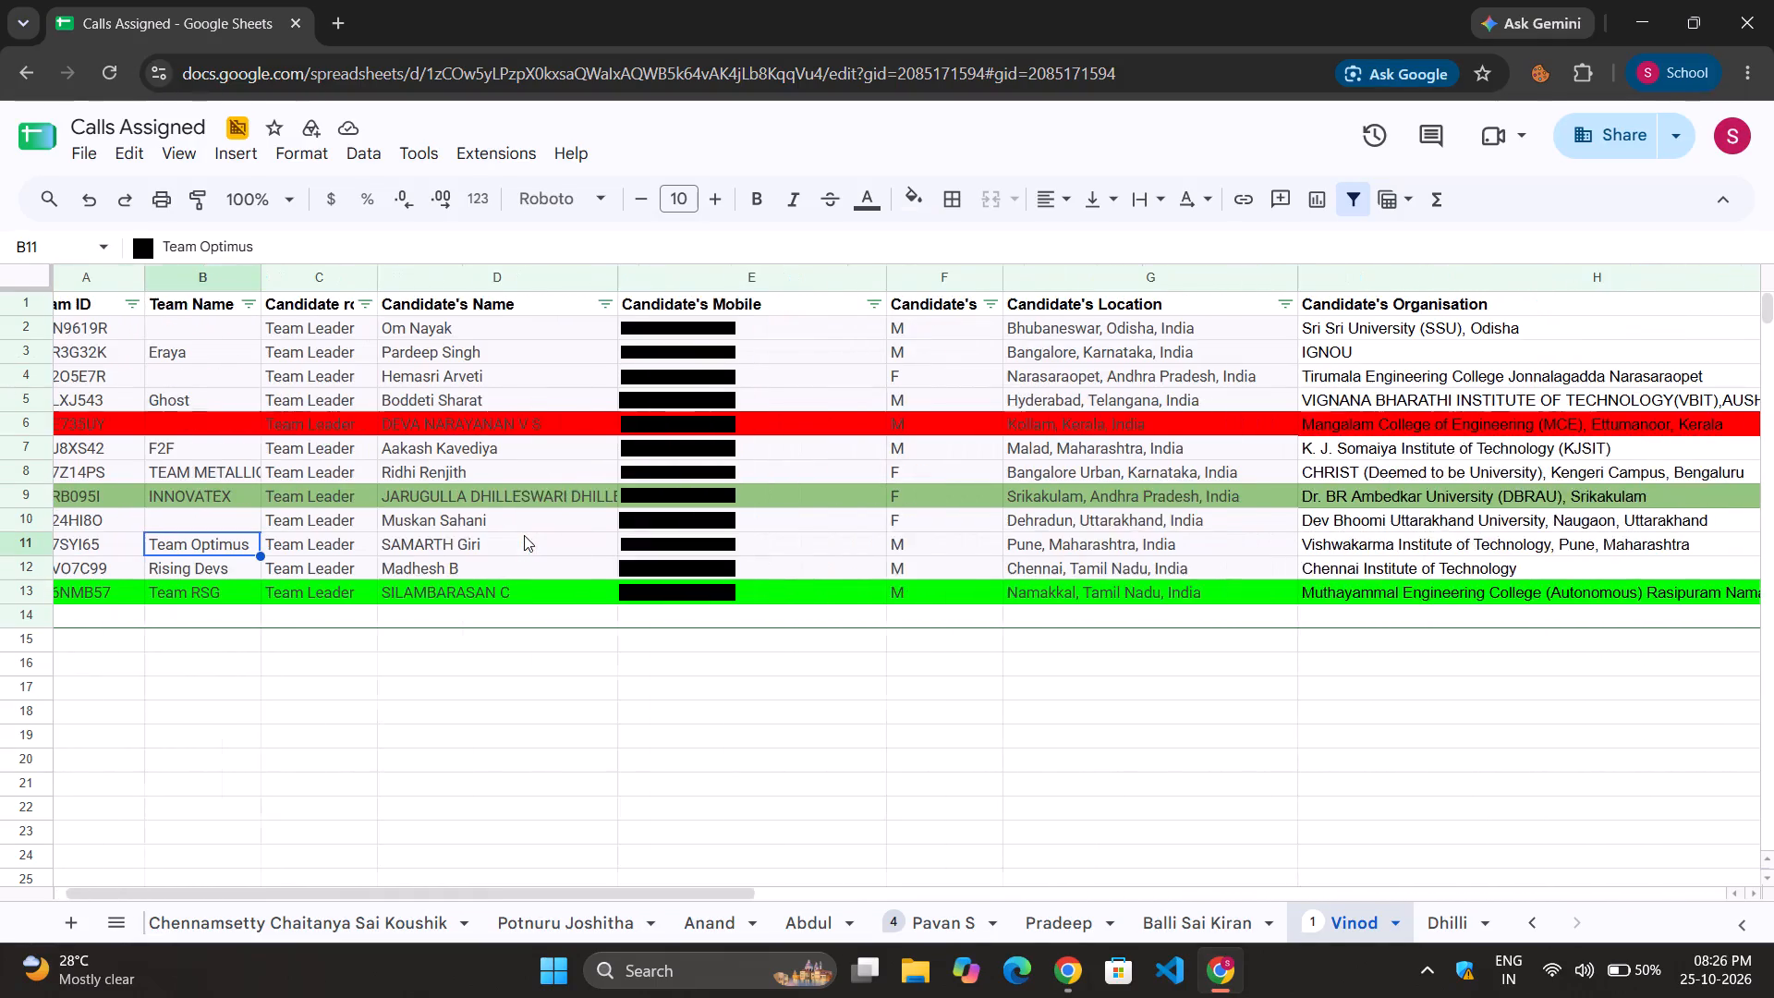
{"action": "left_click", "coordinate": [419, 517]}
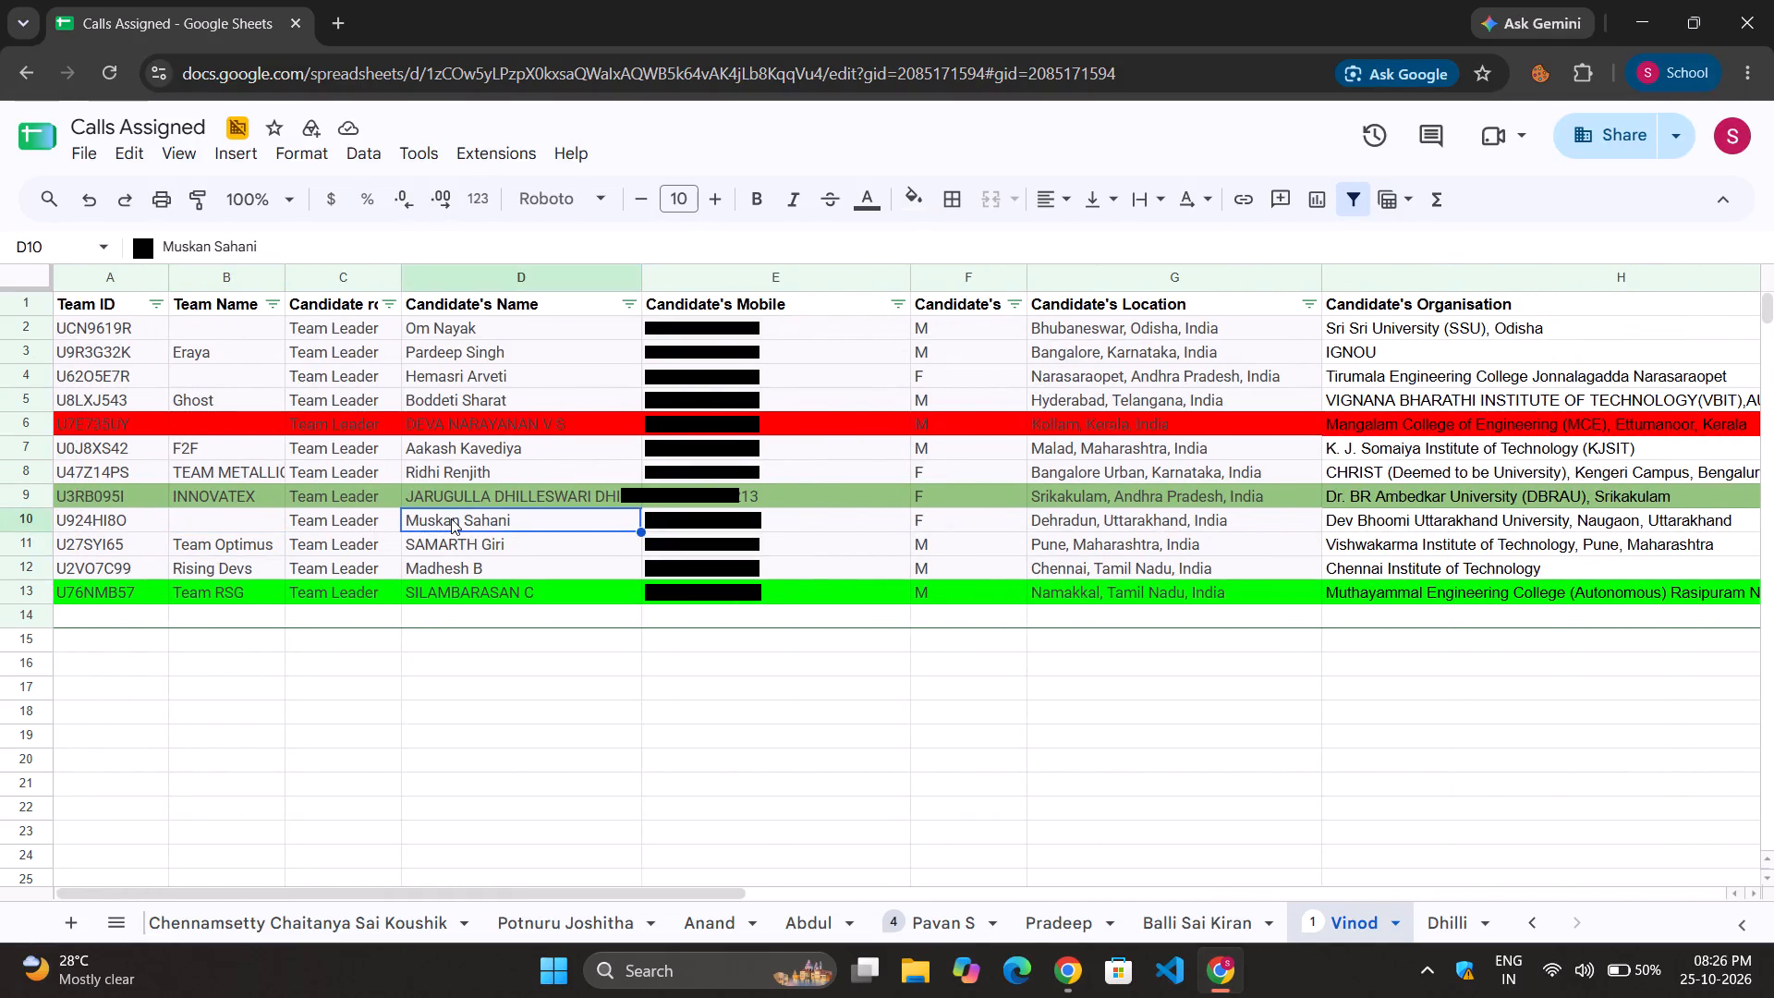
Search the All sheet for "muskan", the first name of the candidate in row 10 of the Vinod sheet.
{"action": "scroll", "coordinate": [262, 910], "scroll_direction": "right", "scroll_amount": 16}
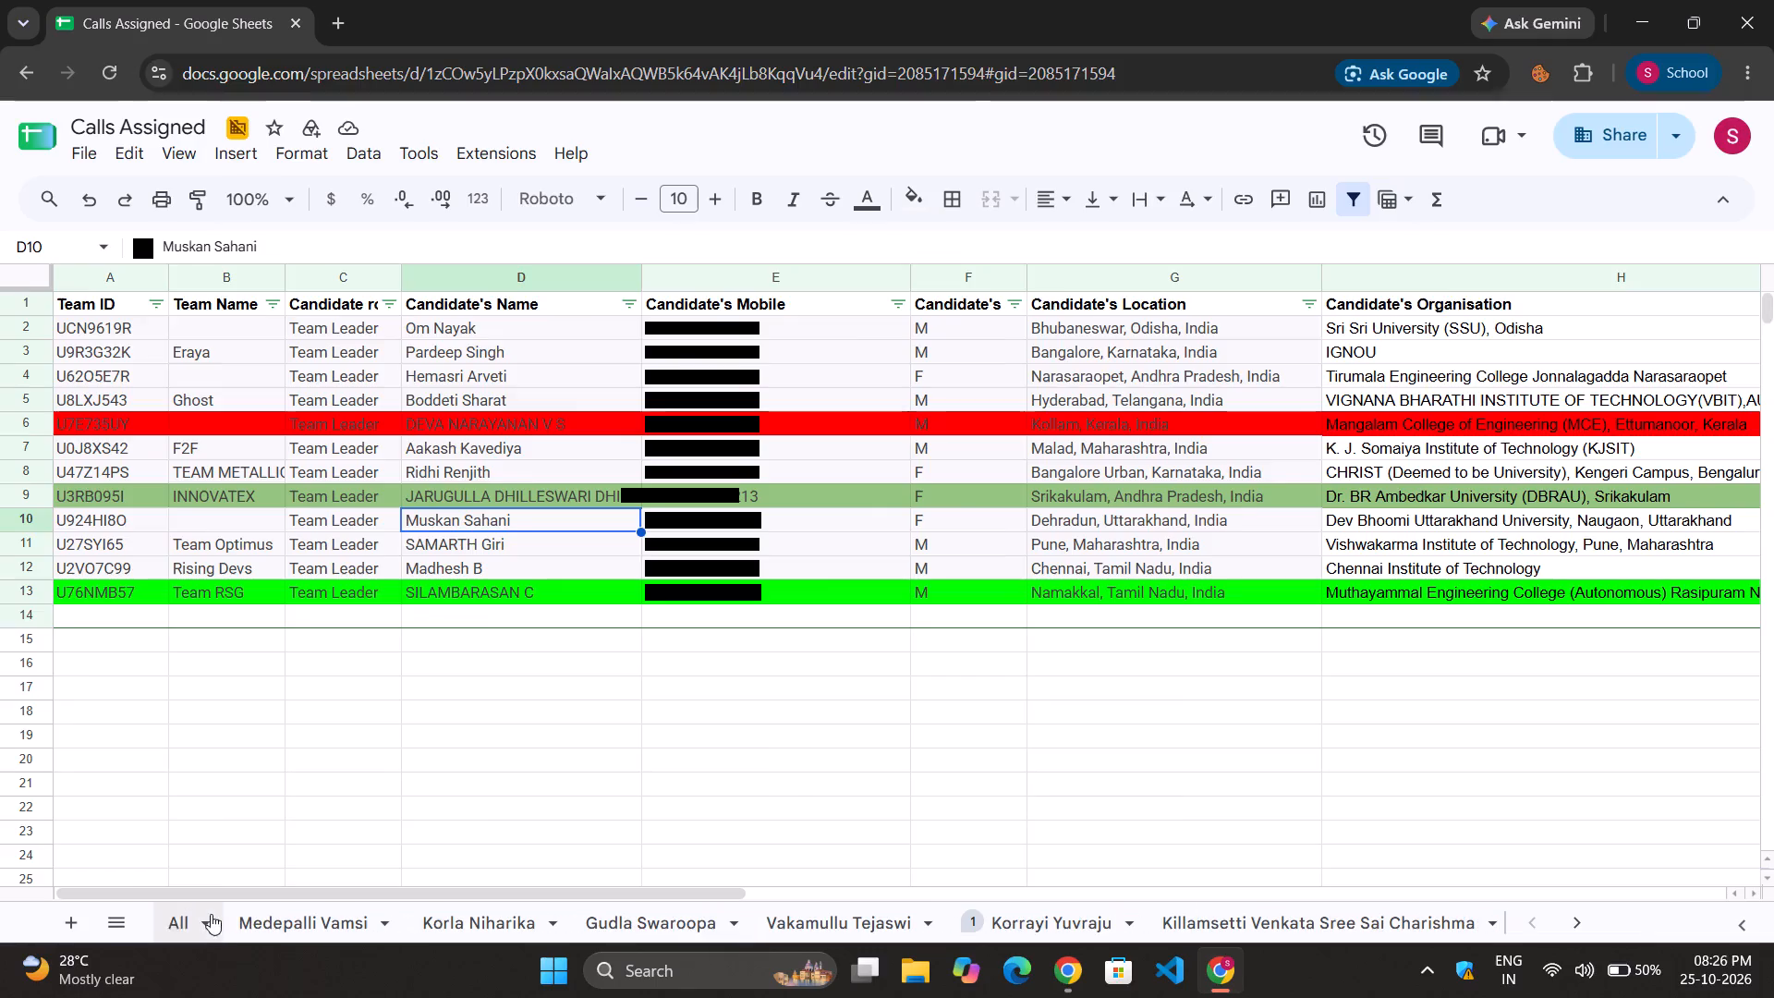
{"action": "left_click", "coordinate": [157, 918]}
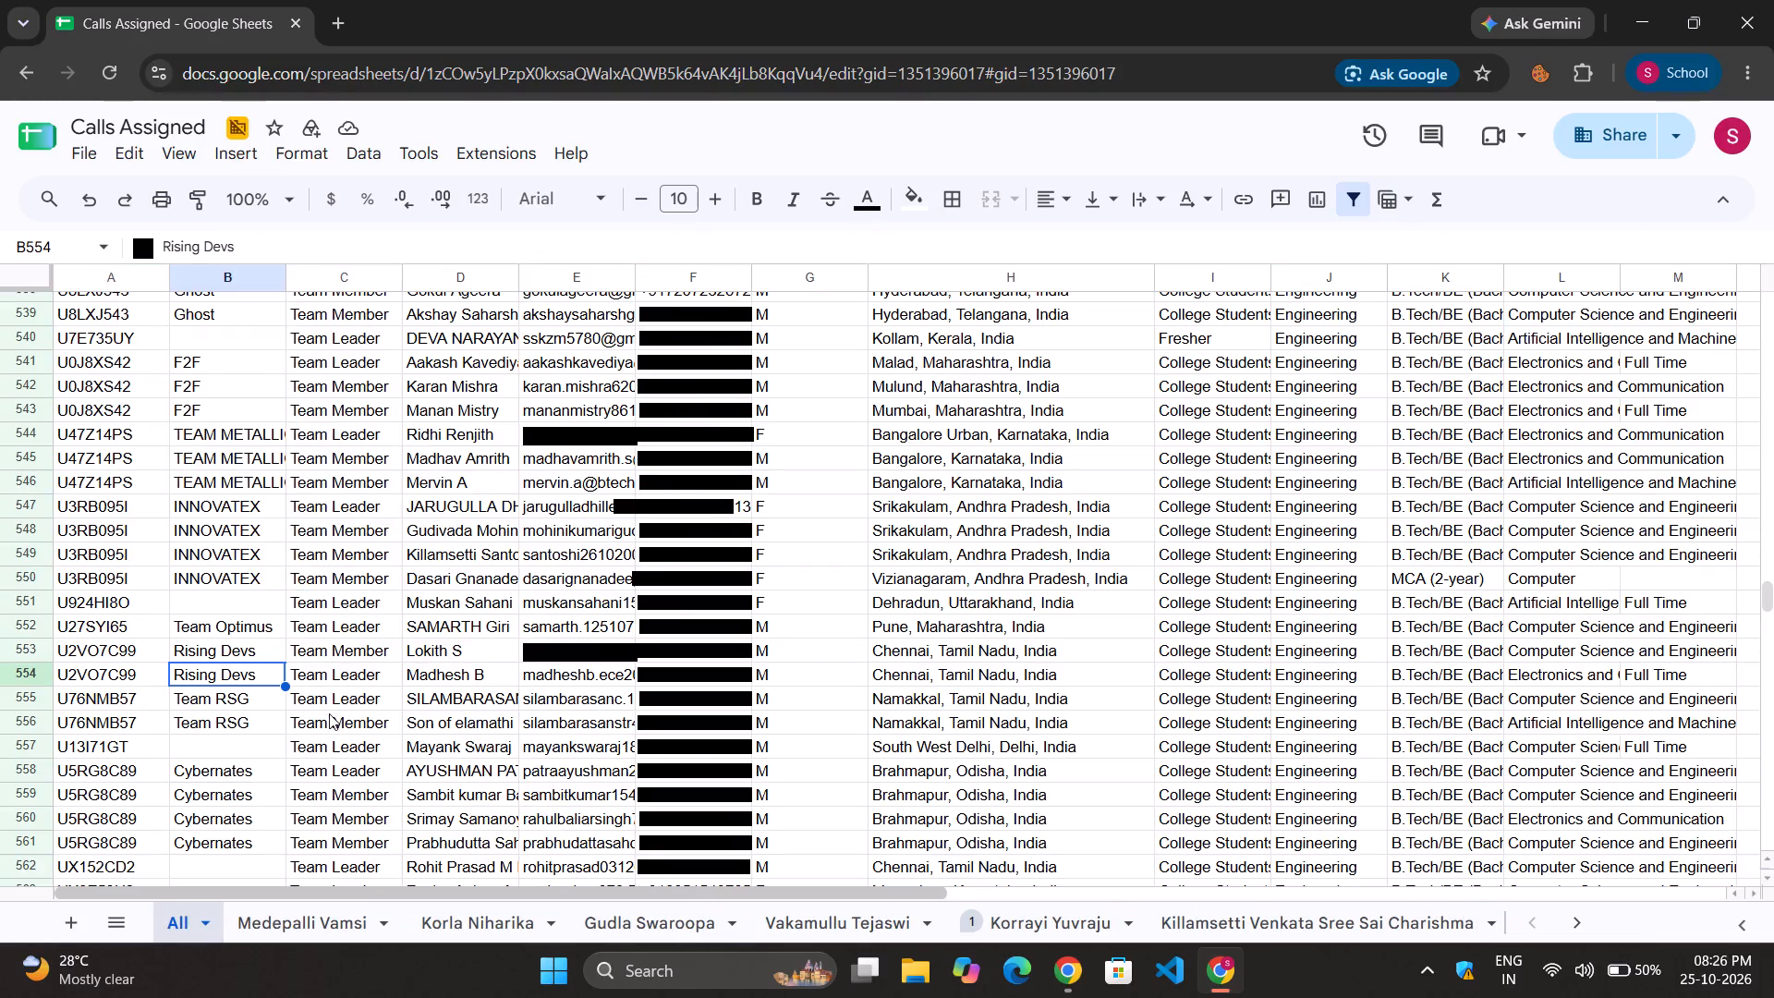
{"action": "key", "text": "ctrl+f"}
{"action": "type", "text": "mush"}
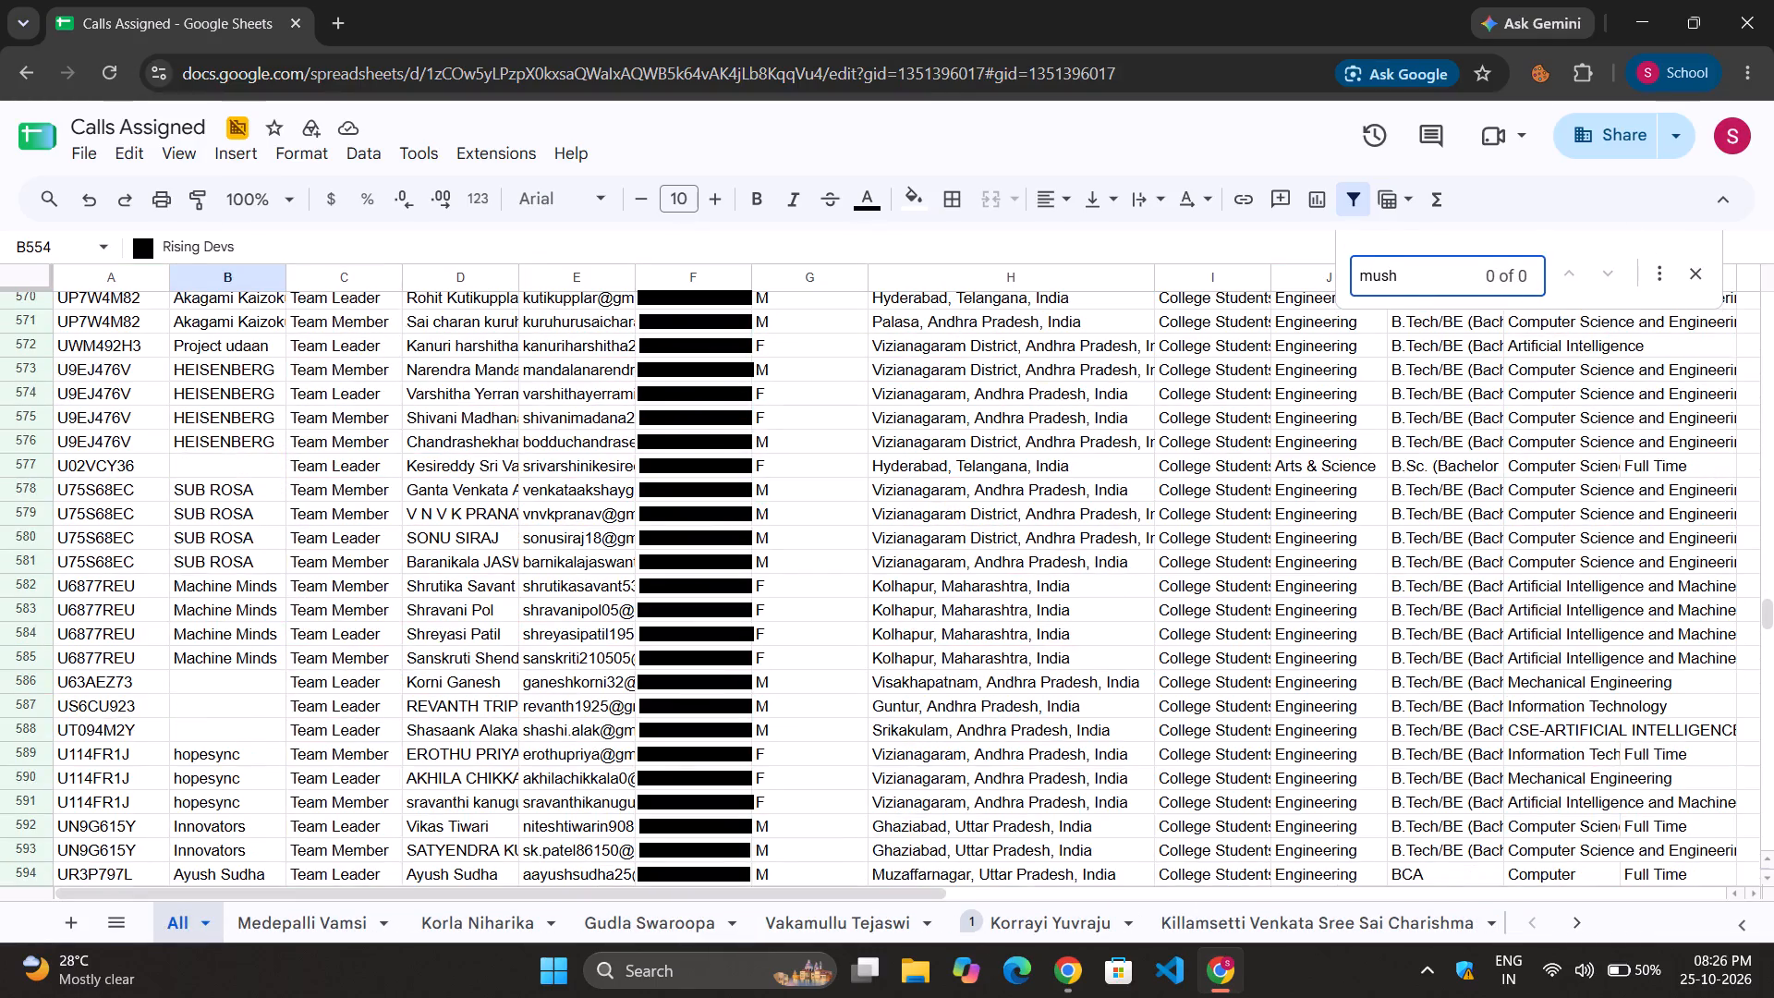
{"action": "key", "text": "BackSpace"}
{"action": "type", "text": "kan"}
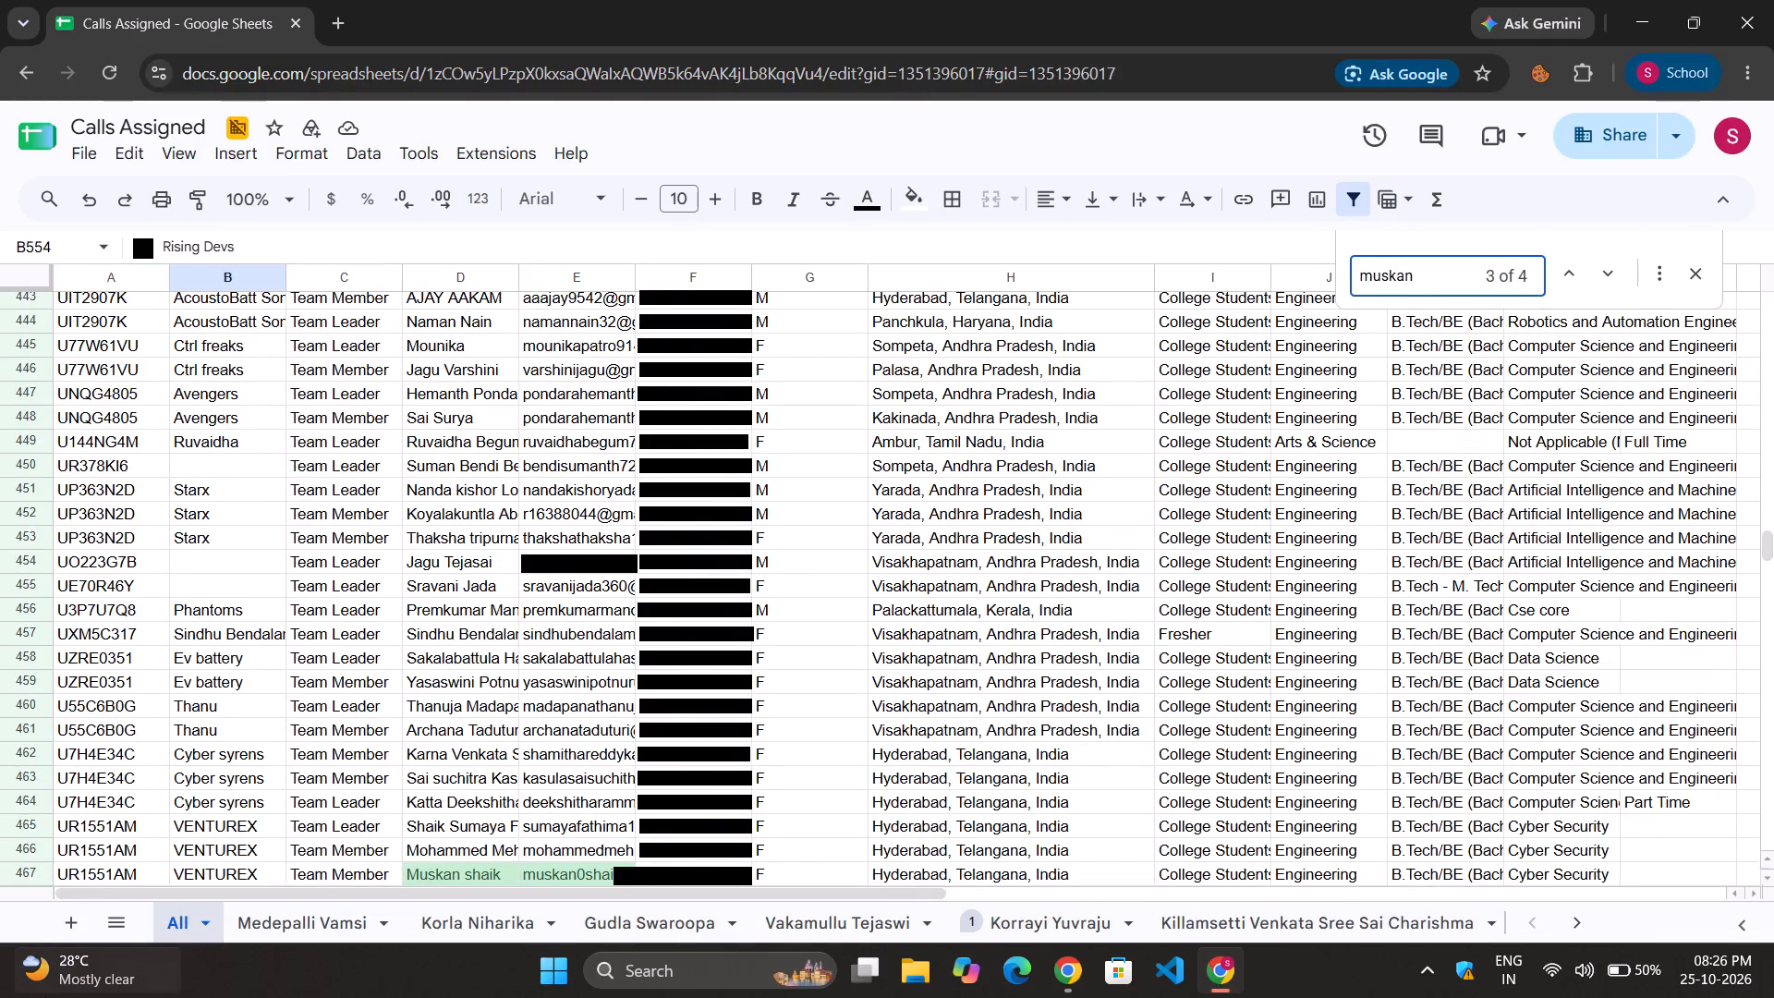
{"action": "scroll", "coordinate": [45, 997], "scroll_direction": "down", "scroll_amount": 1}
{"action": "scroll", "coordinate": [311, 846], "scroll_direction": "down", "scroll_amount": 1}
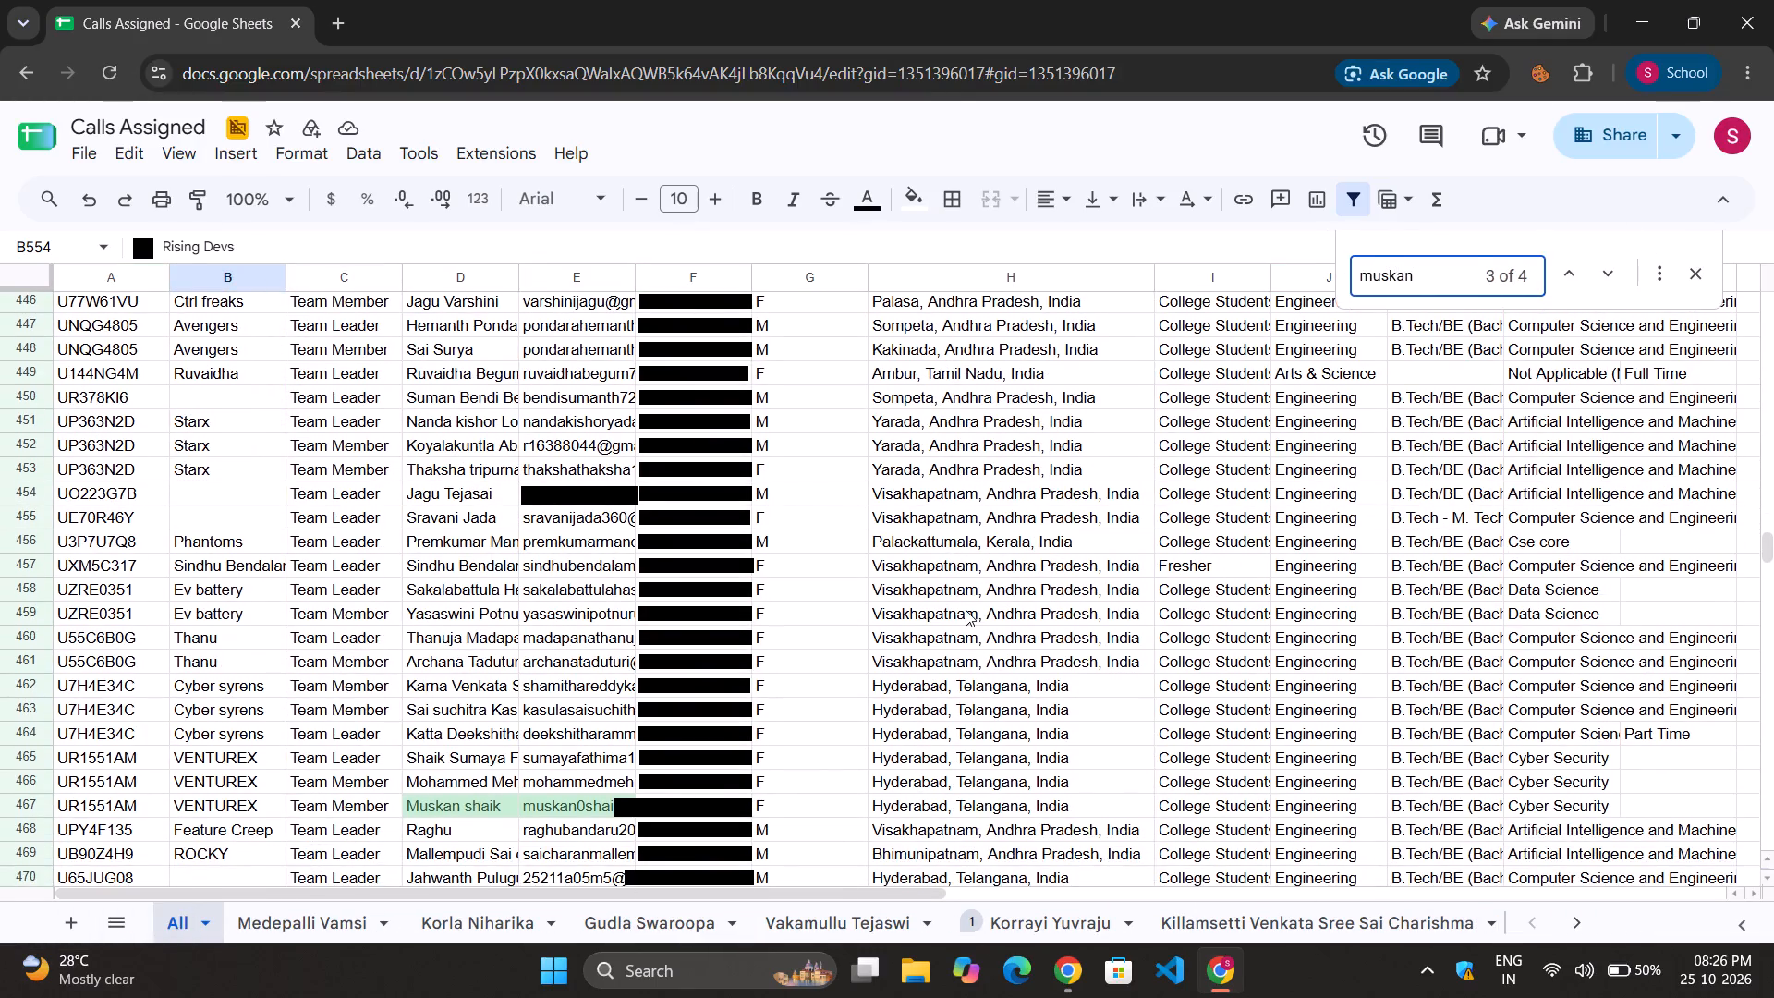
{"action": "left_click", "coordinate": [1606, 276]}
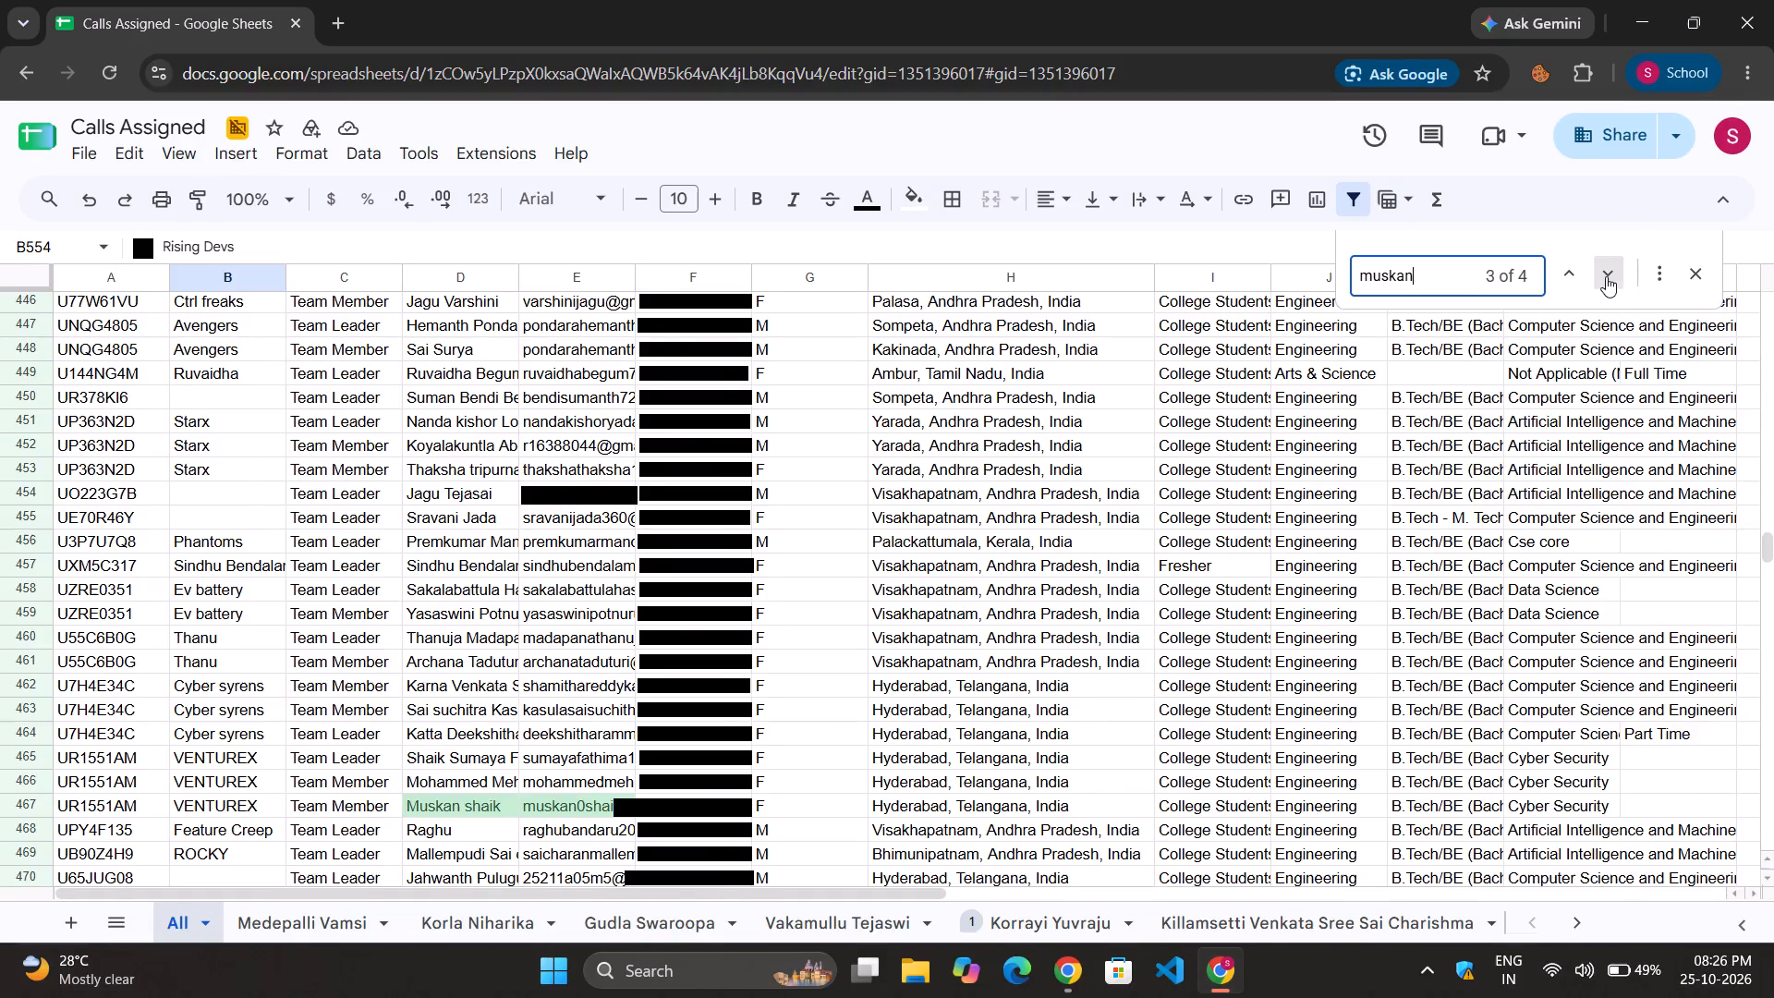
{"action": "scroll", "coordinate": [1119, 560], "scroll_direction": "down", "scroll_amount": 1}
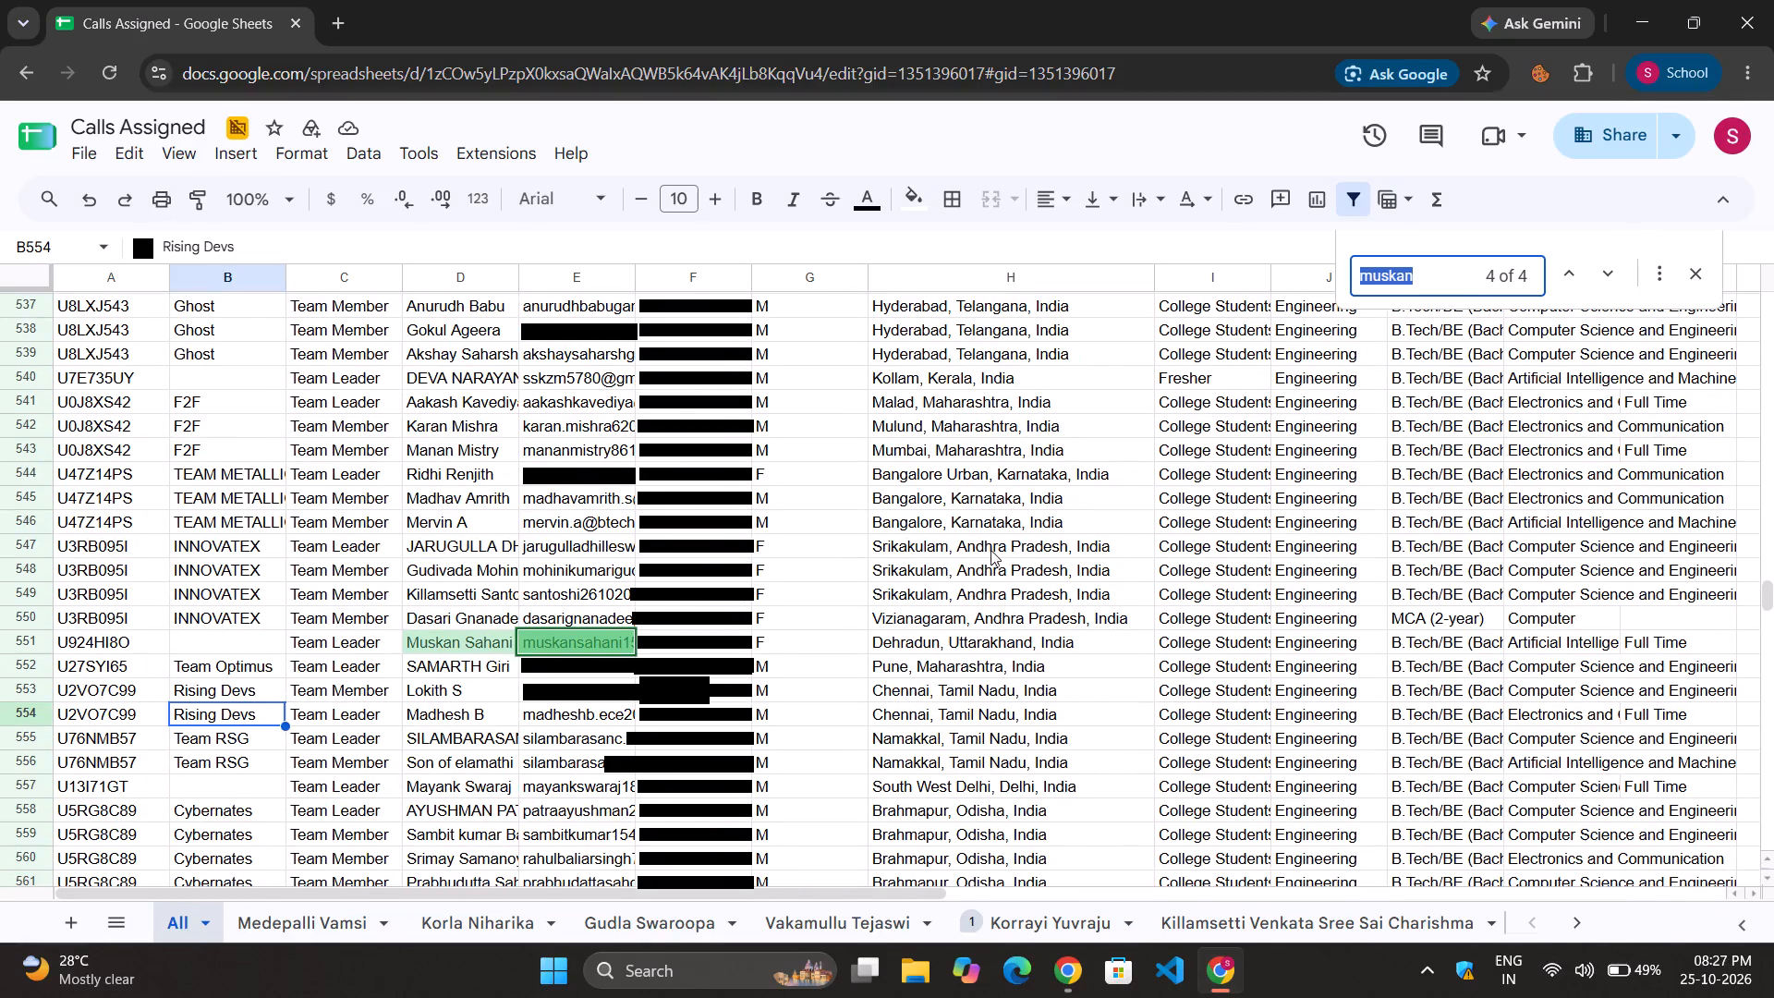
{"action": "left_click", "coordinate": [1595, 271]}
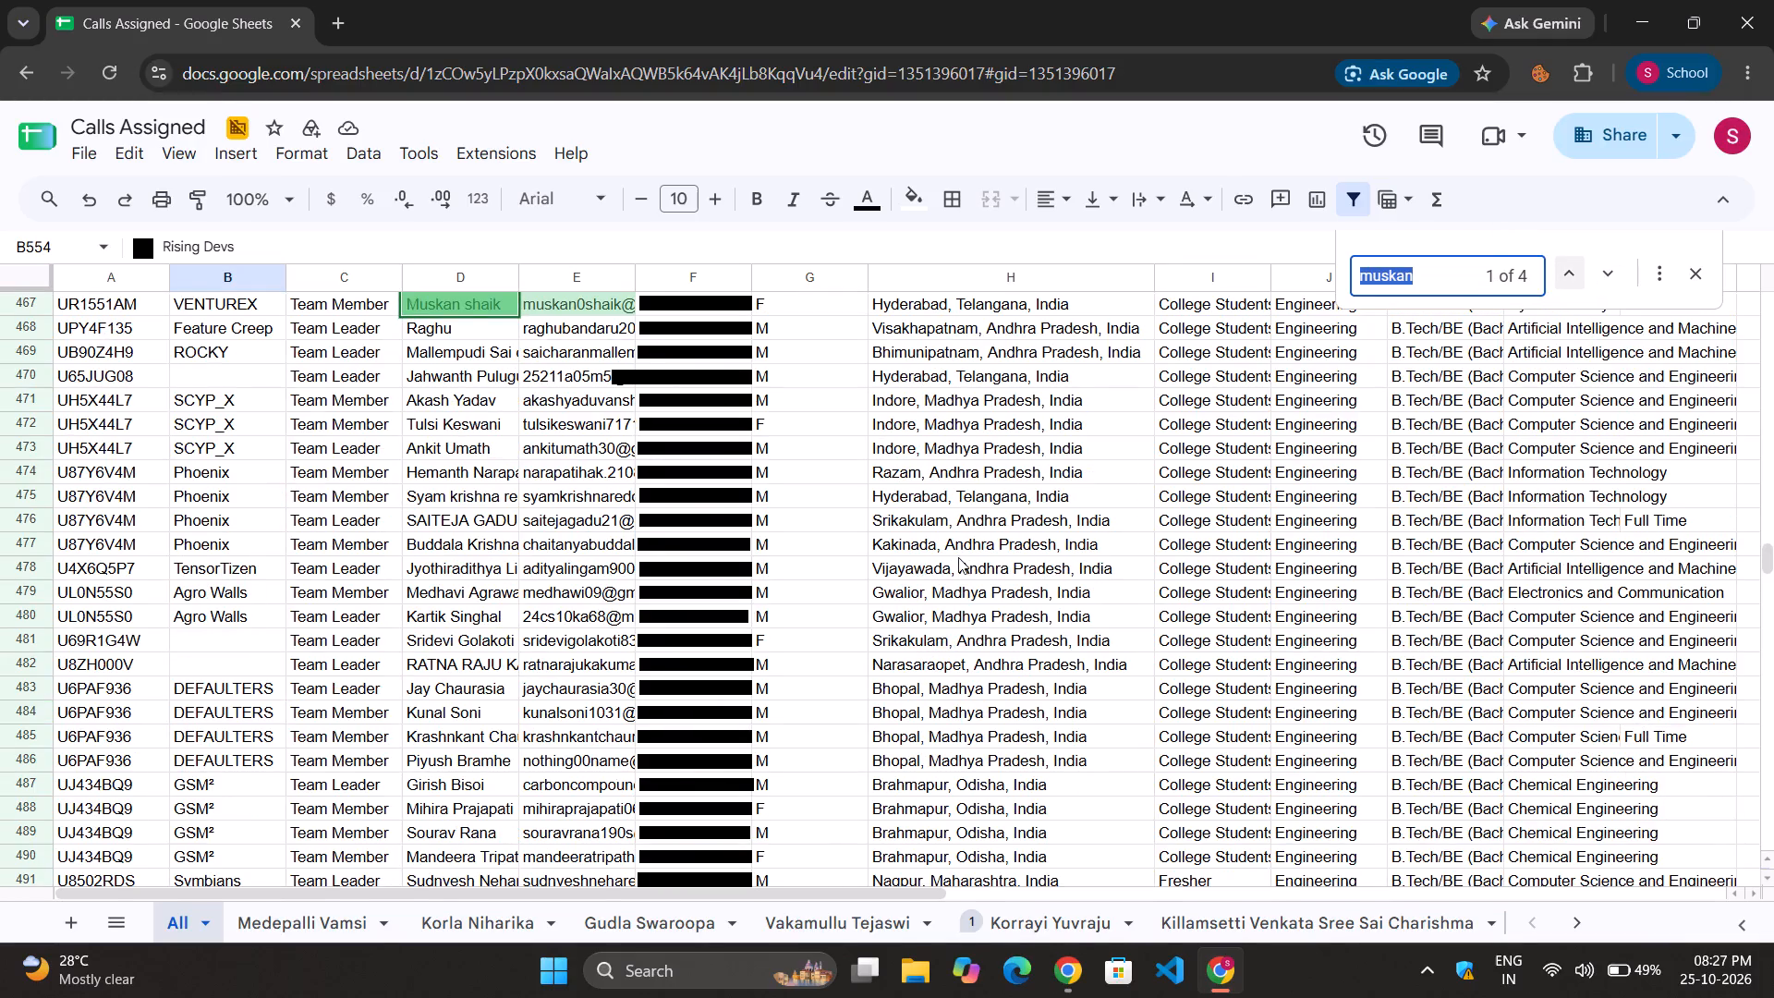
{"action": "scroll", "coordinate": [550, 373], "scroll_direction": "up", "scroll_amount": 1}
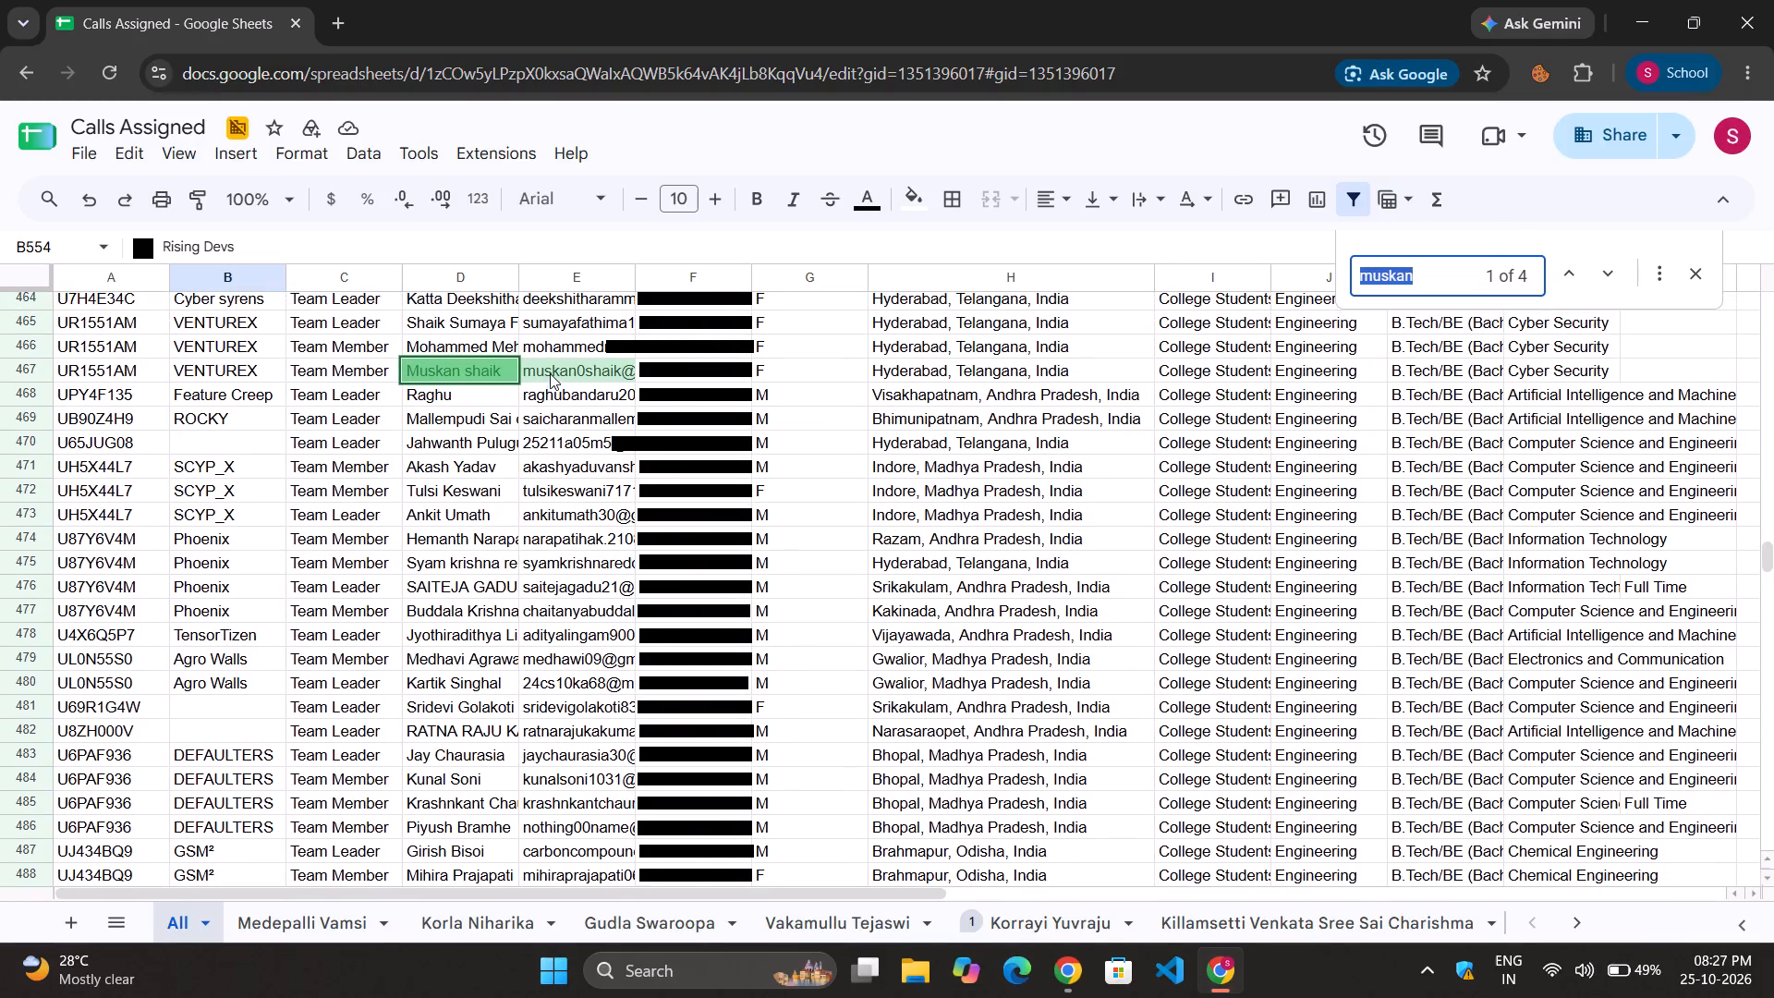
{"action": "left_click", "coordinate": [1603, 269]}
{"action": "left_click", "coordinate": [1603, 269]}
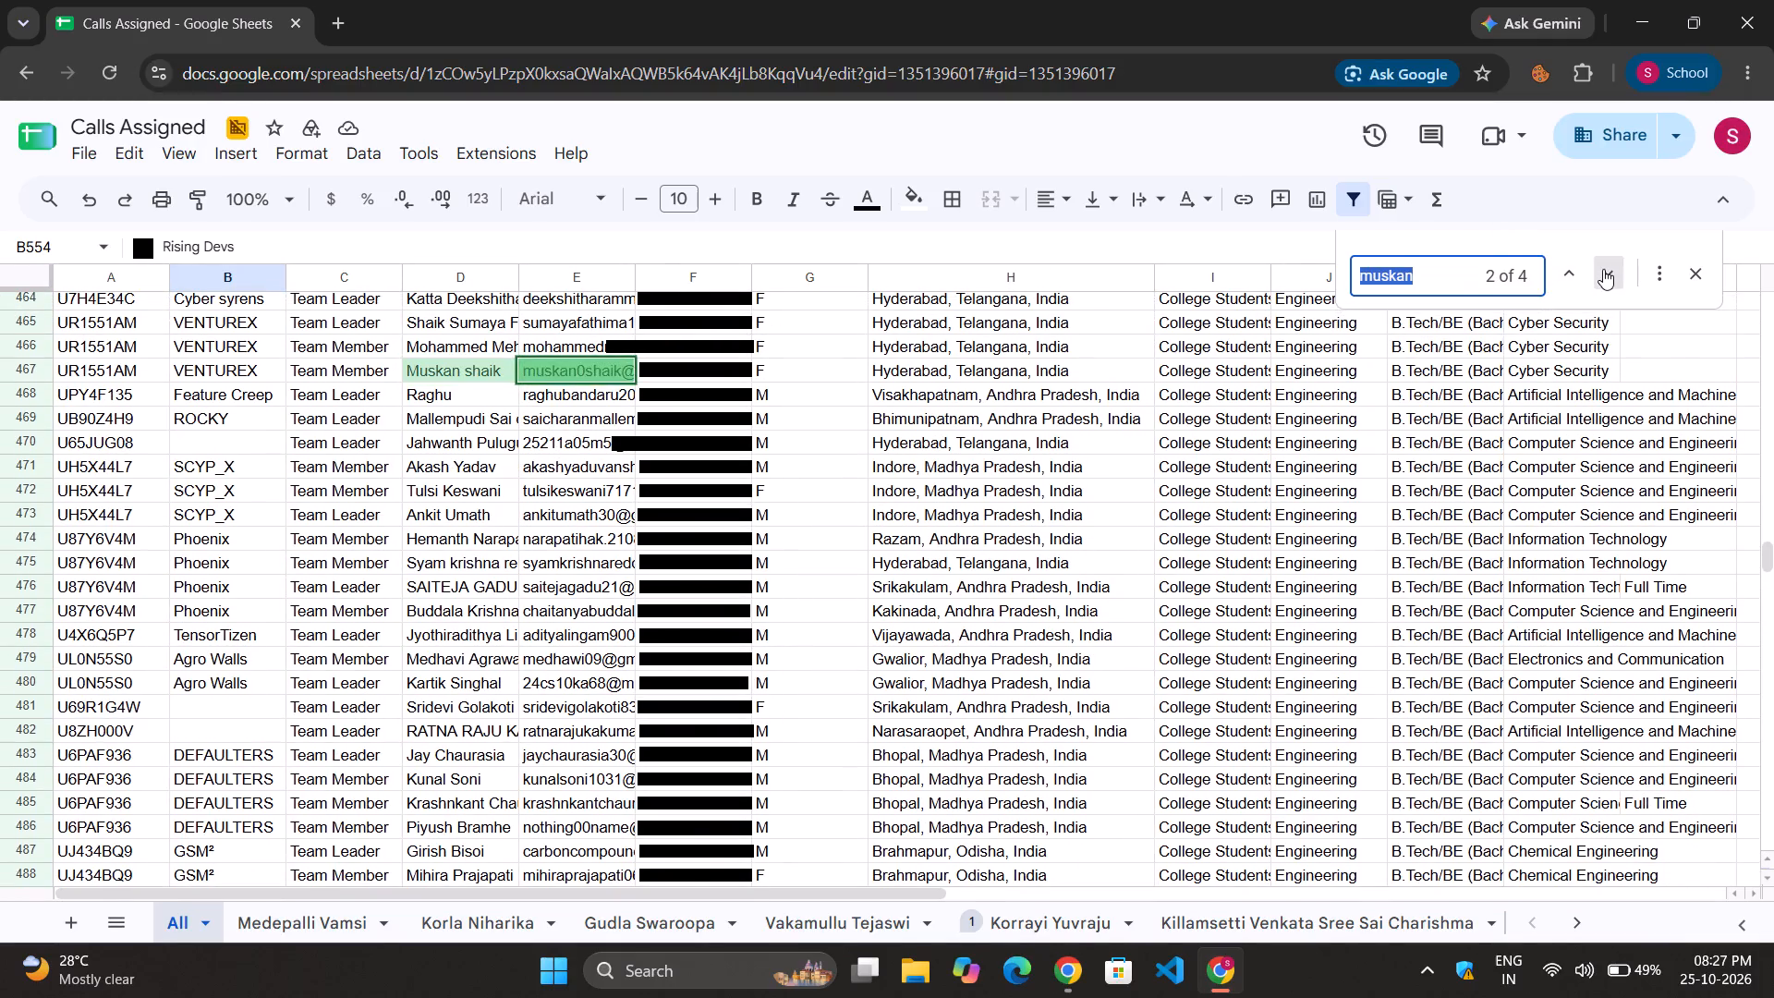
{"action": "scroll", "coordinate": [914, 636], "scroll_direction": "down", "scroll_amount": 1}
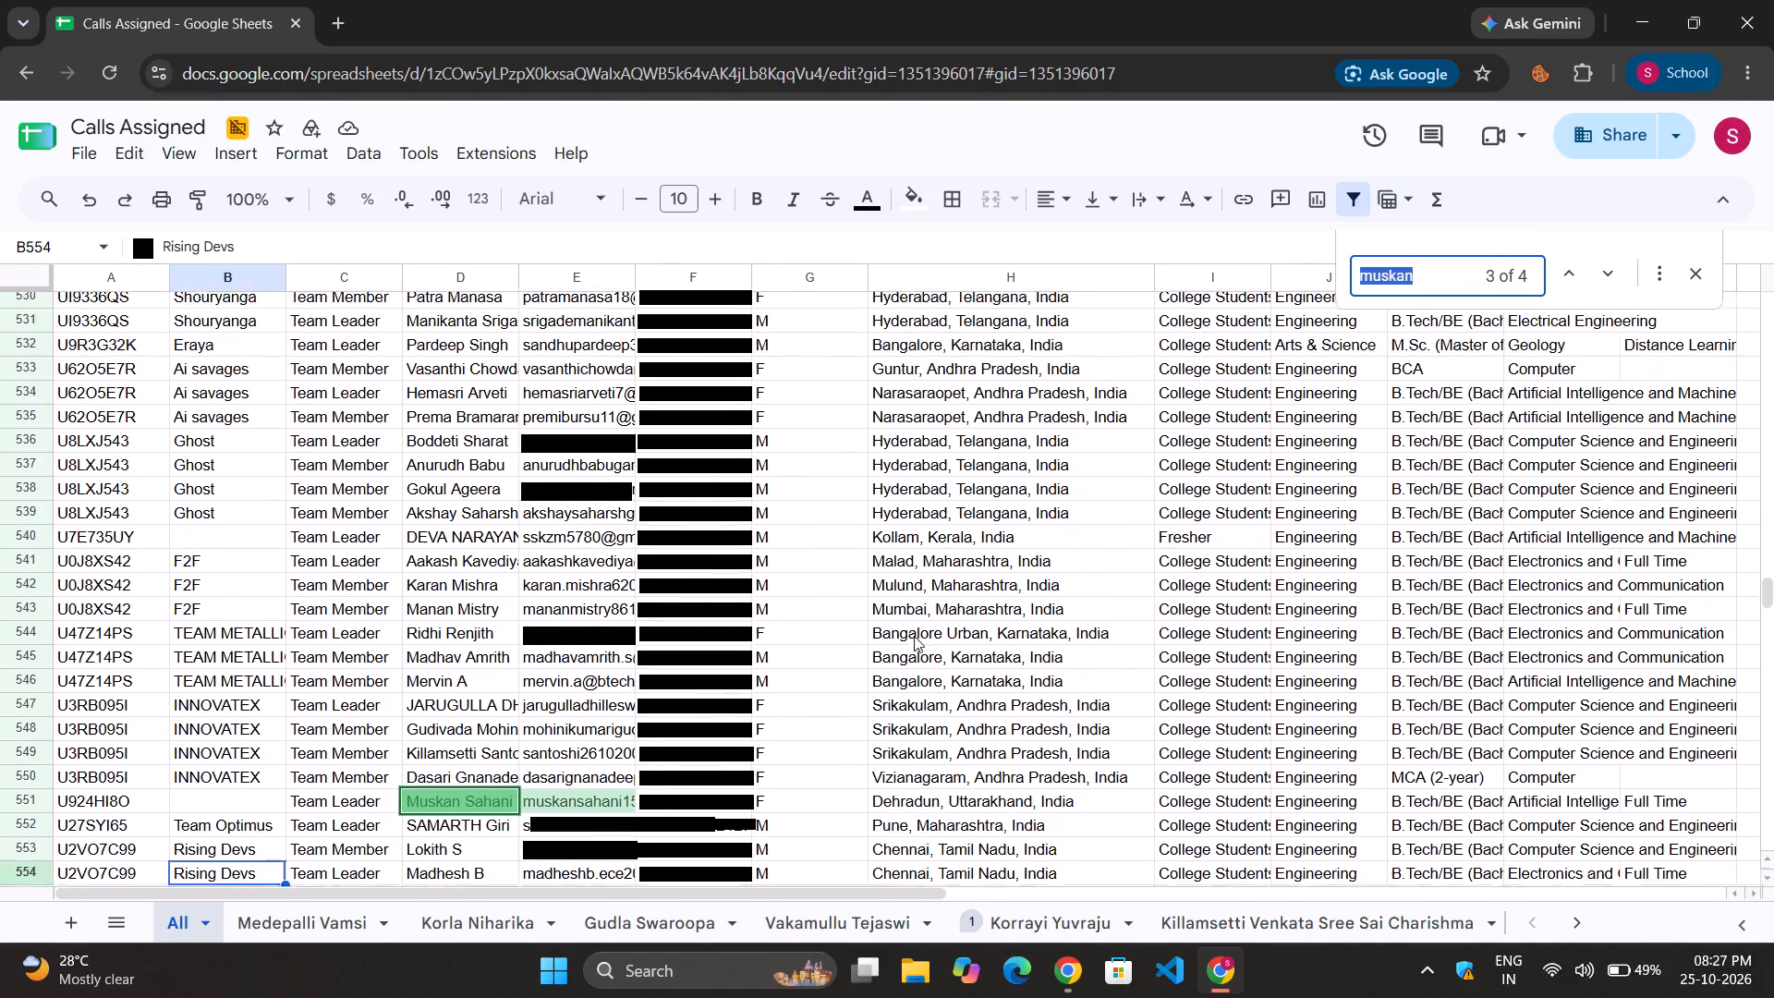
{"action": "scroll", "coordinate": [914, 636], "scroll_direction": "down", "scroll_amount": 1}
Examine the mobile number and registration status of the candidate in row 551, and close the search.
{"action": "left_click", "coordinate": [659, 733]}
{"action": "scroll", "coordinate": [659, 733], "scroll_direction": "left", "scroll_amount": 1}
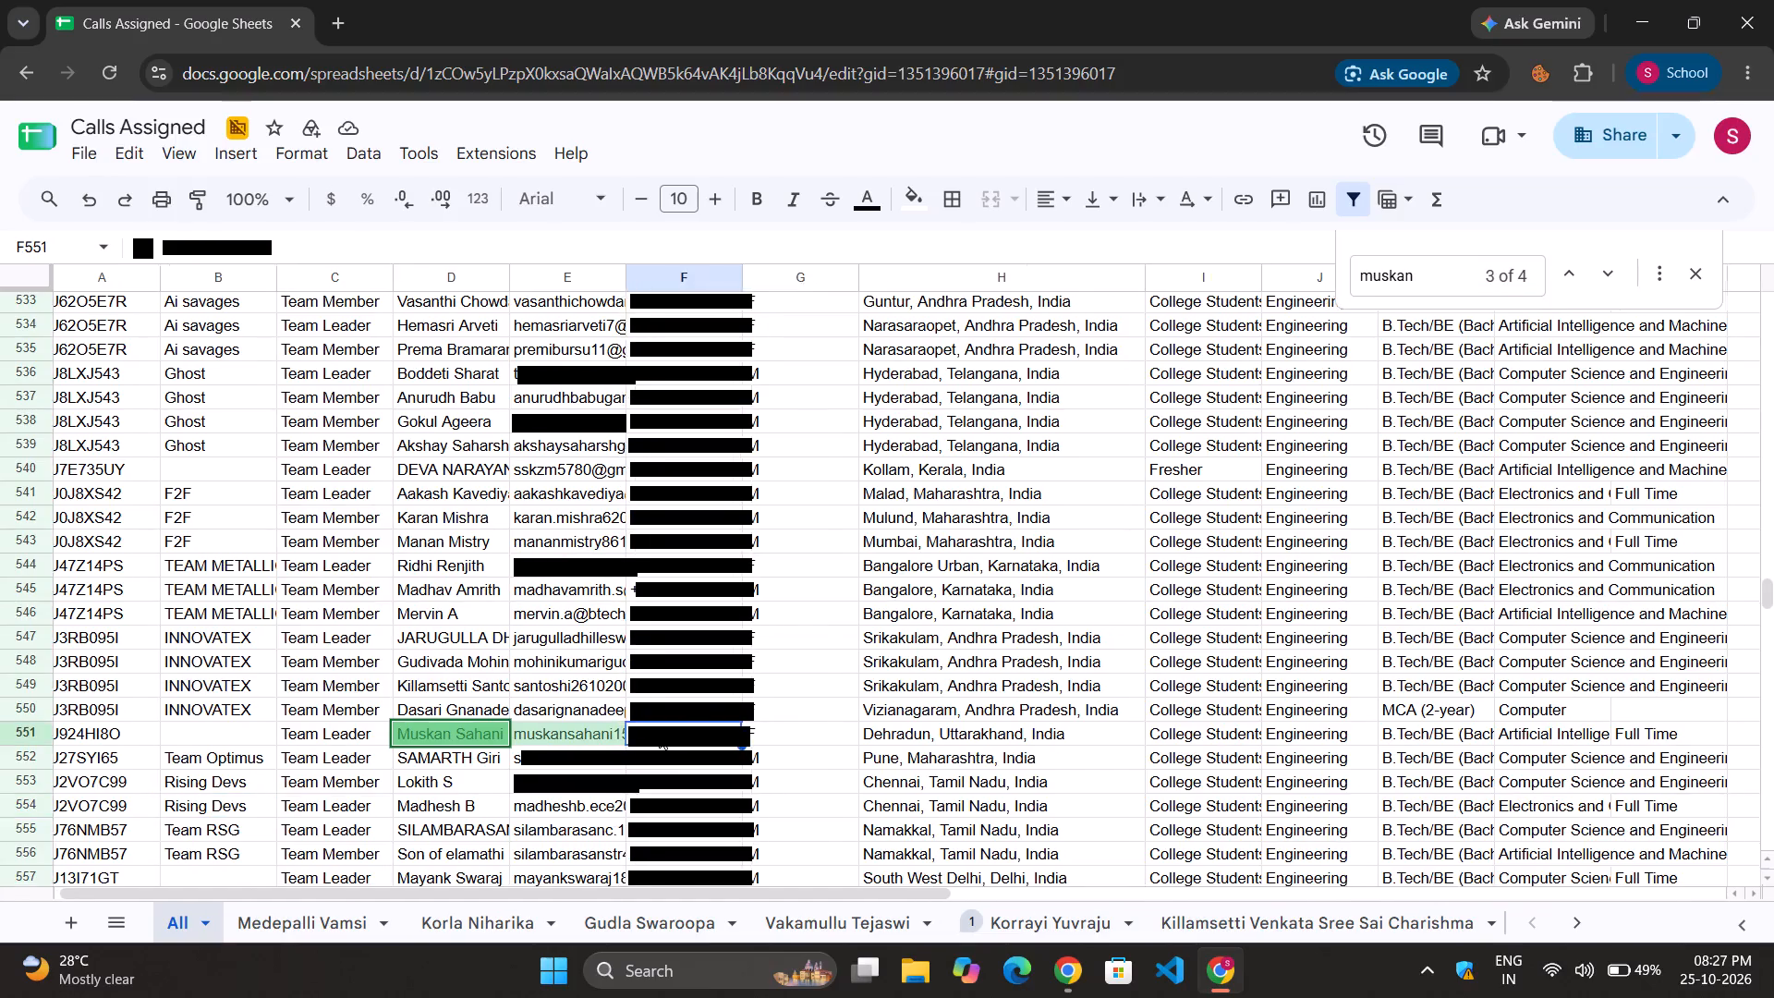
{"action": "scroll", "coordinate": [659, 733], "scroll_direction": "left", "scroll_amount": 3}
{"action": "scroll", "coordinate": [659, 733], "scroll_direction": "down", "scroll_amount": 1}
{"action": "scroll", "coordinate": [659, 733], "scroll_direction": "left", "scroll_amount": 1}
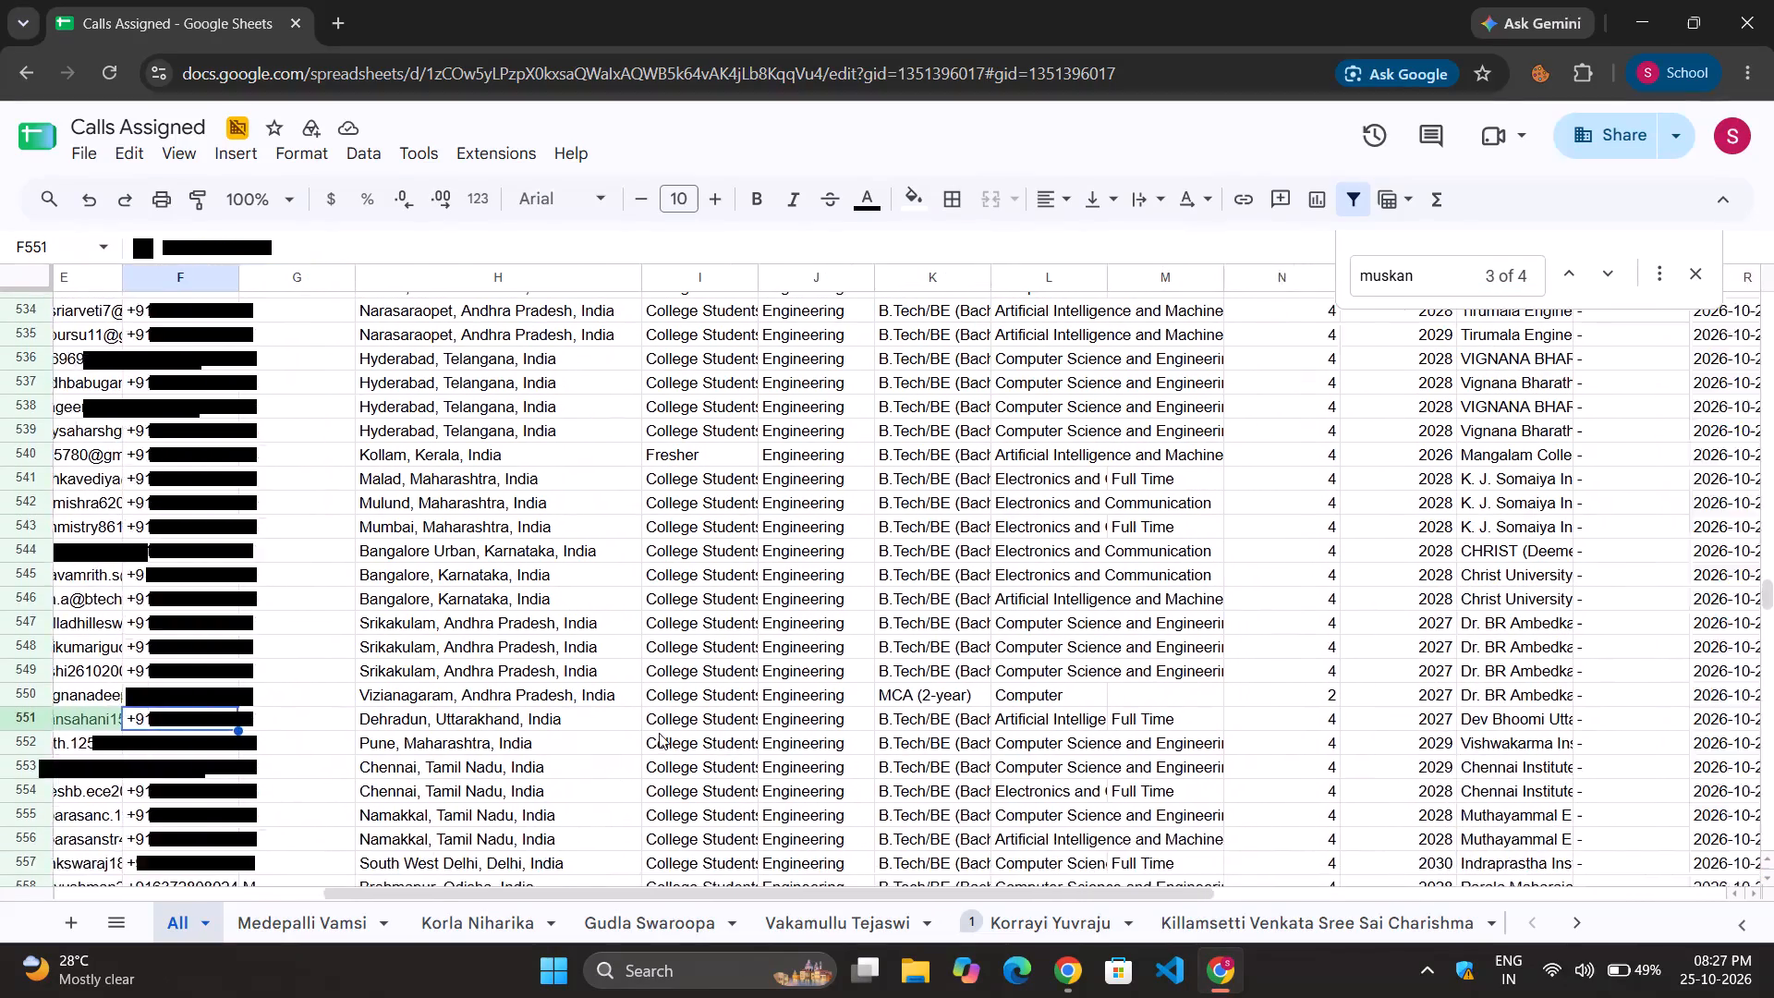
{"action": "scroll", "coordinate": [659, 733], "scroll_direction": "left", "scroll_amount": 3}
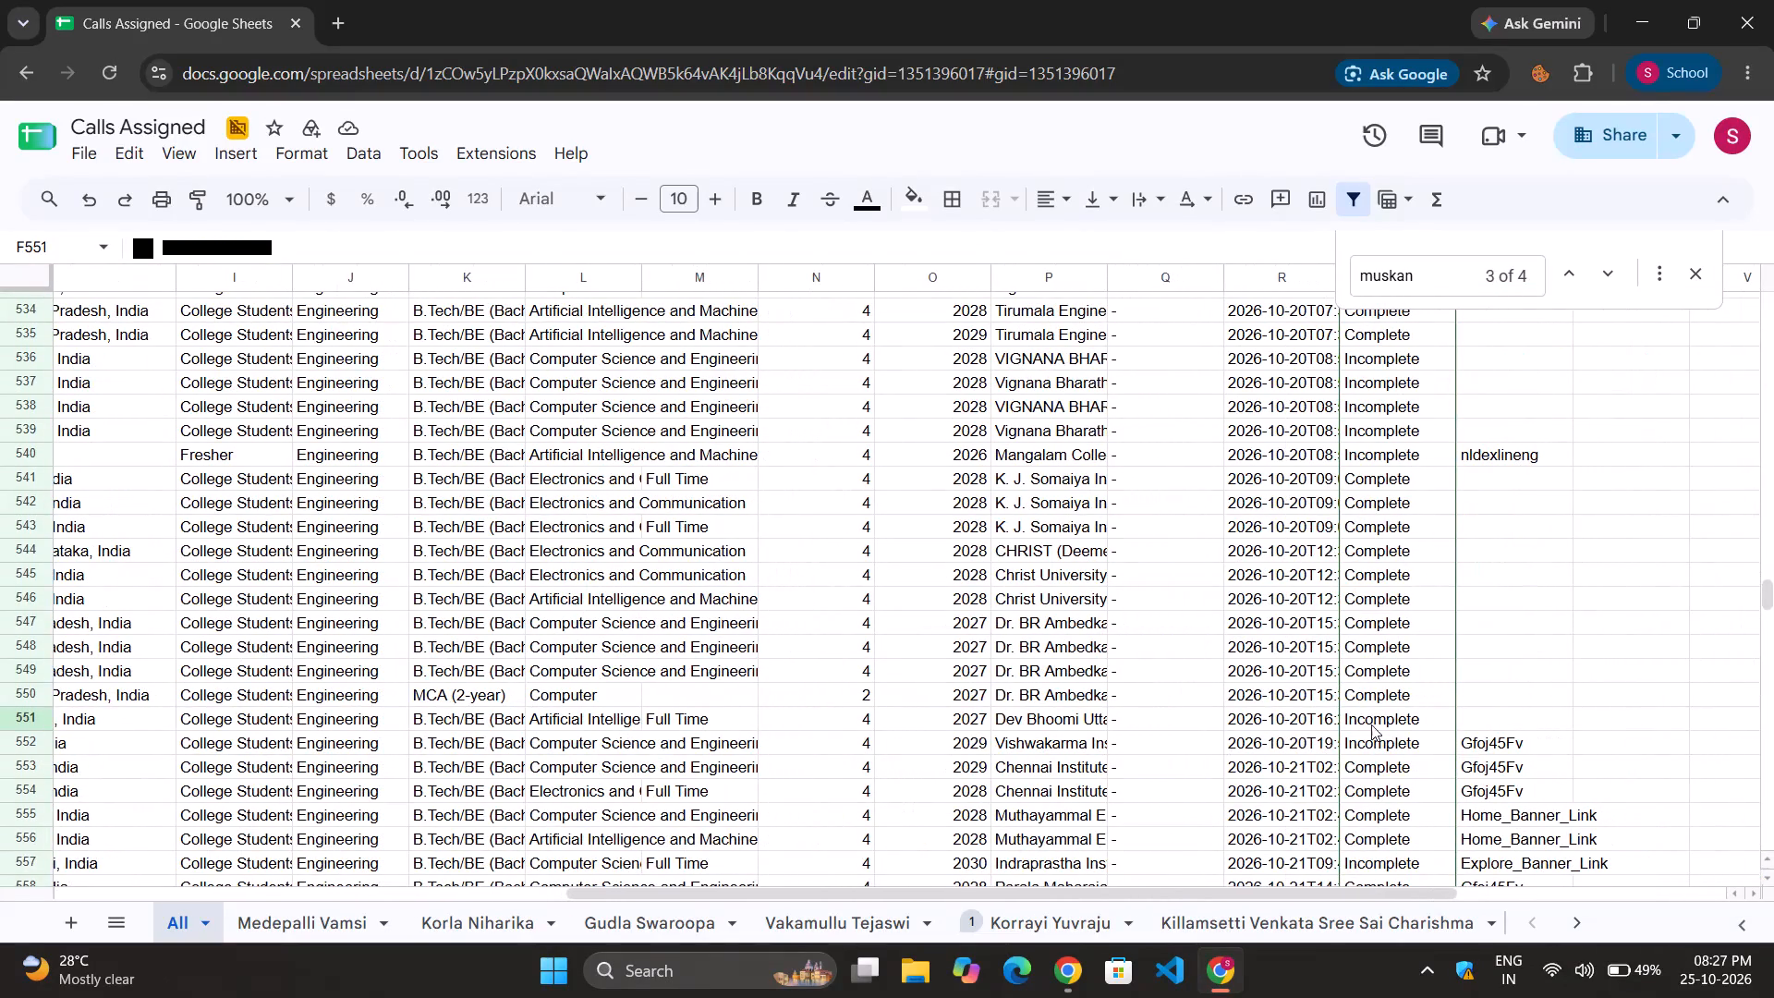
{"action": "left_click", "coordinate": [1391, 715]}
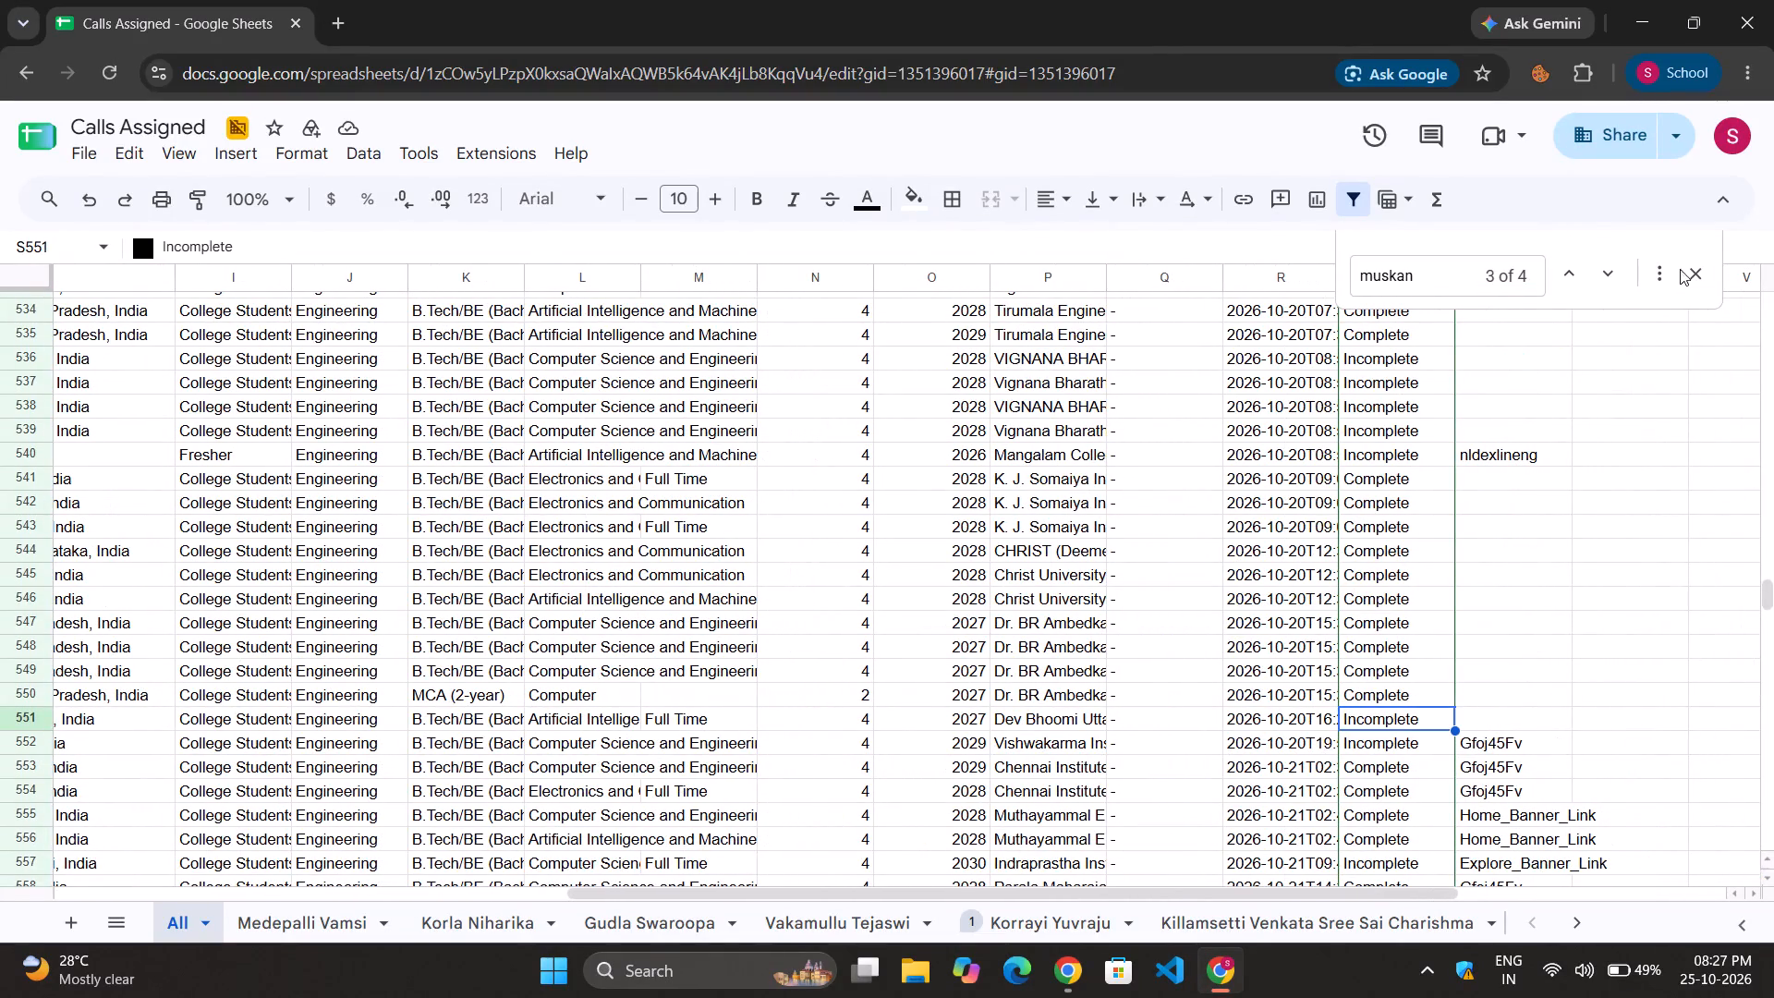
{"action": "left_click_drag", "start_coordinate": [1717, 268], "coordinate": [1700, 277]}
{"action": "left_click", "coordinate": [1700, 277]}
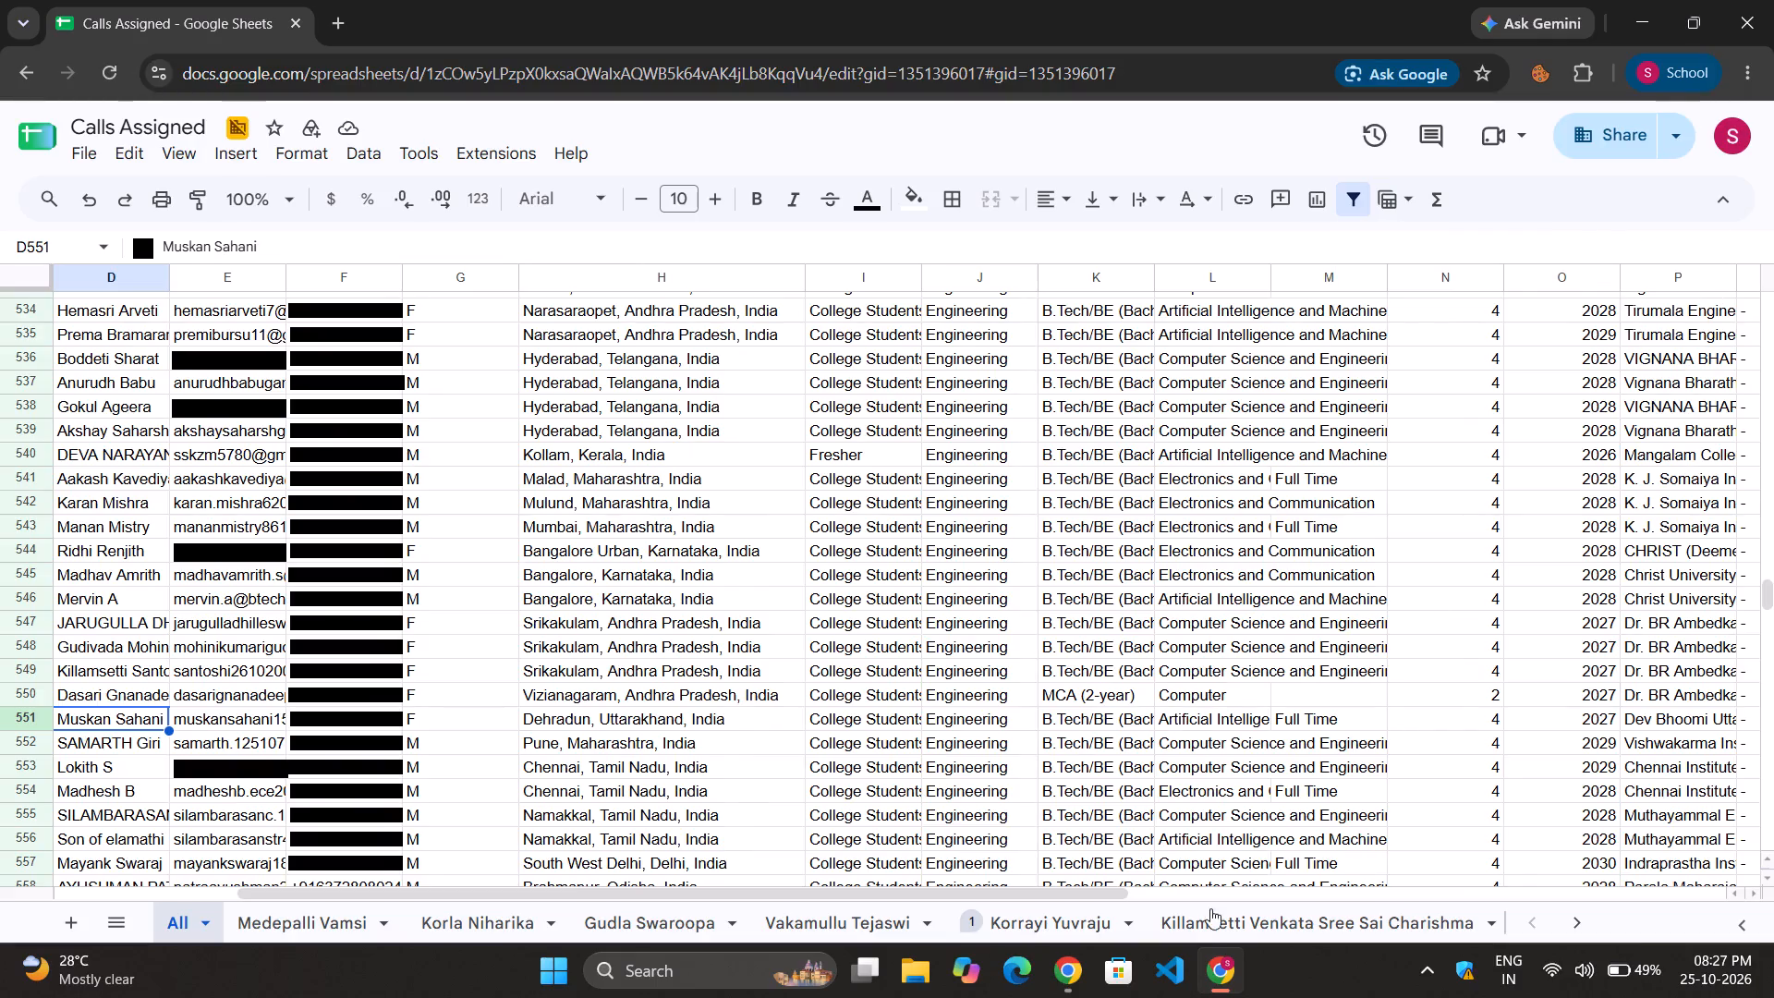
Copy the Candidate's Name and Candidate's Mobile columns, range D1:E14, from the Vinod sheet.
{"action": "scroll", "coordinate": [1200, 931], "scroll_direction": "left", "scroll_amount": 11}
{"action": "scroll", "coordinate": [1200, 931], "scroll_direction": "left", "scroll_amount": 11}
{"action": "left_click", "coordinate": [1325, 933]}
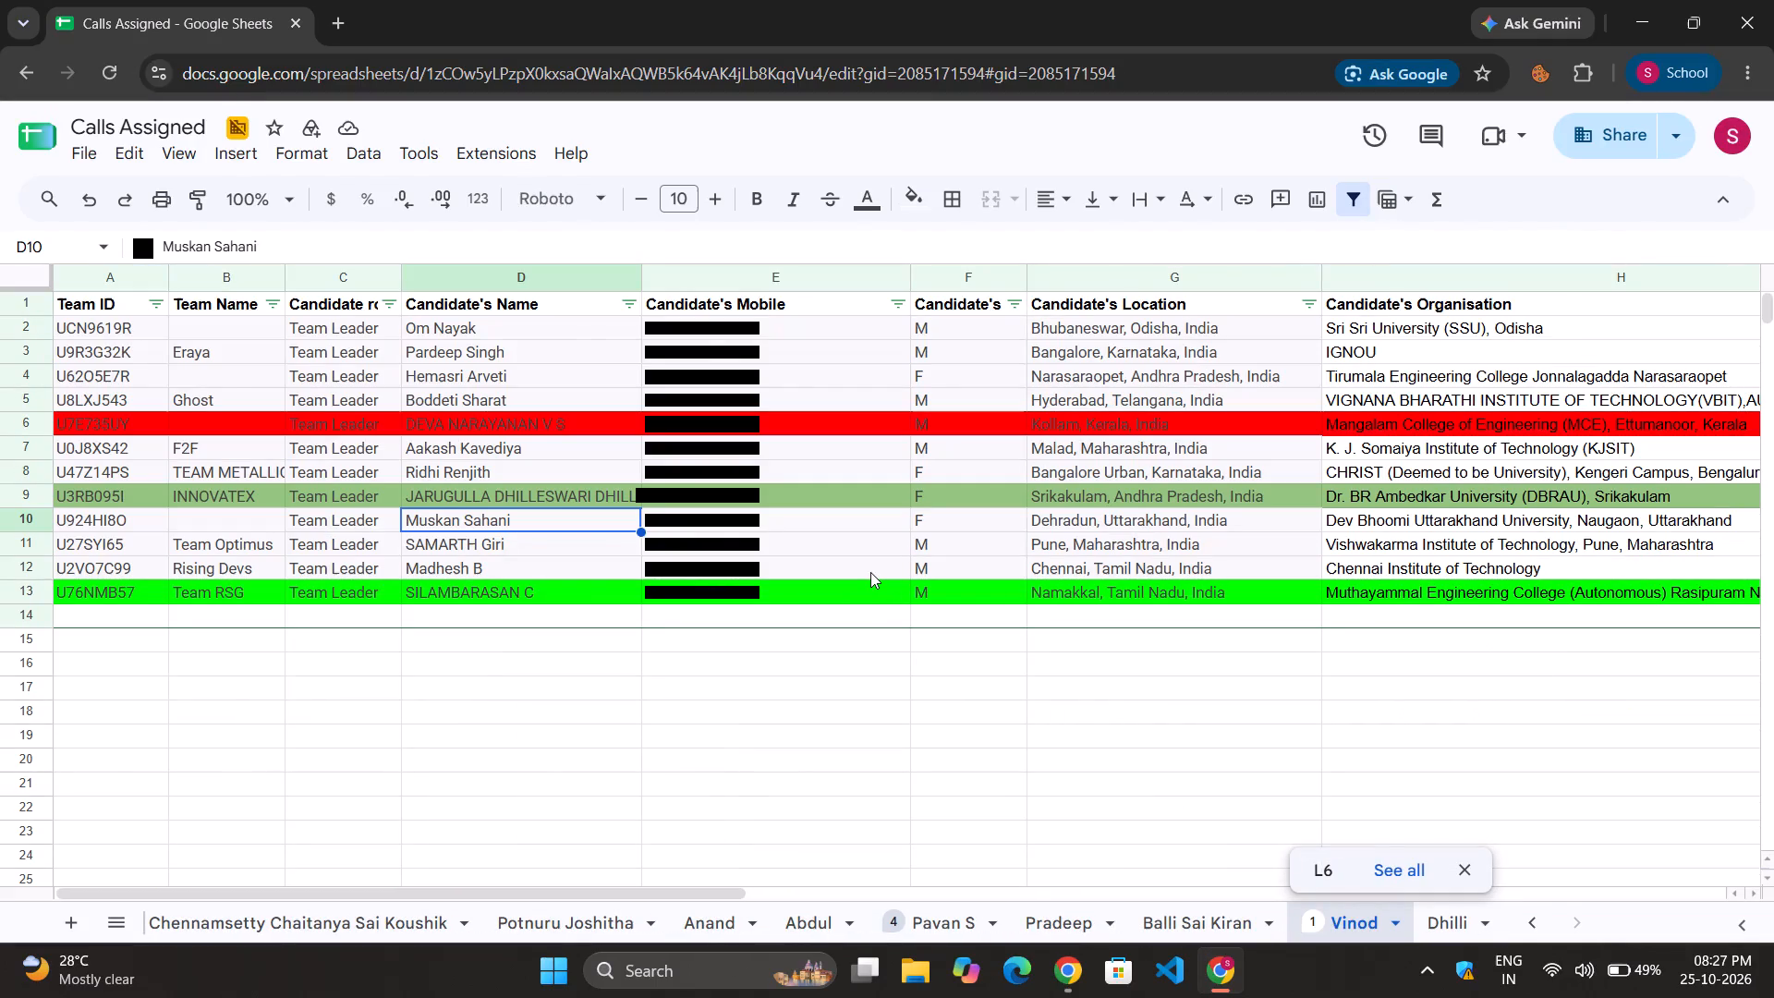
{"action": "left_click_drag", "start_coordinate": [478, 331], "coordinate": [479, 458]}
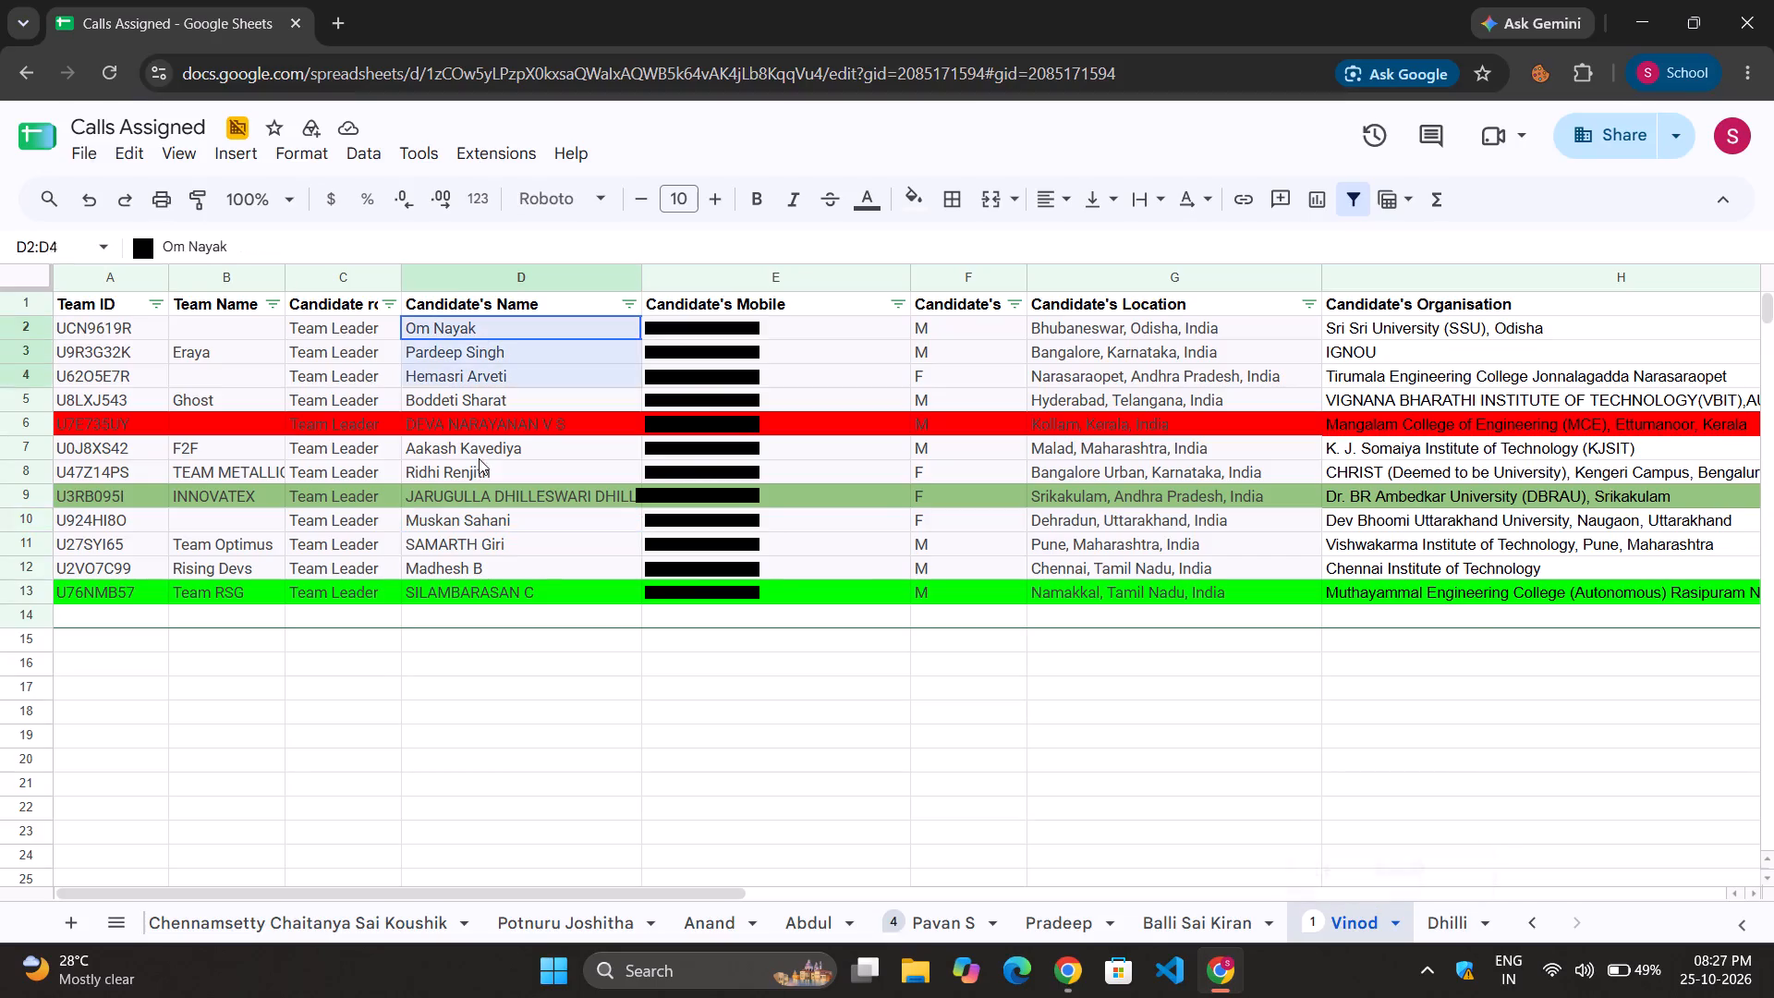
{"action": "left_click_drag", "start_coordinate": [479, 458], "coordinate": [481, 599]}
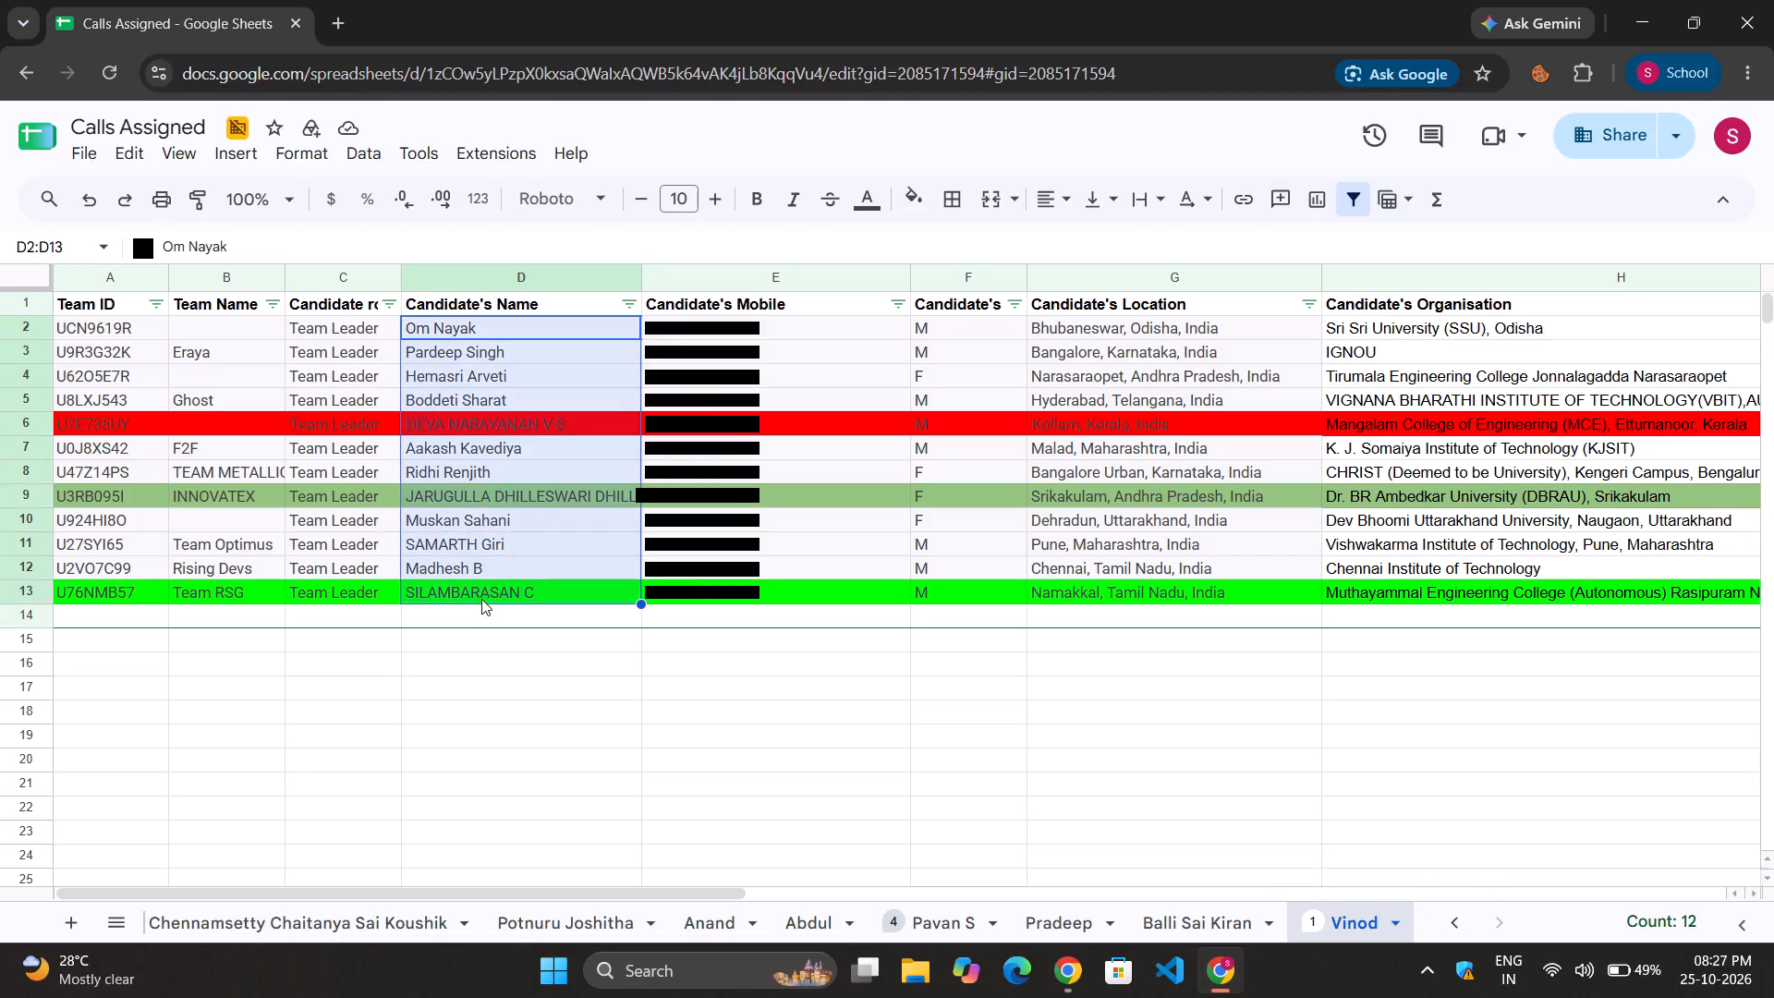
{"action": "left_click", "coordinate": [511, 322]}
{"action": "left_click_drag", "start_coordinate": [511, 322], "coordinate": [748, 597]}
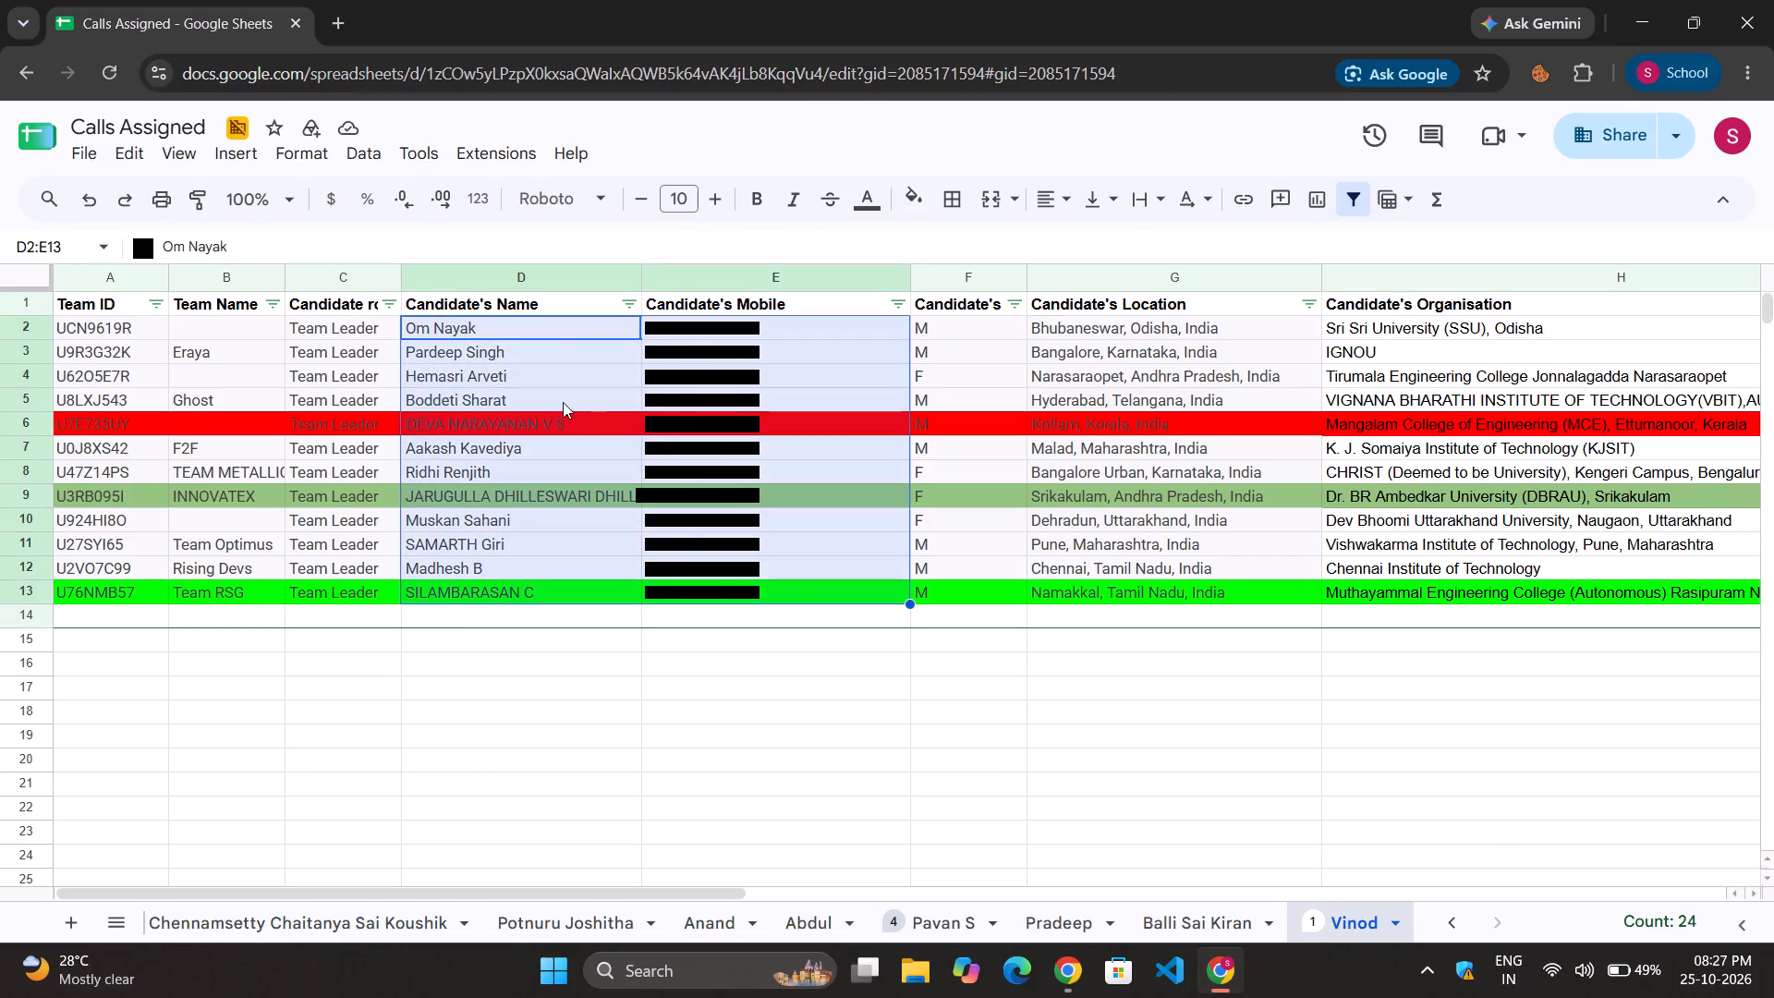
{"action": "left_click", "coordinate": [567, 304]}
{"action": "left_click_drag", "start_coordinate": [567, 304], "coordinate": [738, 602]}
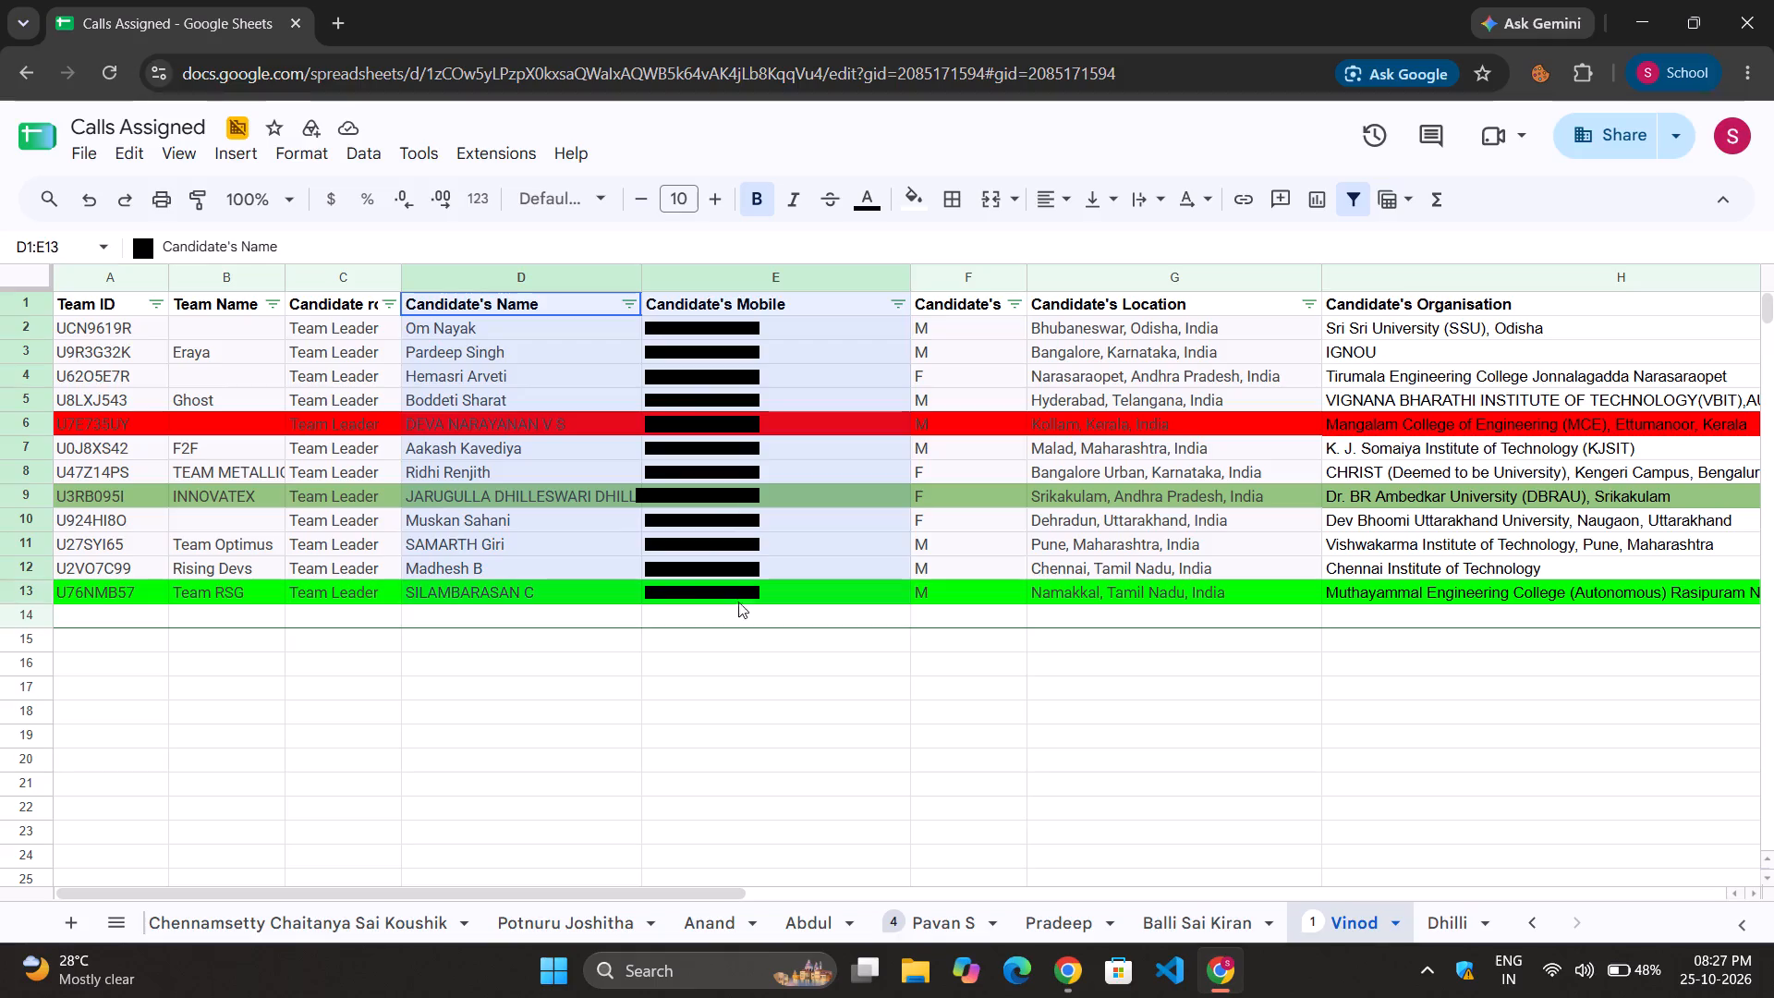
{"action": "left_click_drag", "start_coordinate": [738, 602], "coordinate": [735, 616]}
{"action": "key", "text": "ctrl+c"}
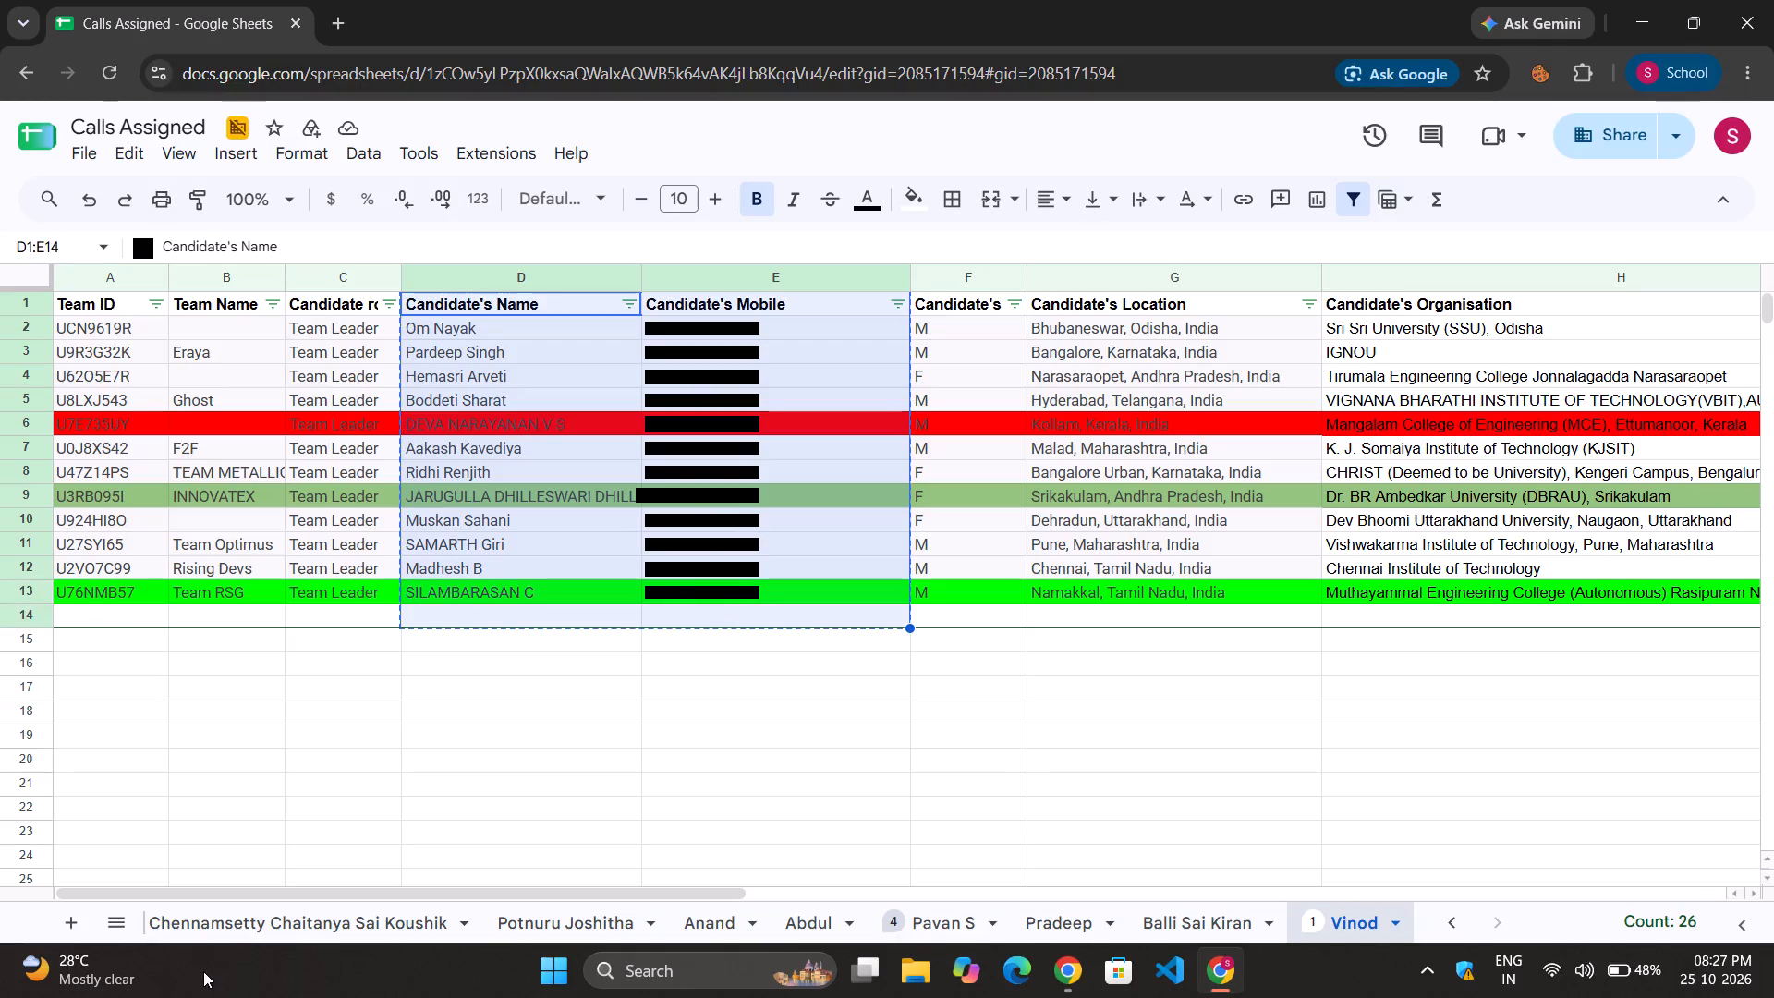
Copy the entire data range A1:T617 of the All sheet.
{"action": "scroll", "coordinate": [232, 941], "scroll_direction": "right", "scroll_amount": 13}
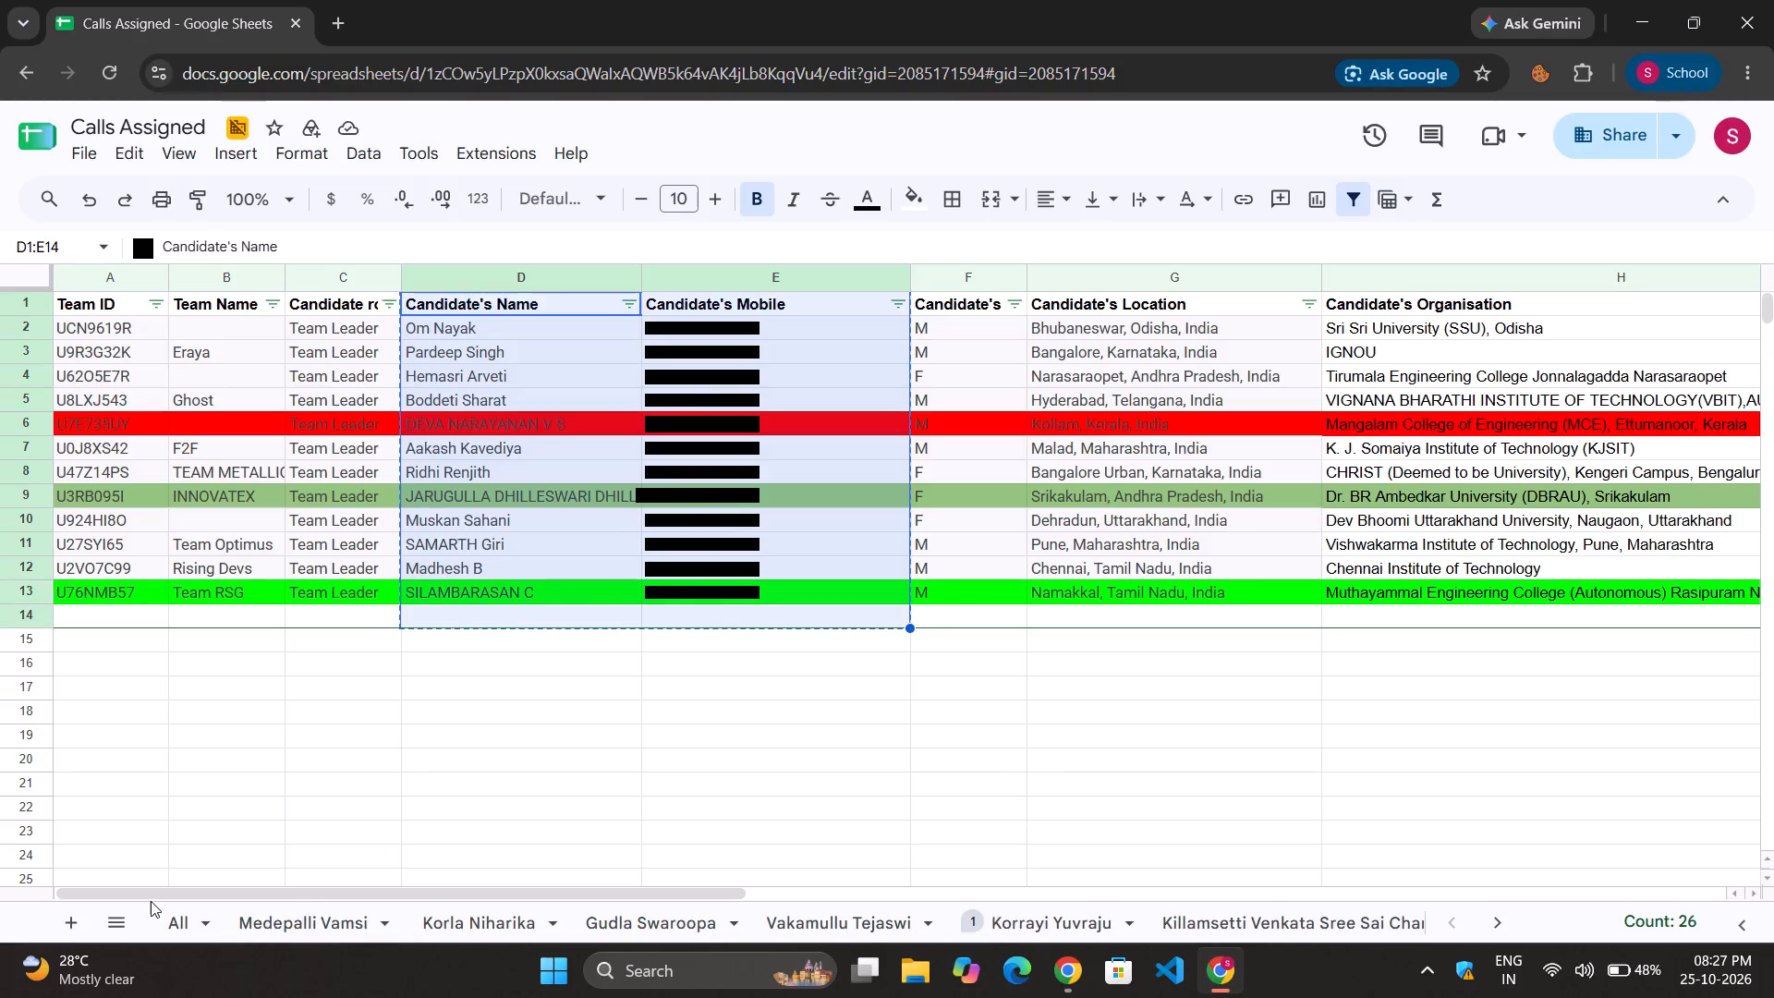
{"action": "left_click", "coordinate": [151, 901]}
{"action": "left_click", "coordinate": [165, 909]}
{"action": "left_click", "coordinate": [205, 577]}
{"action": "key", "text": "ctrl+a"}
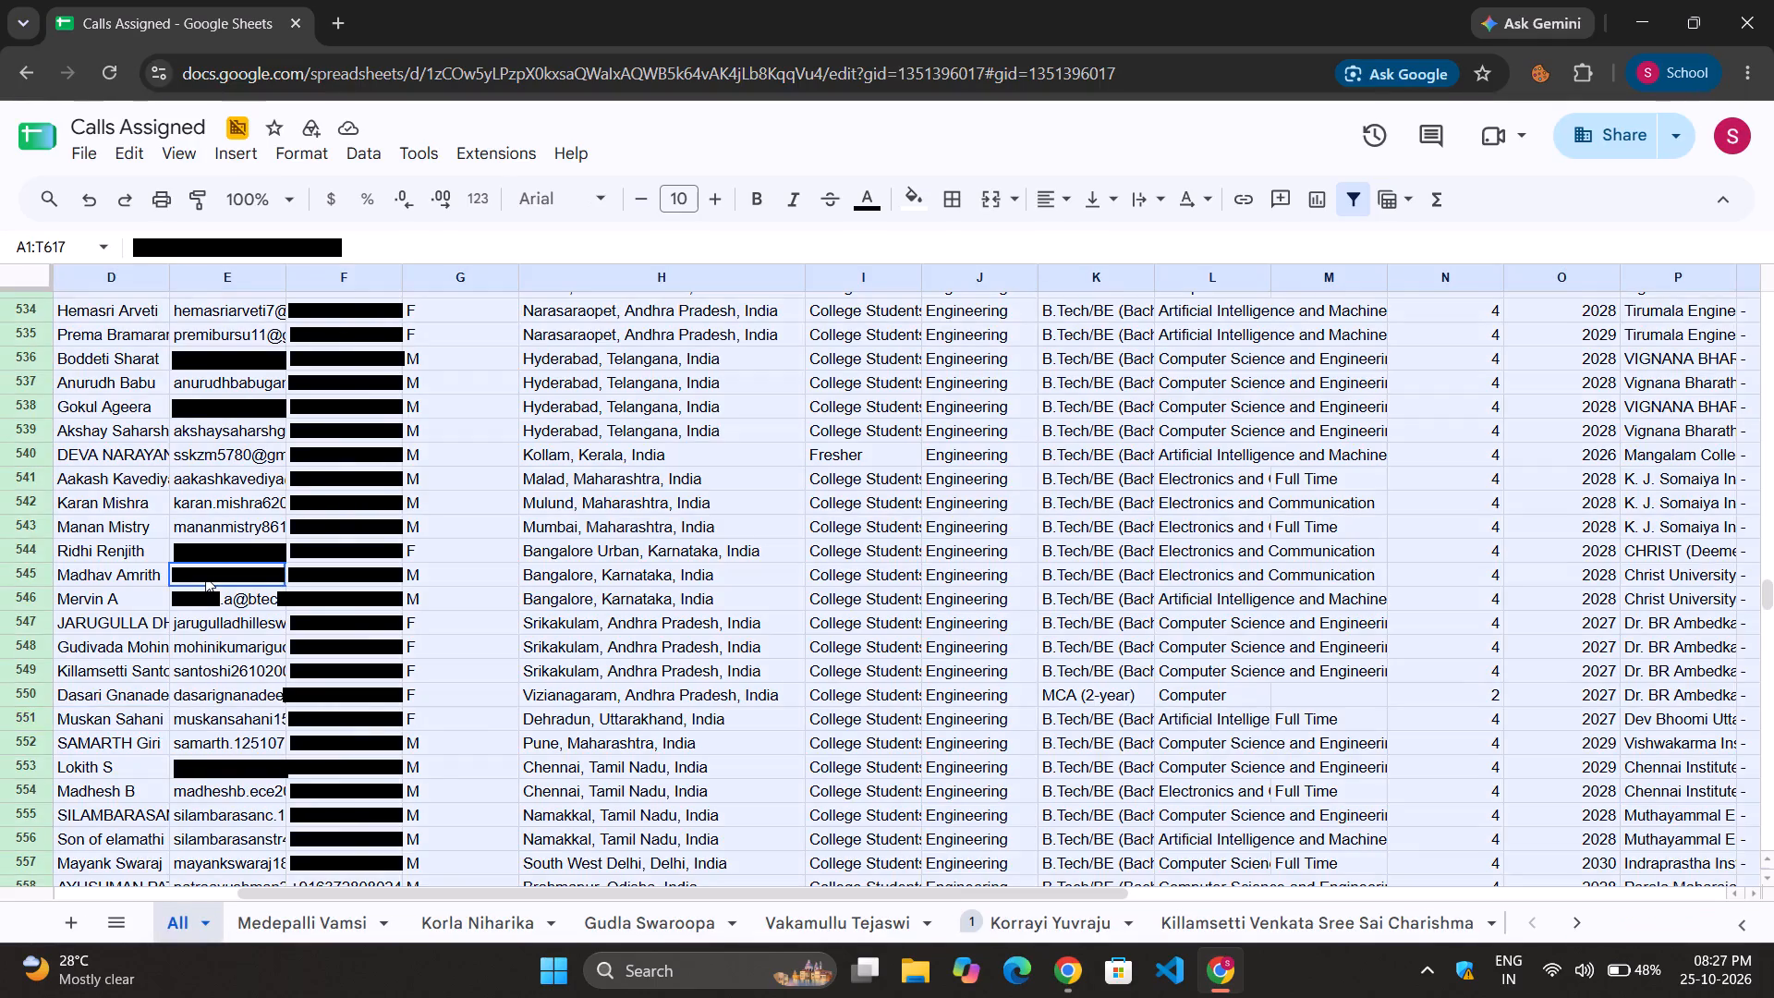
{"action": "key", "text": "ctrl+c"}
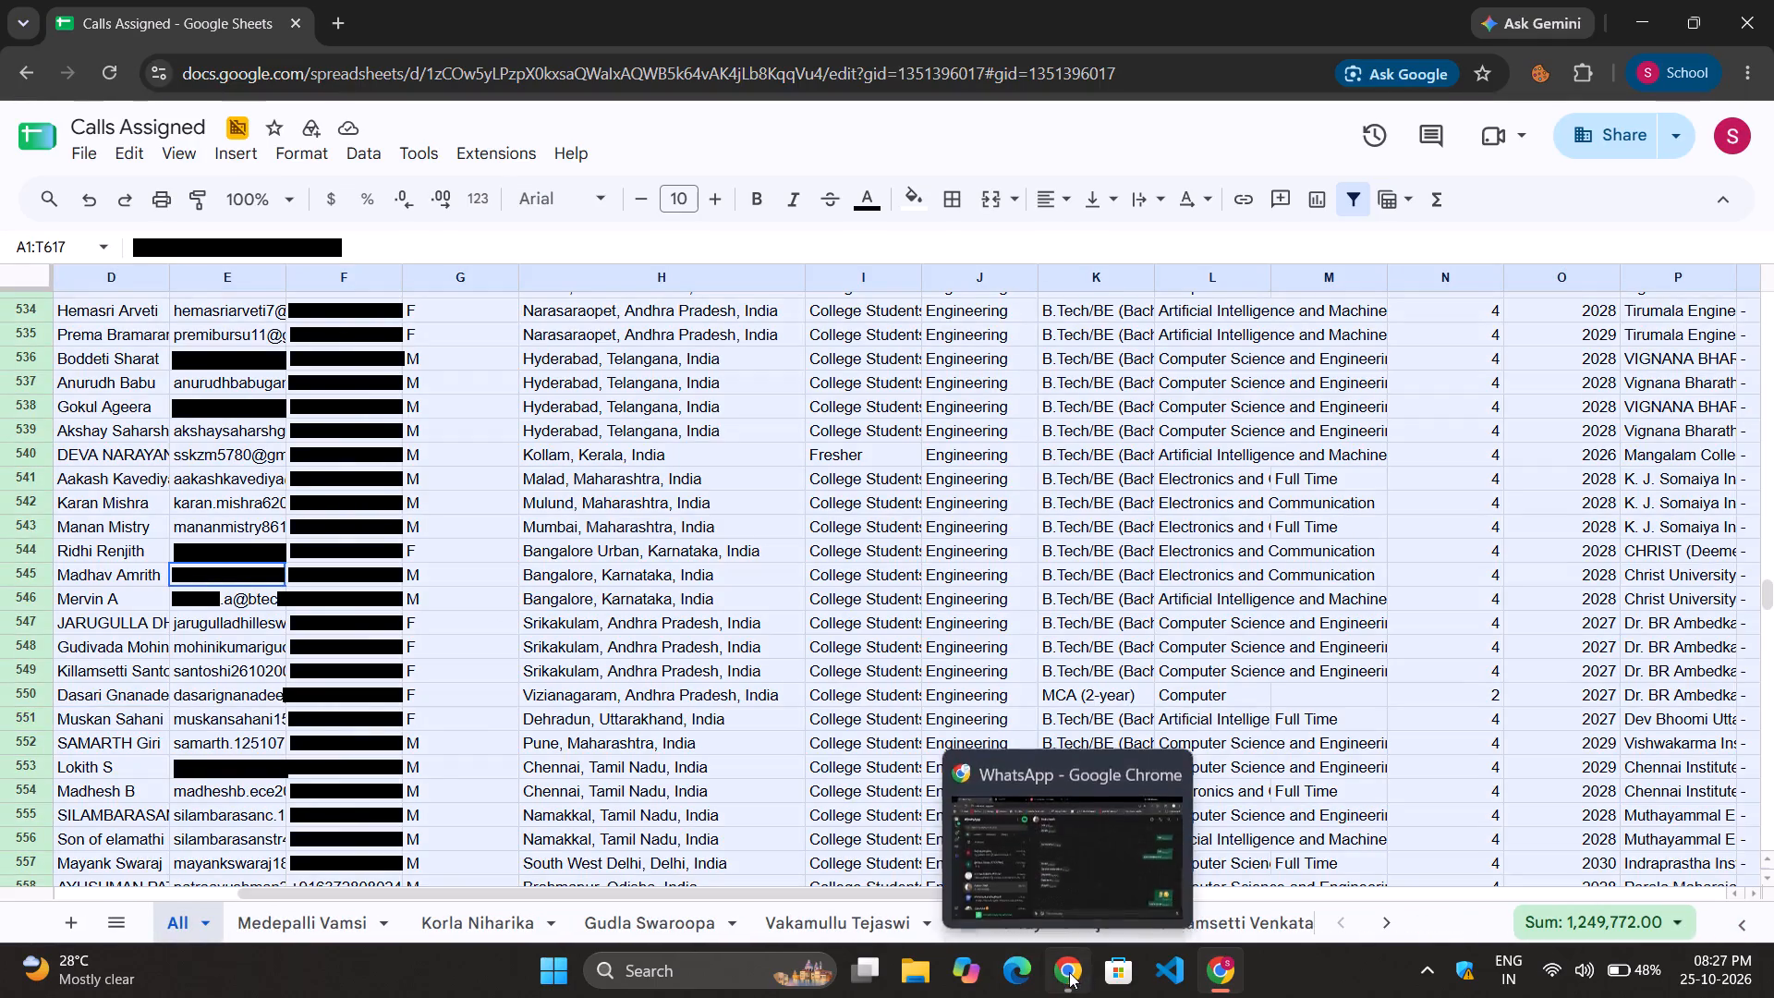
Open another Google Chrome window at the profile chooser.
{"action": "right_click", "coordinate": [1069, 972]}
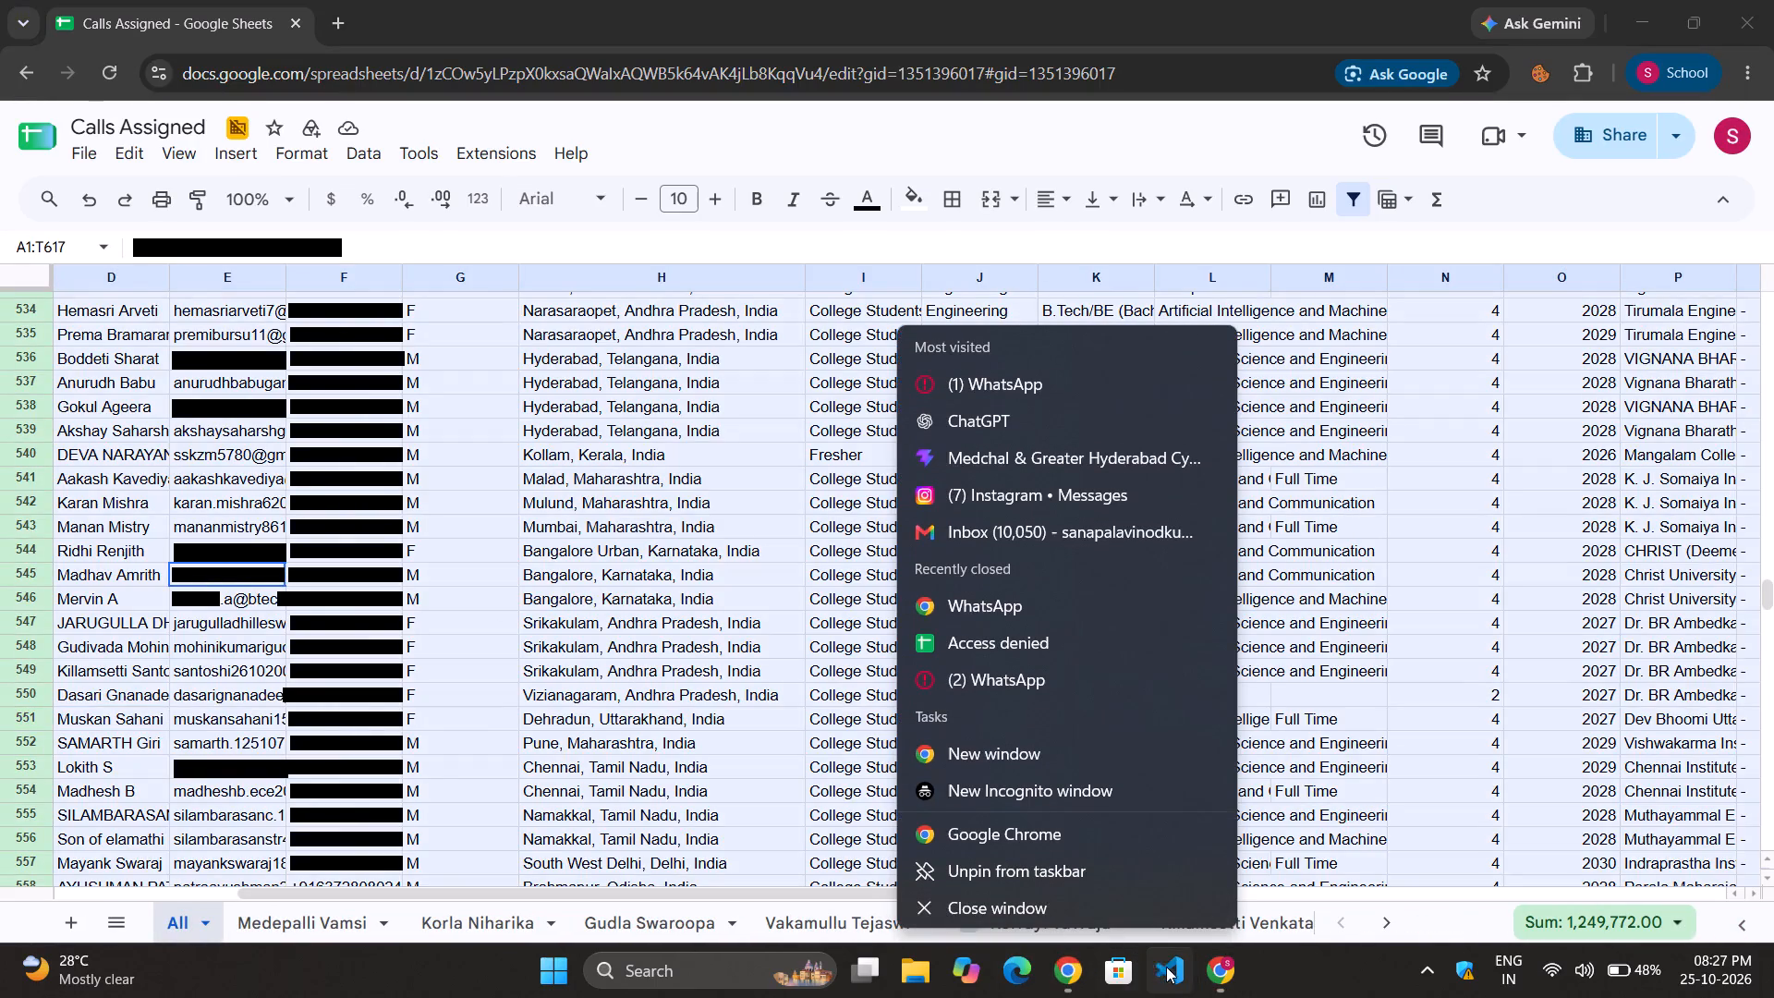
{"action": "left_click", "coordinate": [1019, 818]}
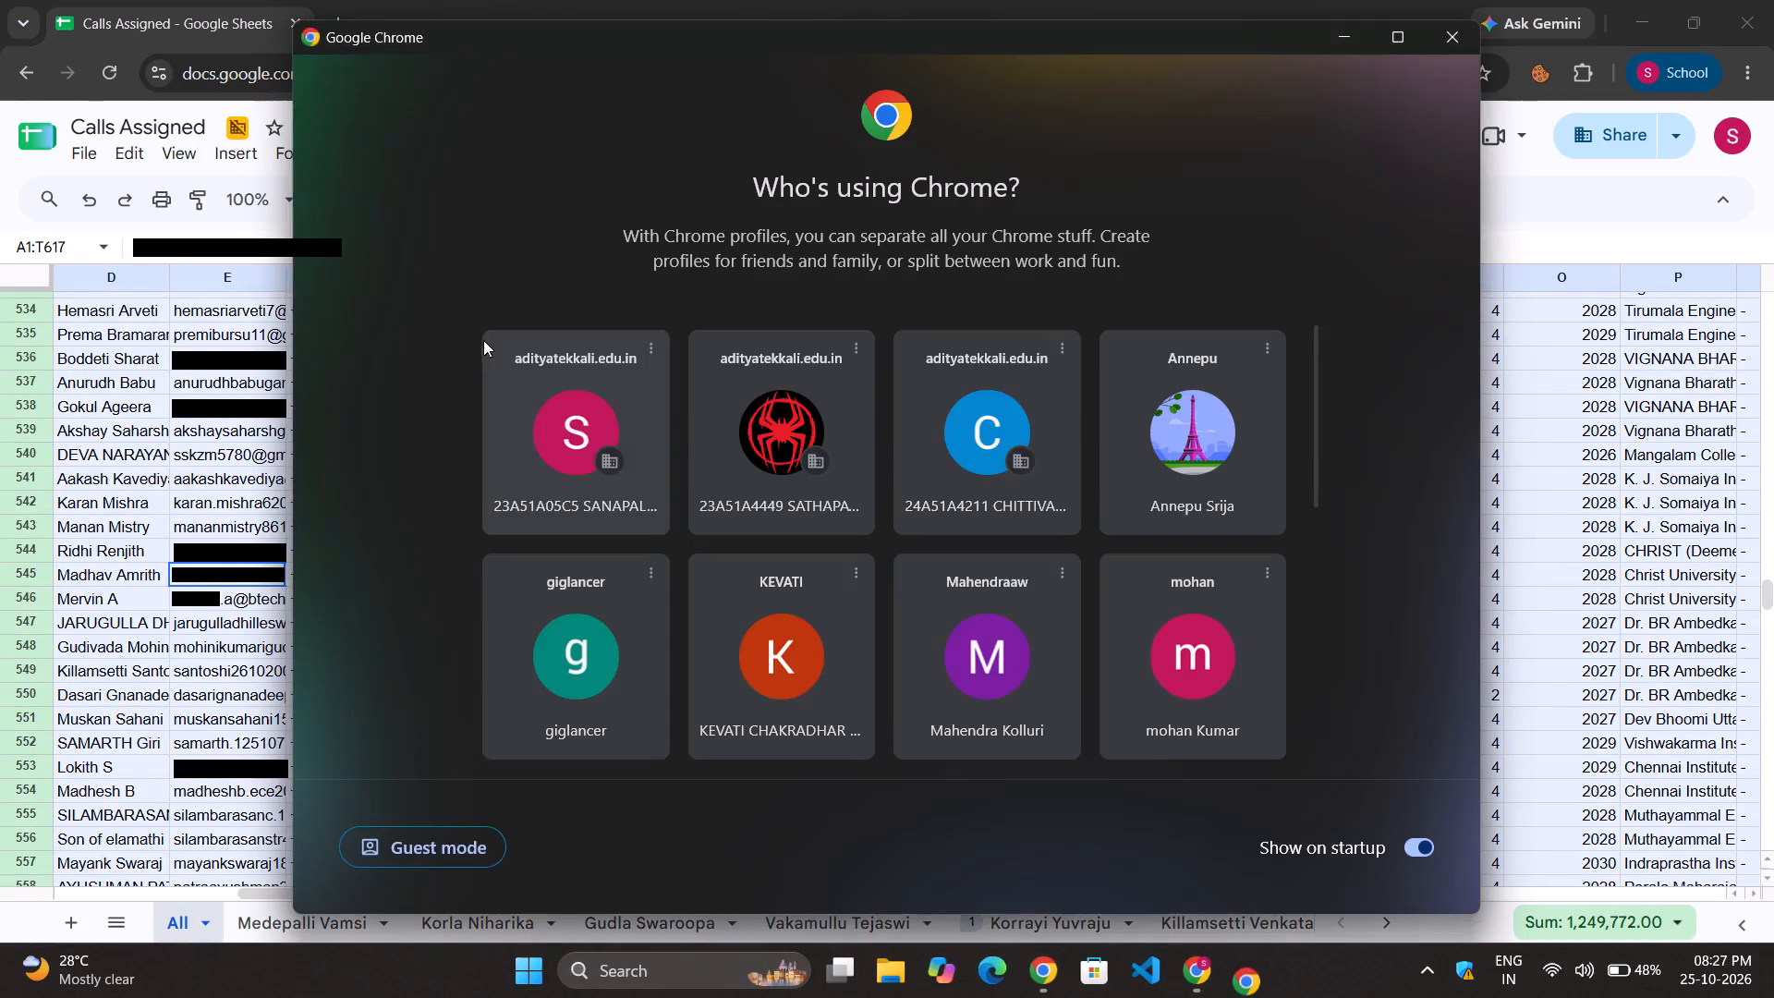
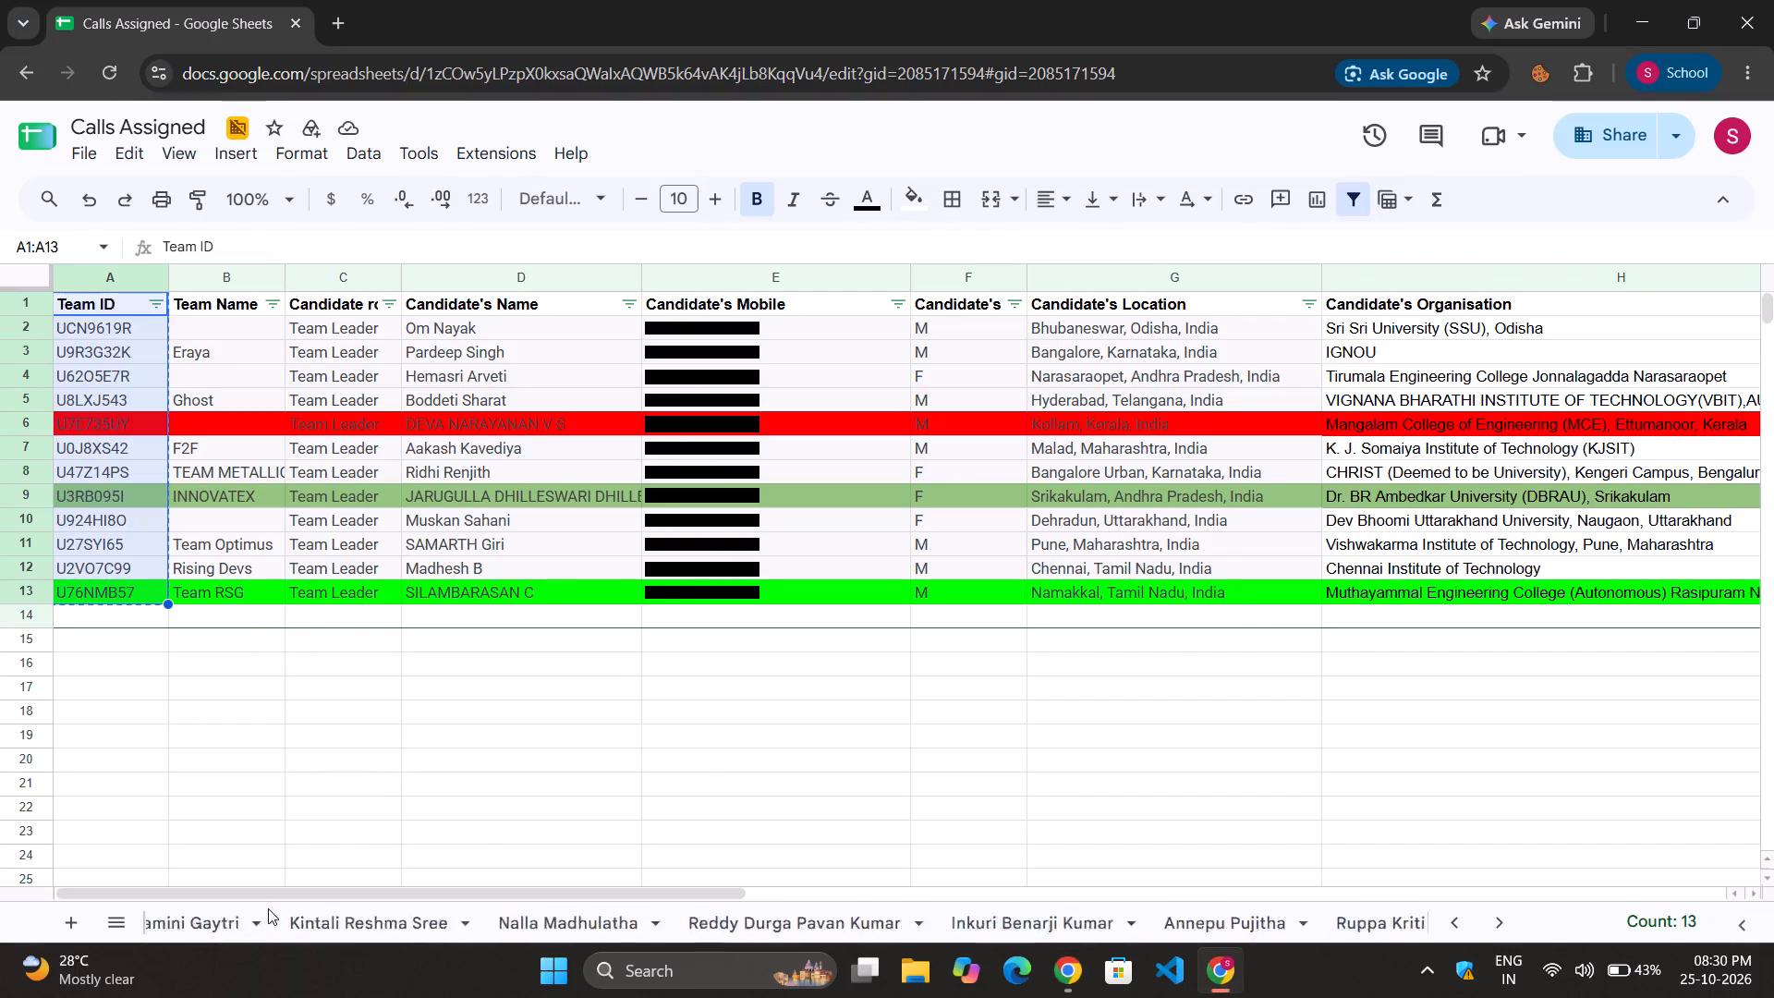
{"action": "scroll", "coordinate": [268, 908], "scroll_direction": "right", "scroll_amount": 3}
{"action": "left_click", "coordinate": [187, 918]}
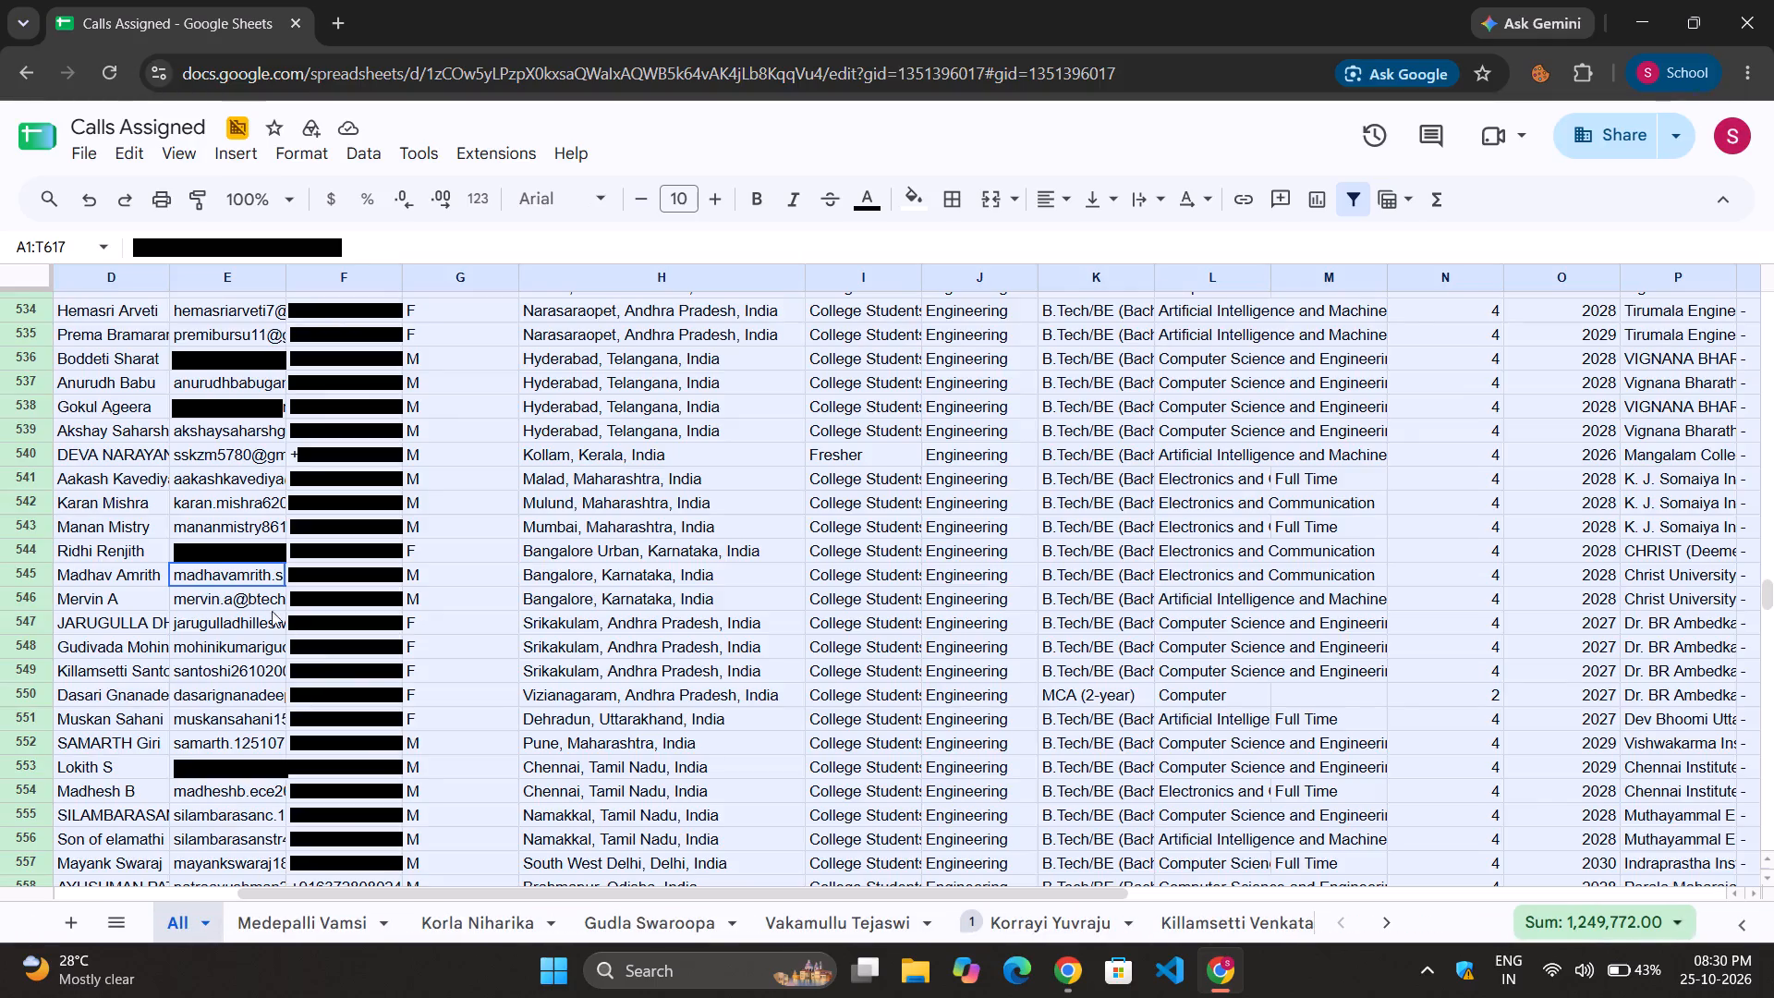
{"action": "scroll", "coordinate": [261, 592], "scroll_direction": "up", "scroll_amount": 4}
{"action": "scroll", "coordinate": [261, 592], "scroll_direction": "up", "scroll_amount": 20}
{"action": "scroll", "coordinate": [261, 592], "scroll_direction": "up", "scroll_amount": 14}
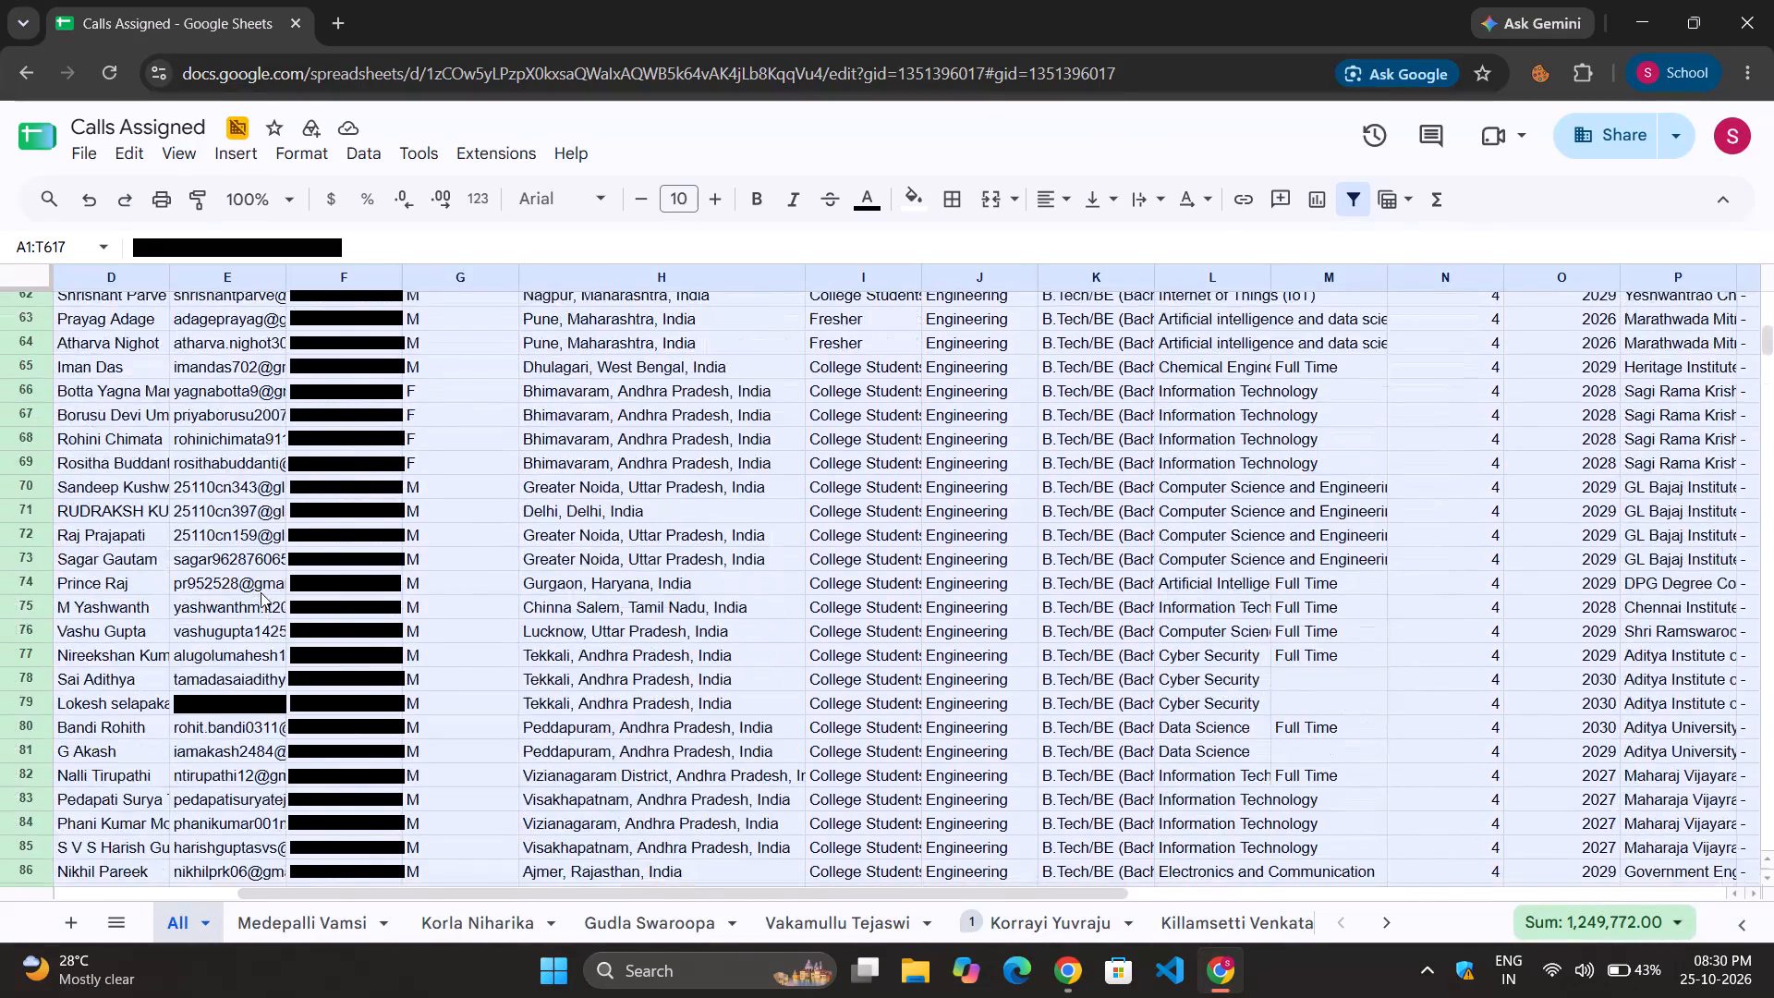
{"action": "left_click", "coordinate": [271, 723]}
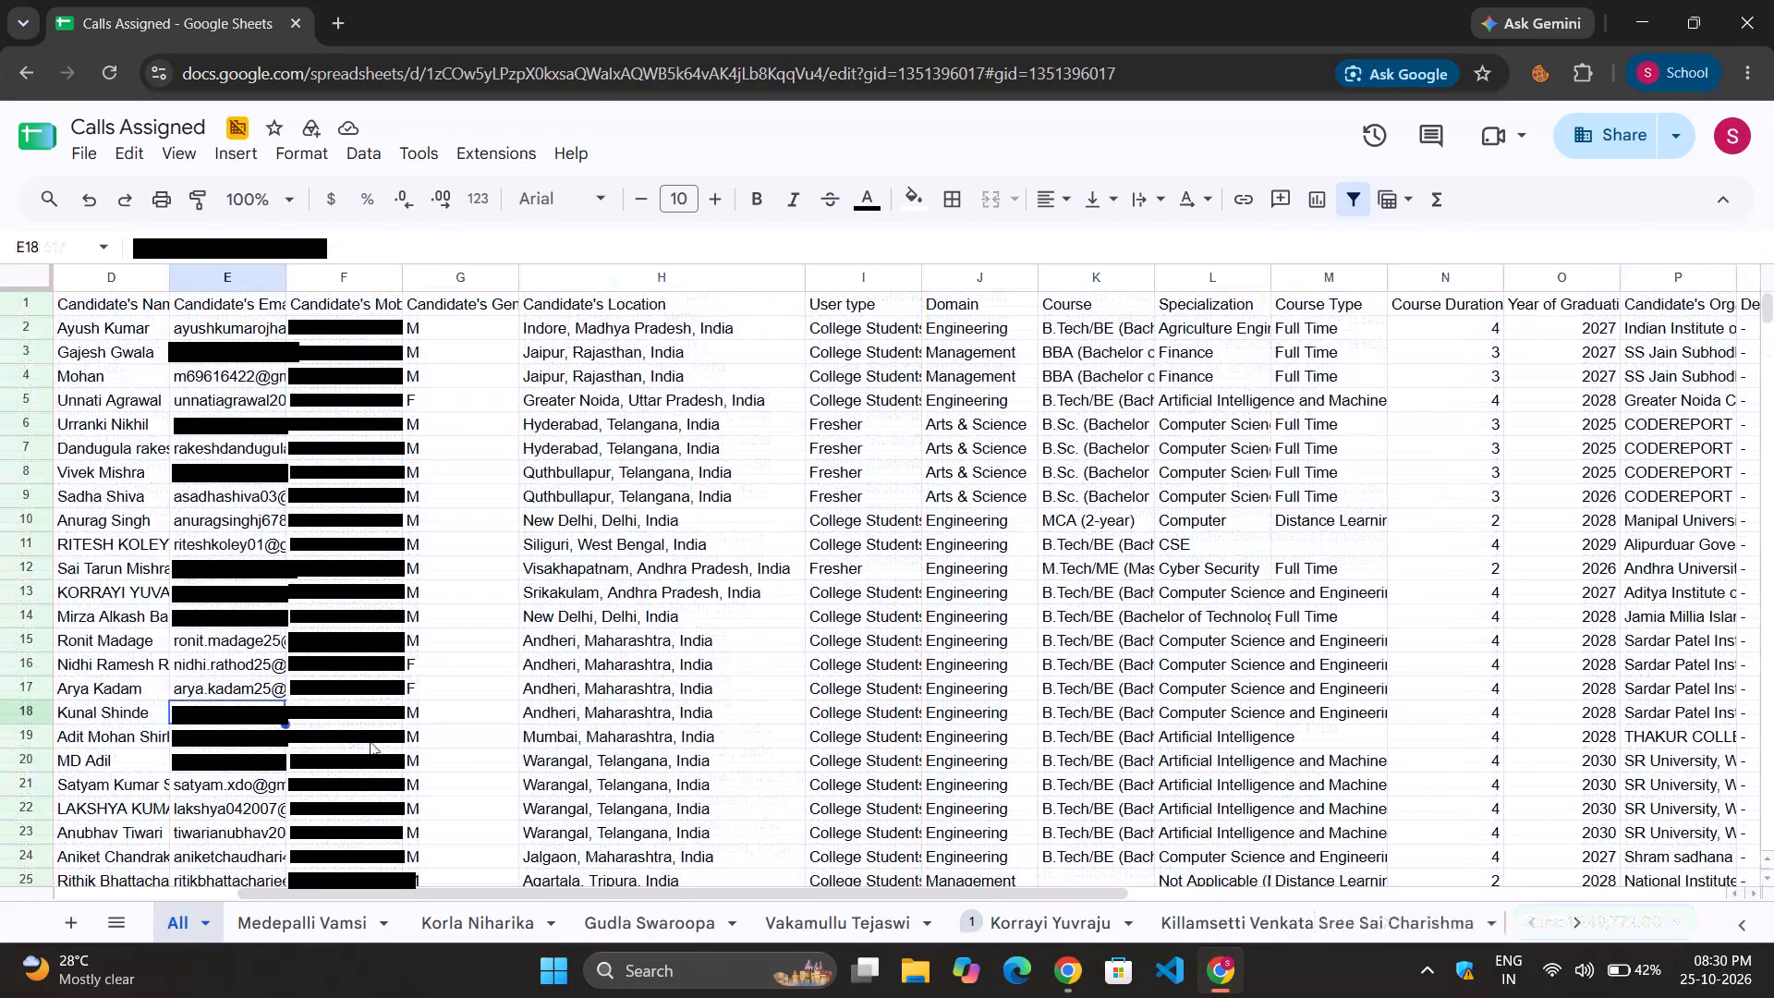
{"action": "key", "text": "ctrl+f"}
{"action": "type", "text": "yuva"}
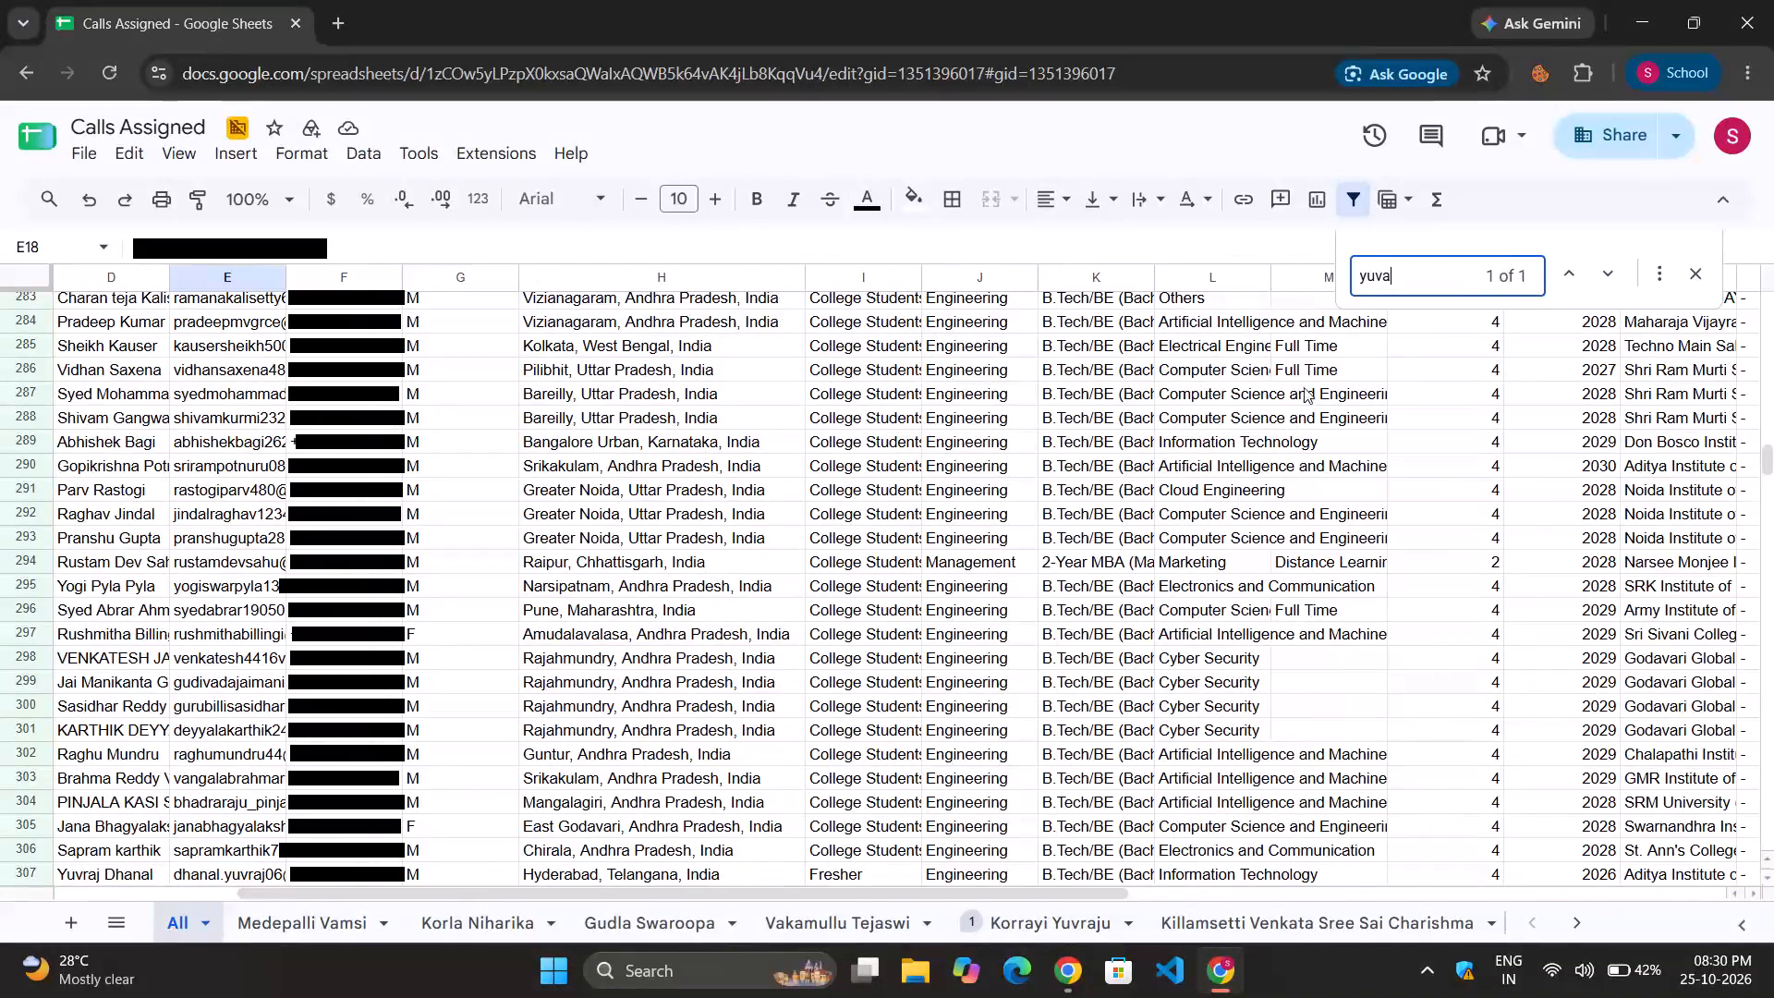
{"action": "left_click", "coordinate": [1598, 273]}
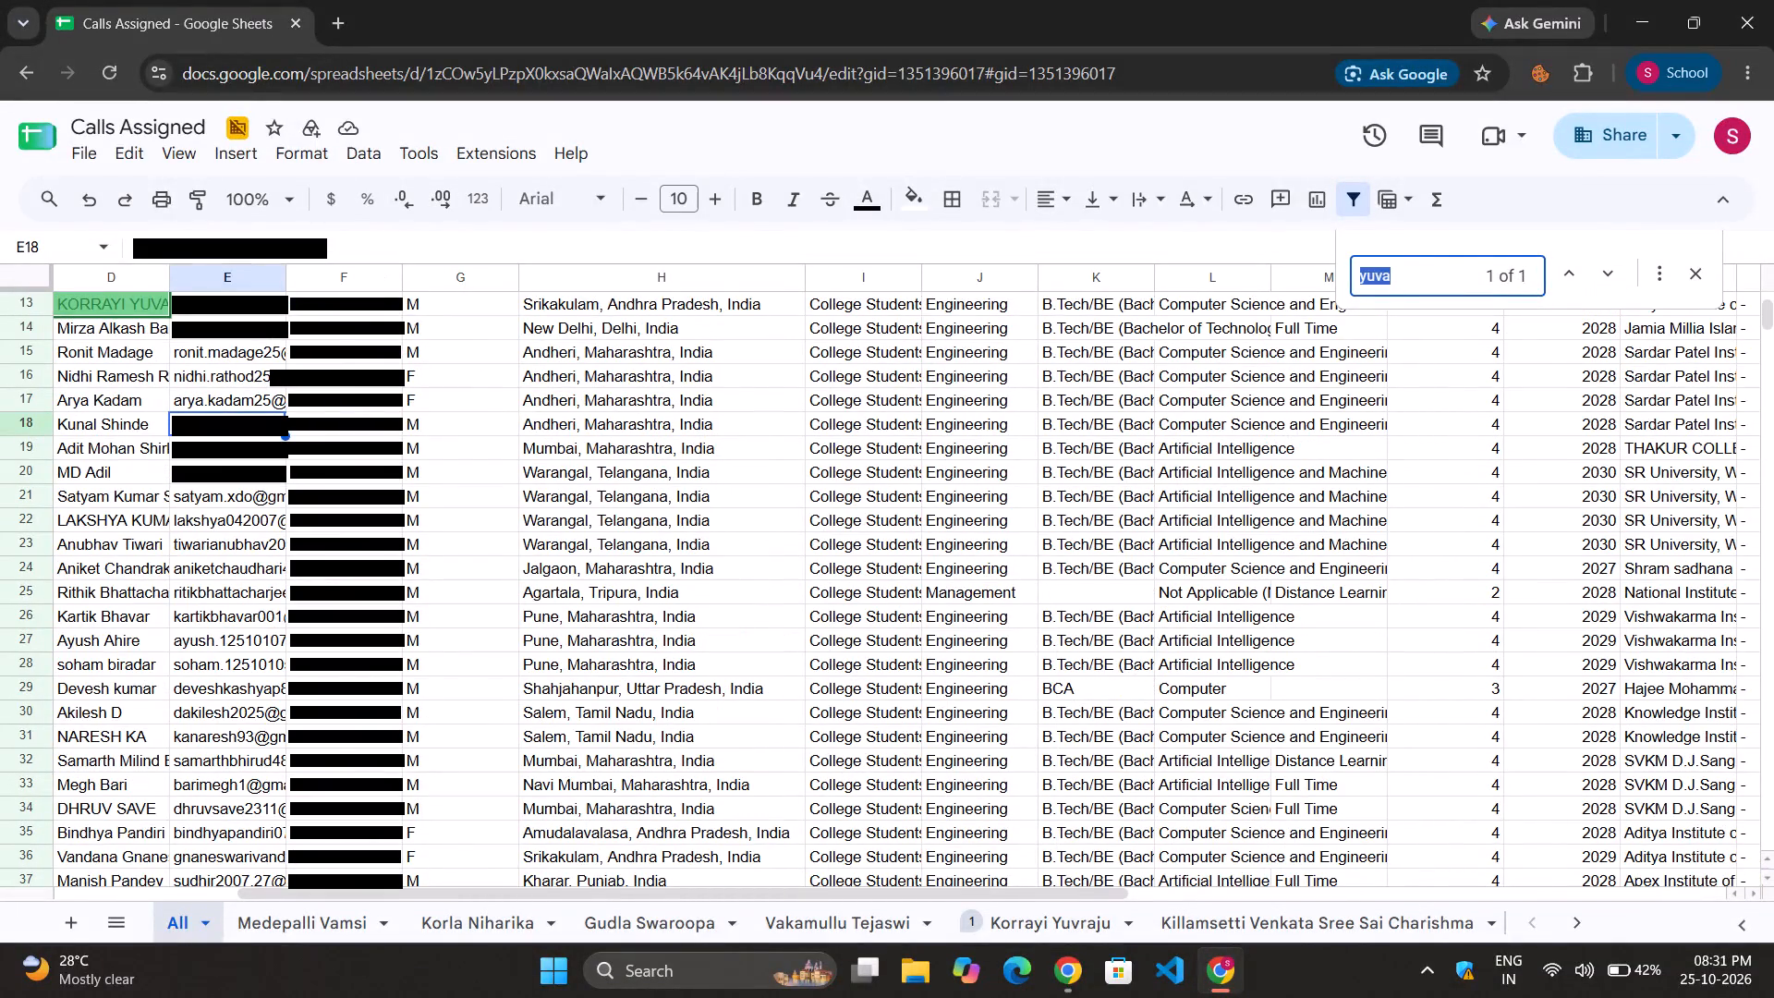
{"action": "scroll", "coordinate": [587, 377], "scroll_direction": "up", "scroll_amount": 2}
{"action": "scroll", "coordinate": [587, 377], "scroll_direction": "right", "scroll_amount": 5}
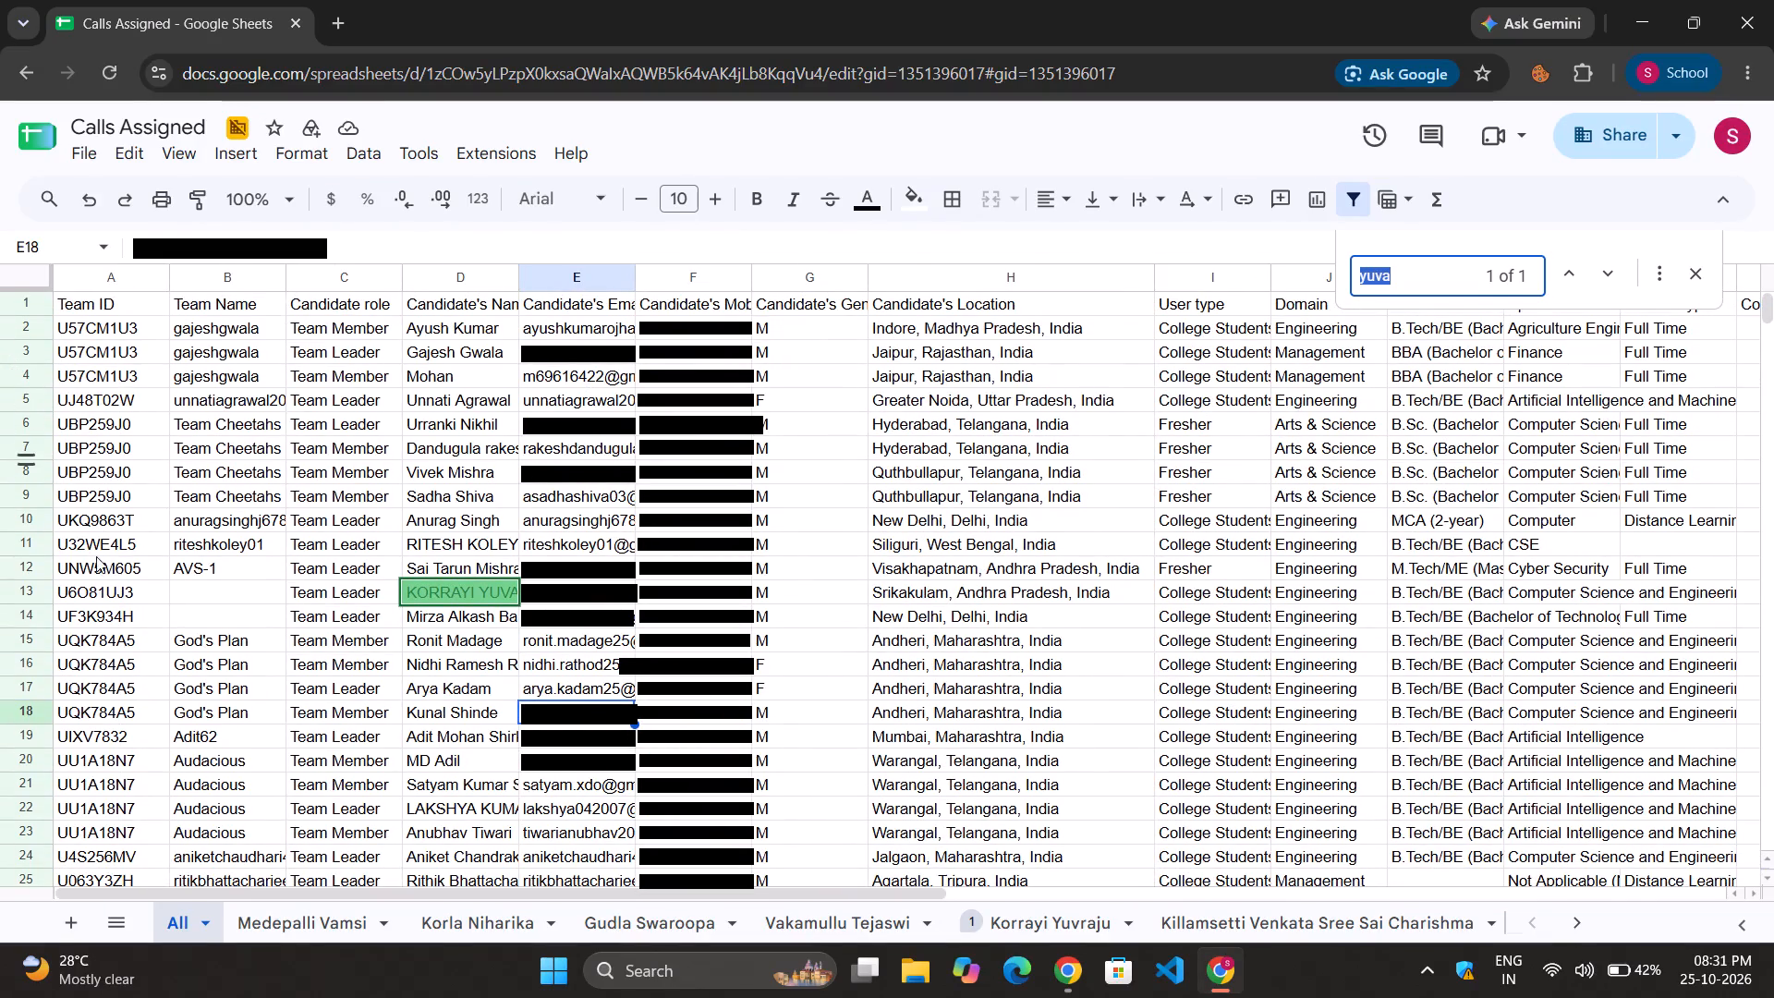
{"action": "triple_click", "coordinate": [115, 590]}
{"action": "key", "text": "ctrl+c"}
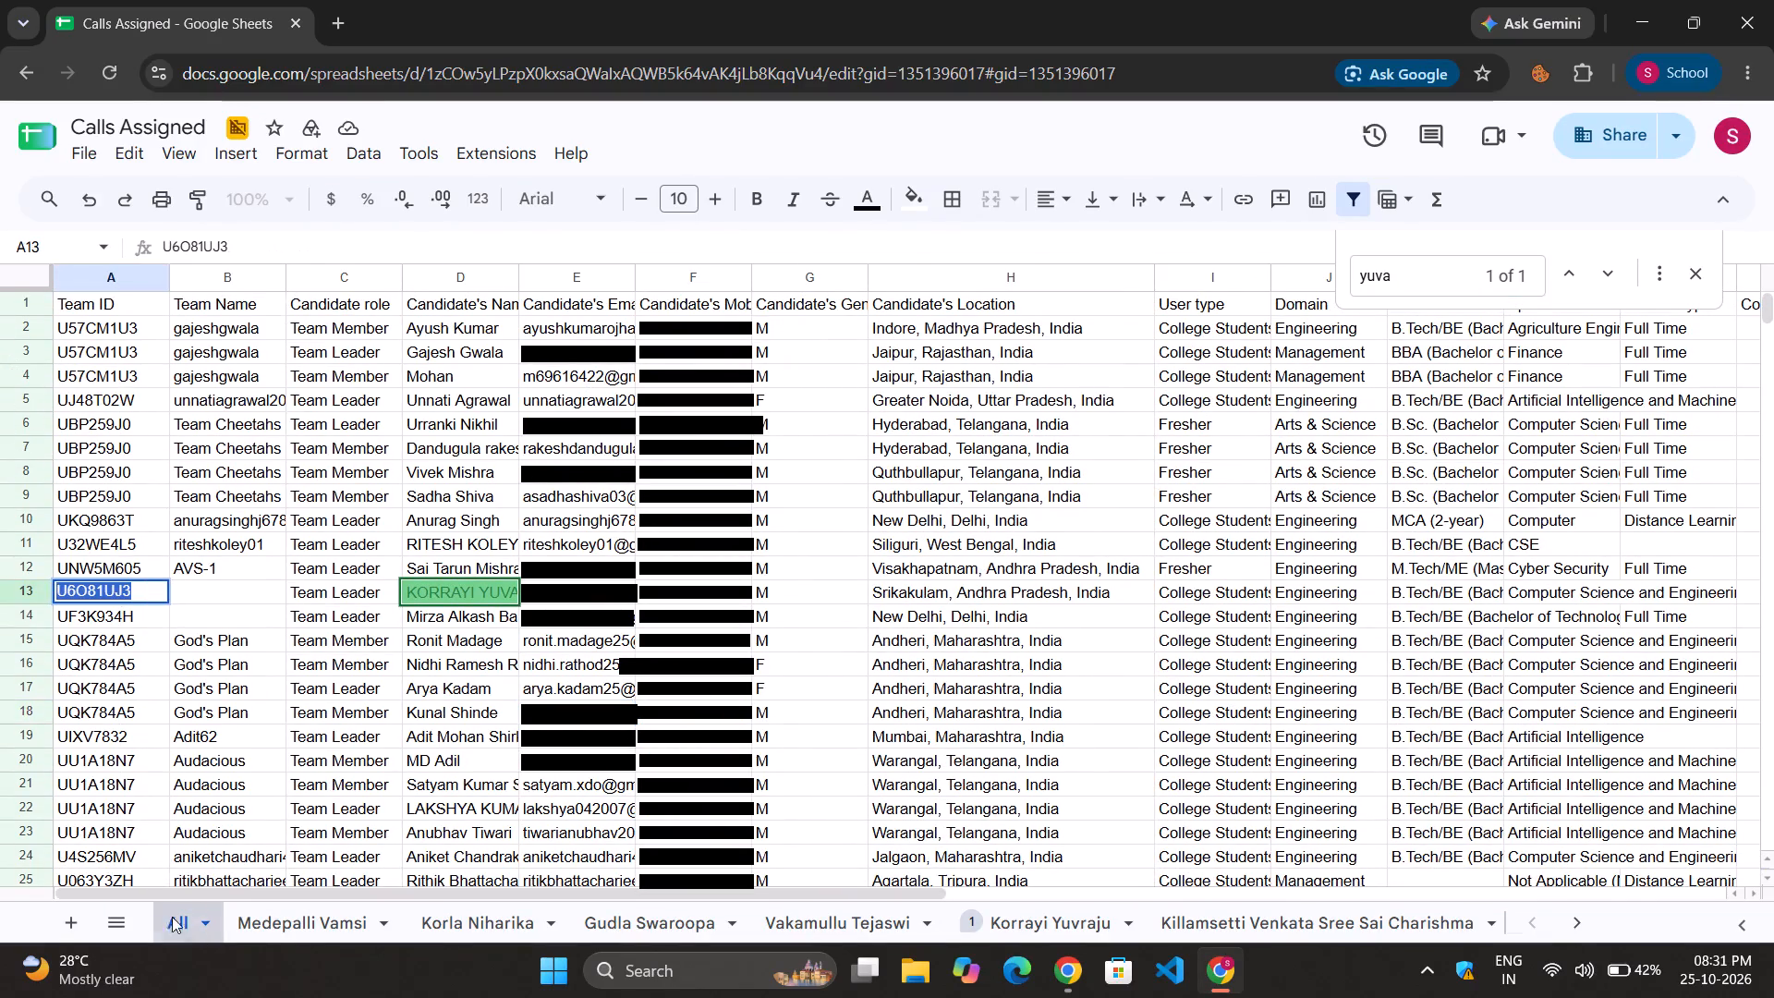
Examine the Vamsi, Niharika and Swaroopa coordinator sheets, including the Swaroopa sheet's columns through Coordinators and Feedback.
{"action": "left_click", "coordinate": [283, 922]}
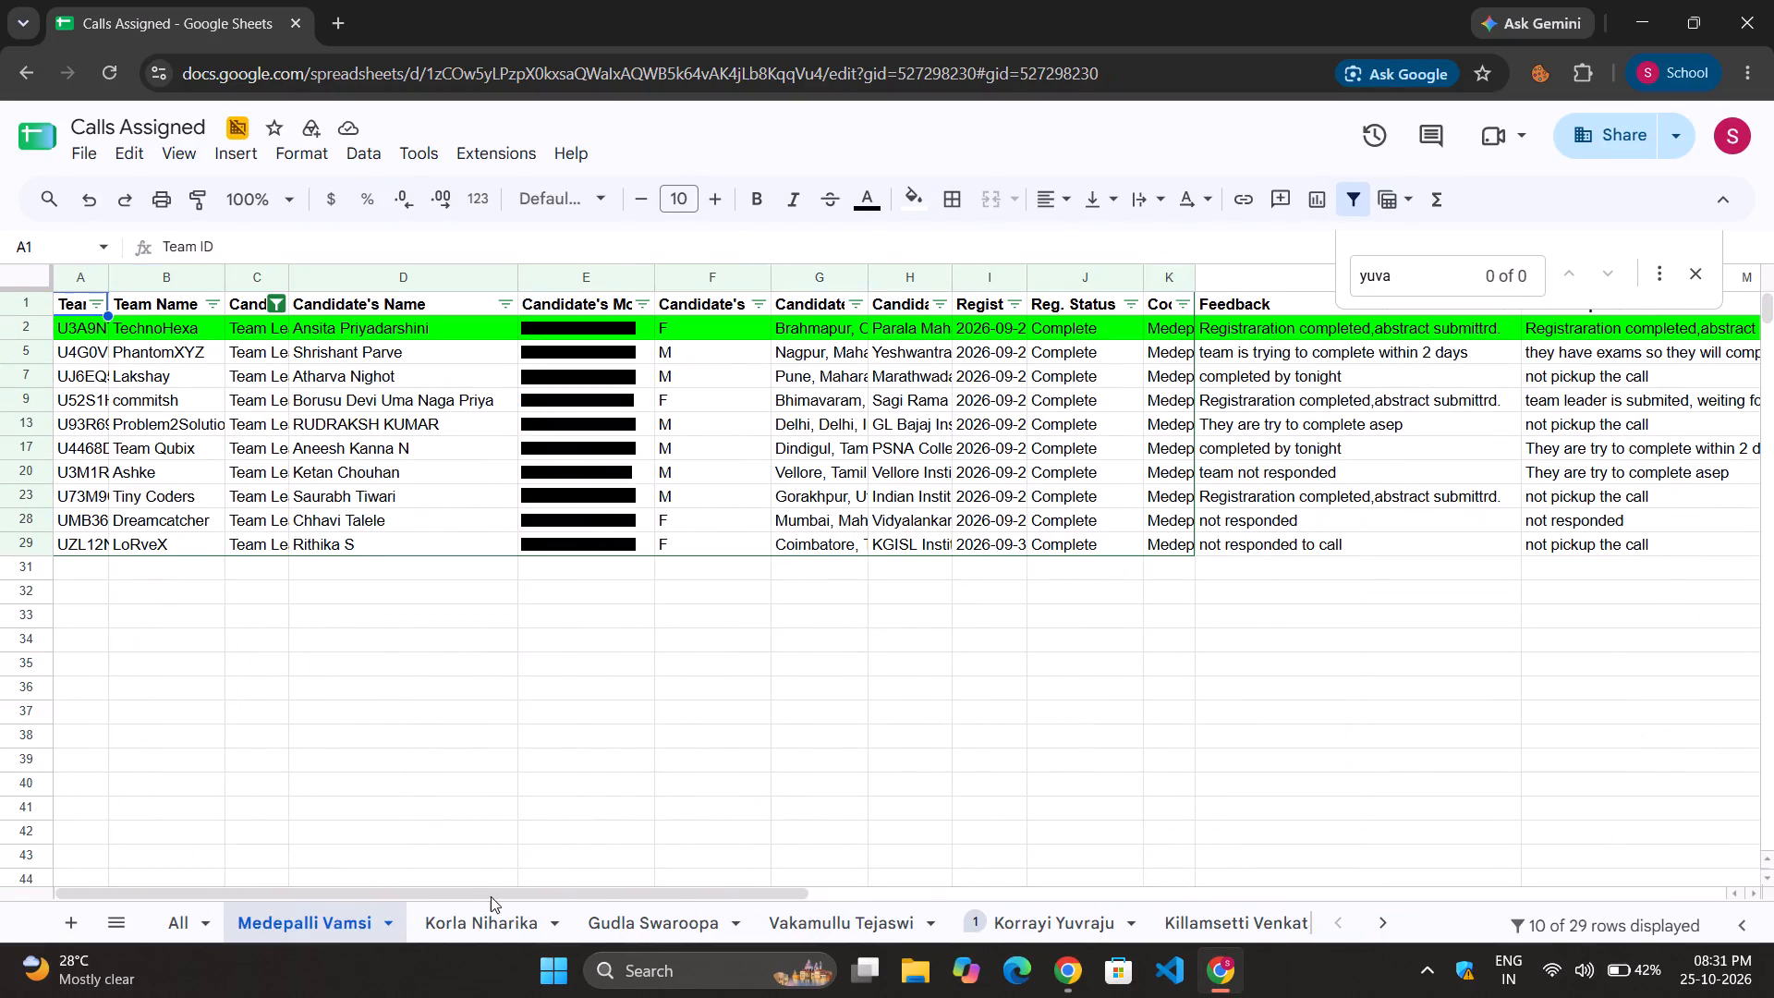
{"action": "left_click", "coordinate": [506, 908]}
{"action": "left_click", "coordinate": [621, 917]}
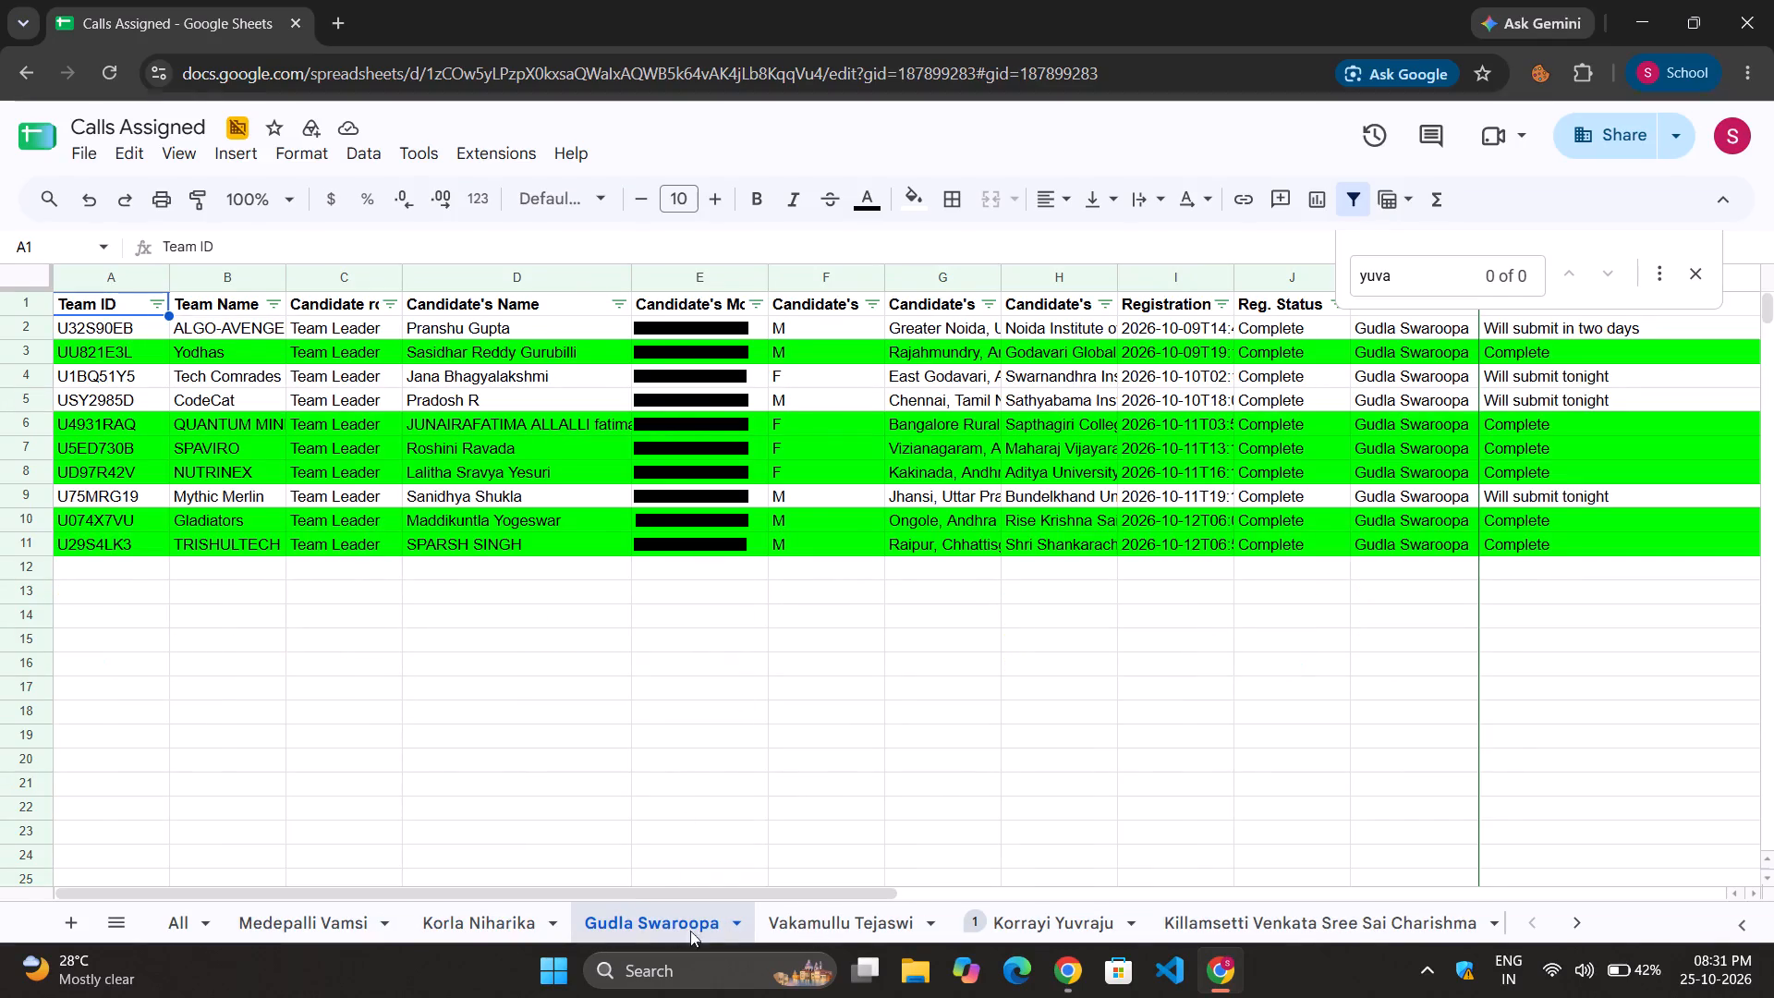
{"action": "scroll", "coordinate": [611, 578], "scroll_direction": "up", "scroll_amount": 2}
{"action": "scroll", "coordinate": [611, 578], "scroll_direction": "right", "scroll_amount": 1}
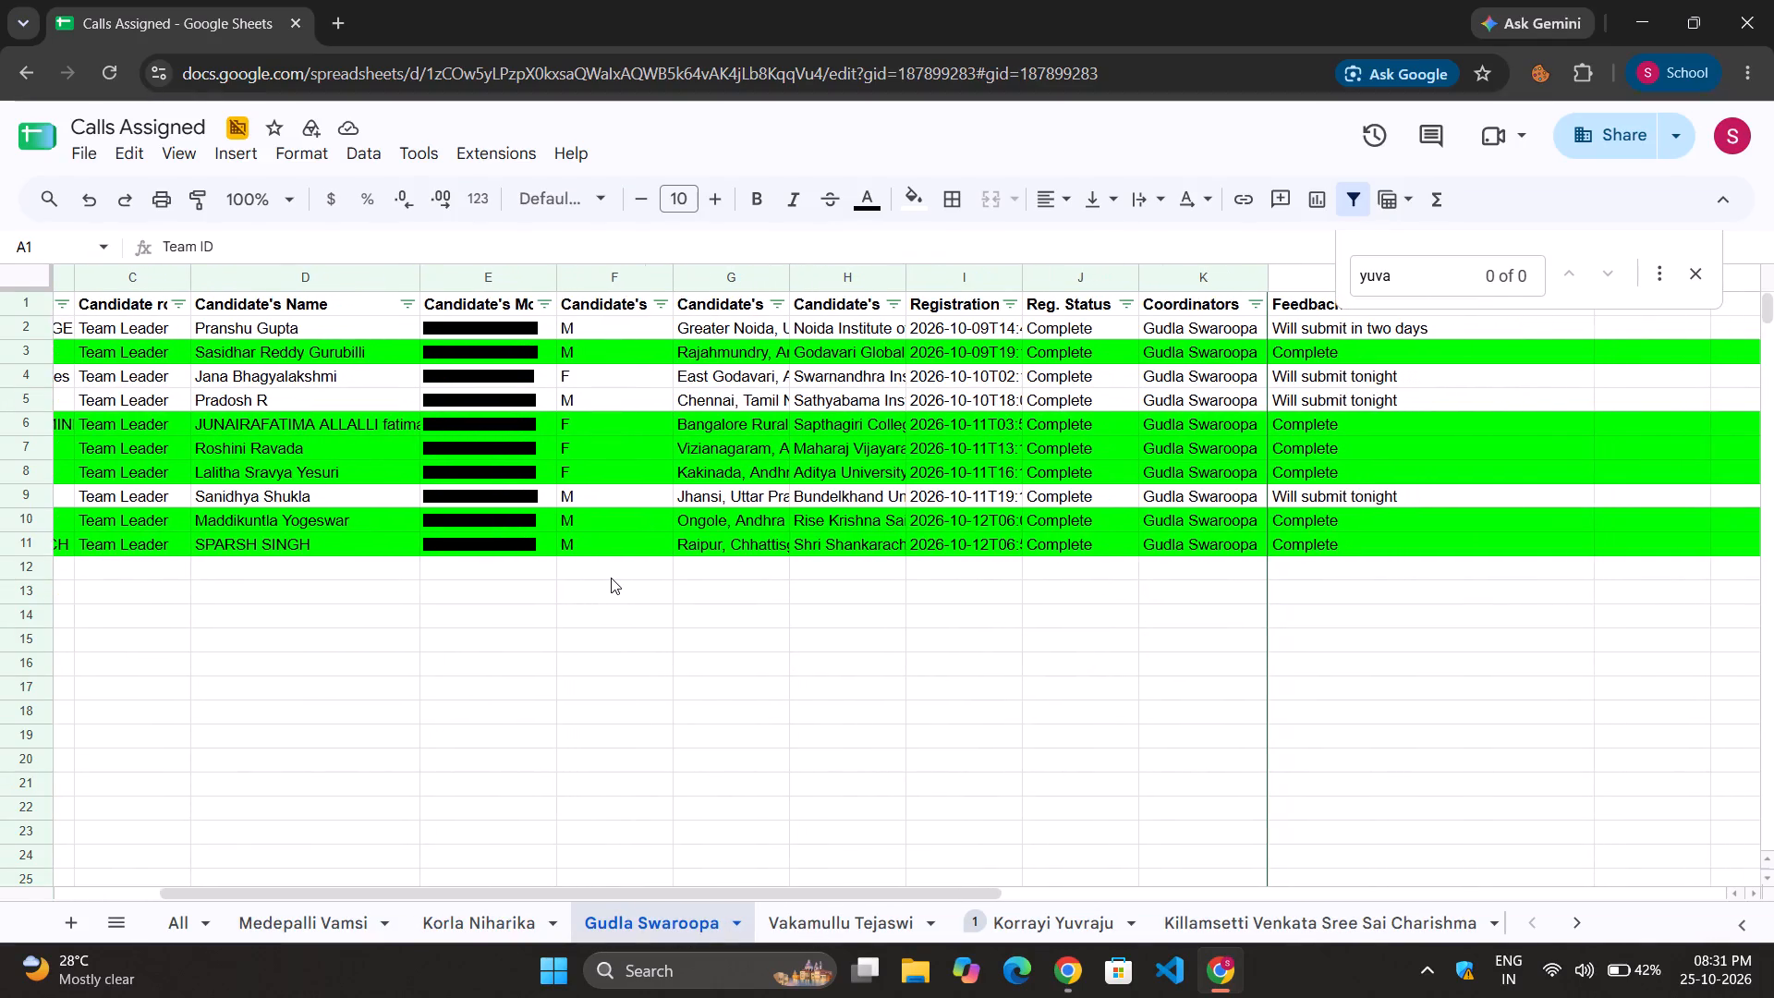
{"action": "scroll", "coordinate": [611, 578], "scroll_direction": "right", "scroll_amount": 1}
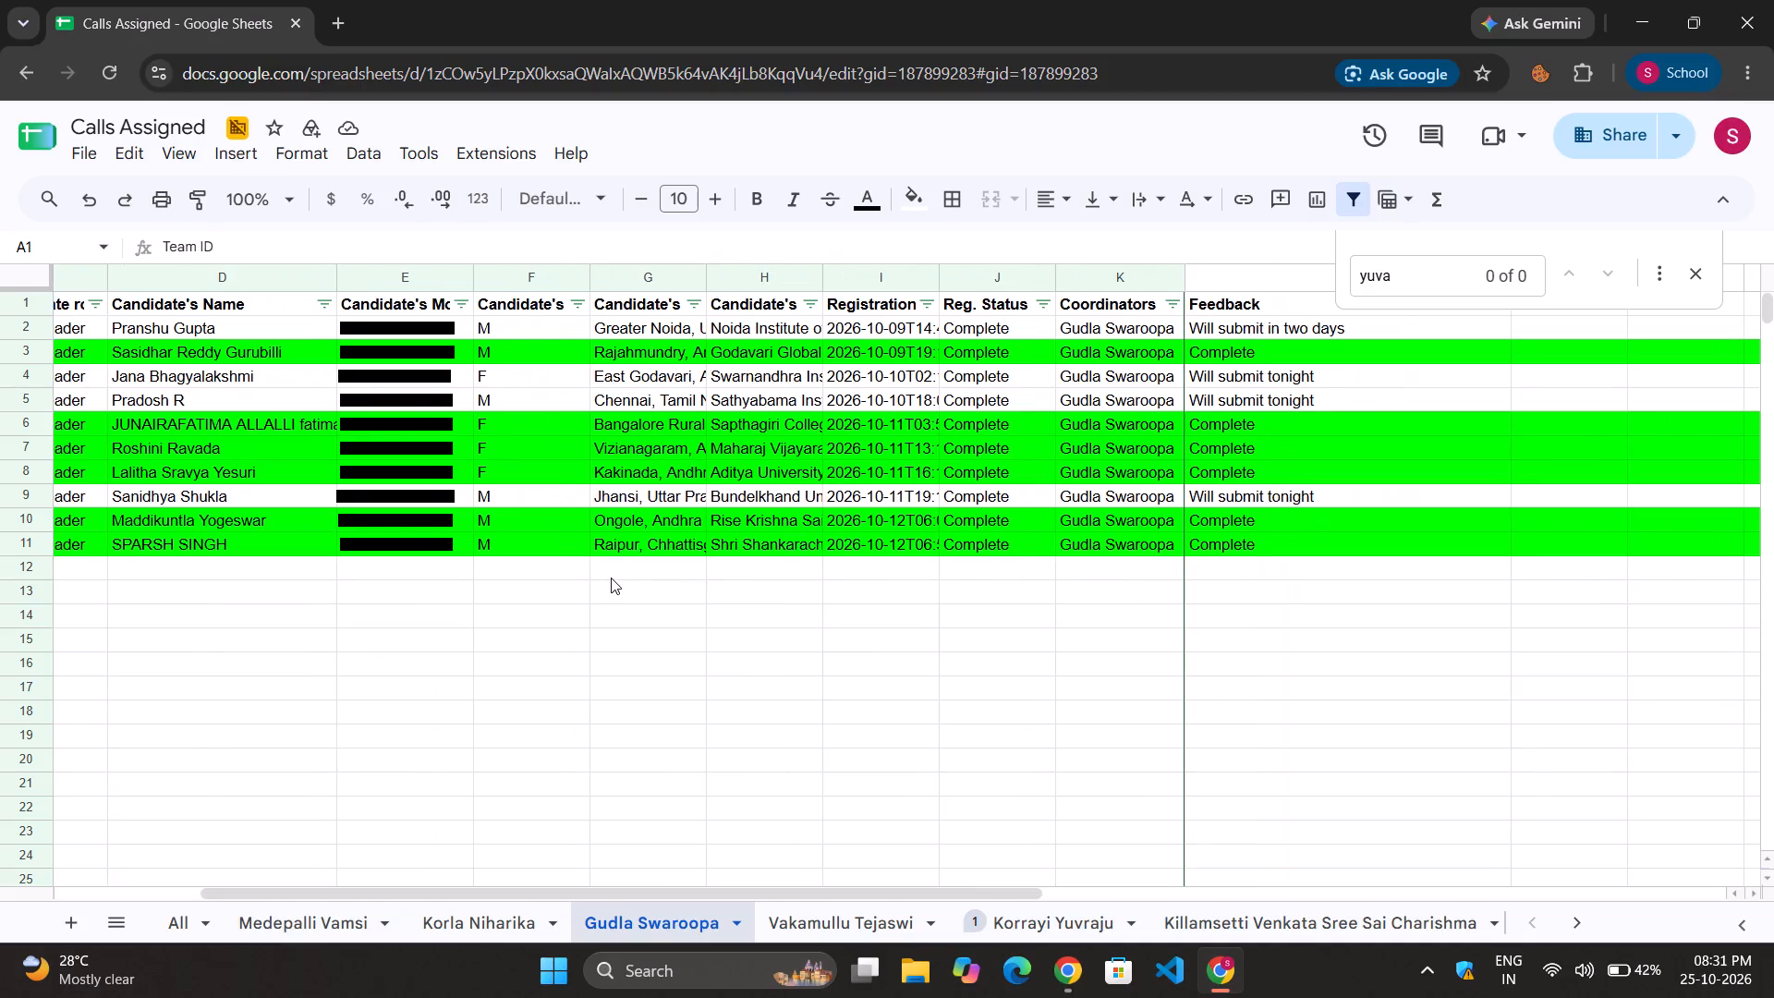
{"action": "scroll", "coordinate": [611, 578], "scroll_direction": "right", "scroll_amount": 1}
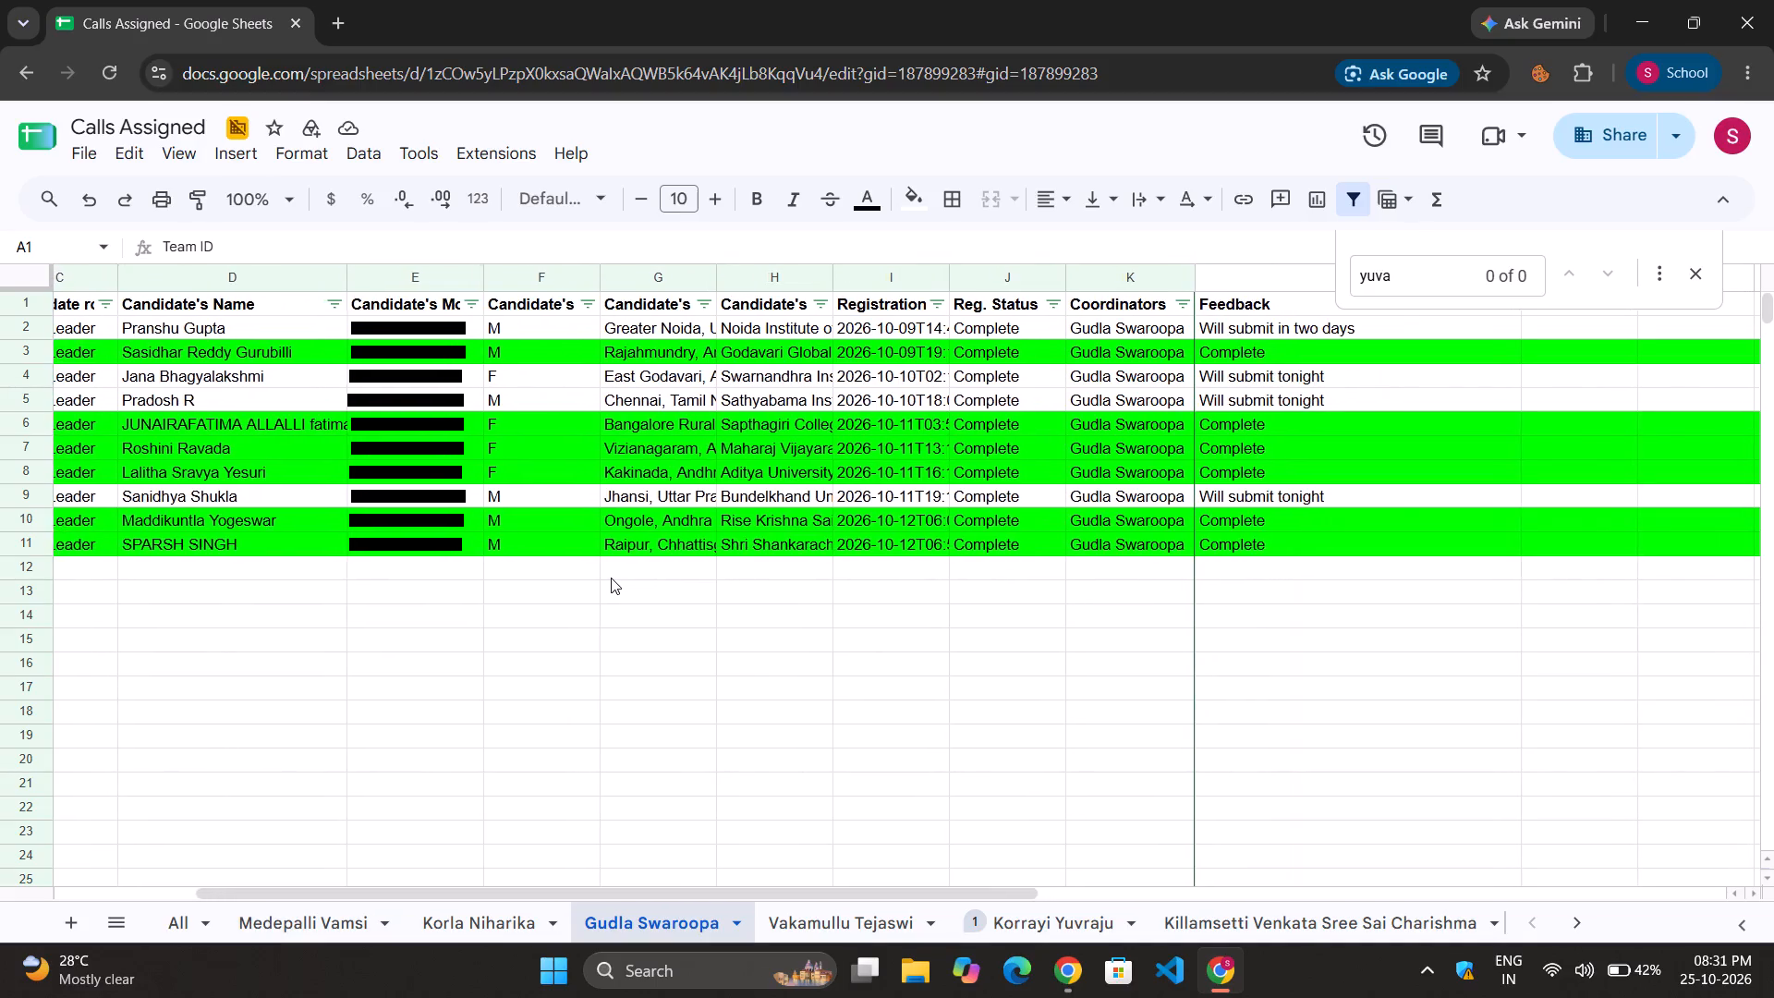
{"action": "scroll", "coordinate": [611, 578], "scroll_direction": "right", "scroll_amount": 1}
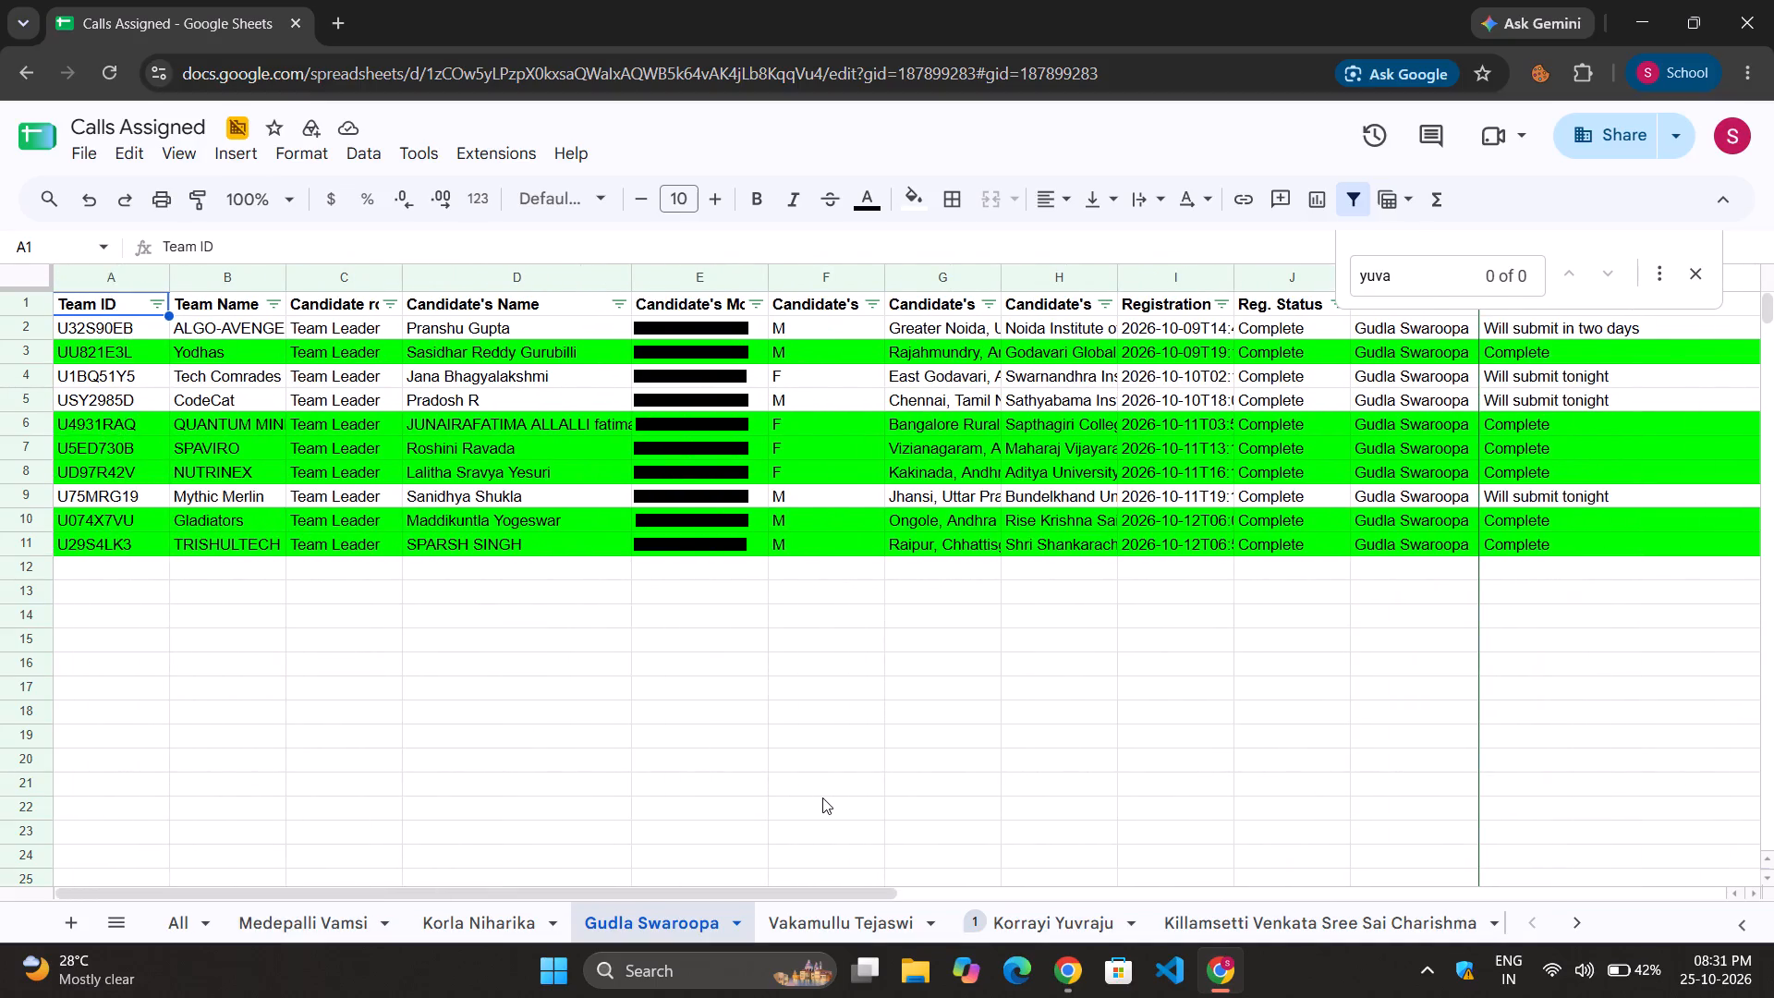
Look through the Tejaswi, Yuvraju and Charishma coordinator sheets, examining the Charishma sheet through its registration and coordinator columns.
{"action": "left_click", "coordinate": [824, 936]}
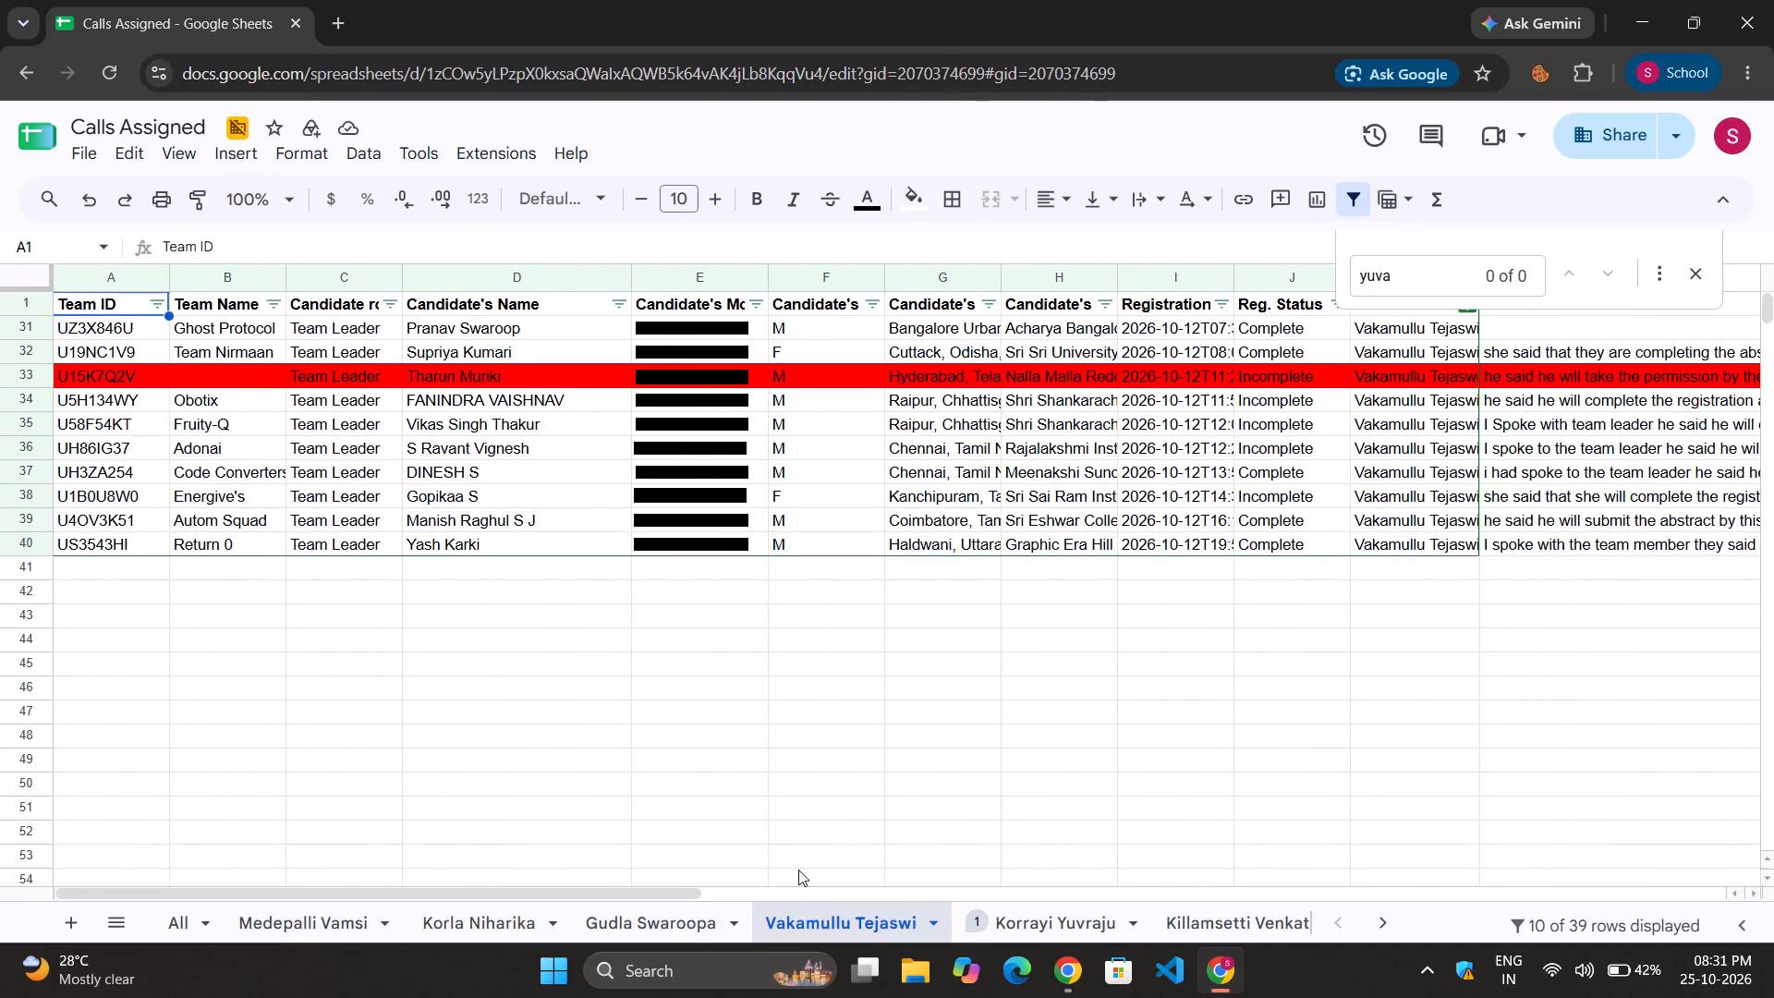
{"action": "scroll", "coordinate": [775, 837], "scroll_direction": "left", "scroll_amount": 1}
{"action": "scroll", "coordinate": [874, 901], "scroll_direction": "left", "scroll_amount": 2}
{"action": "left_click", "coordinate": [901, 925]}
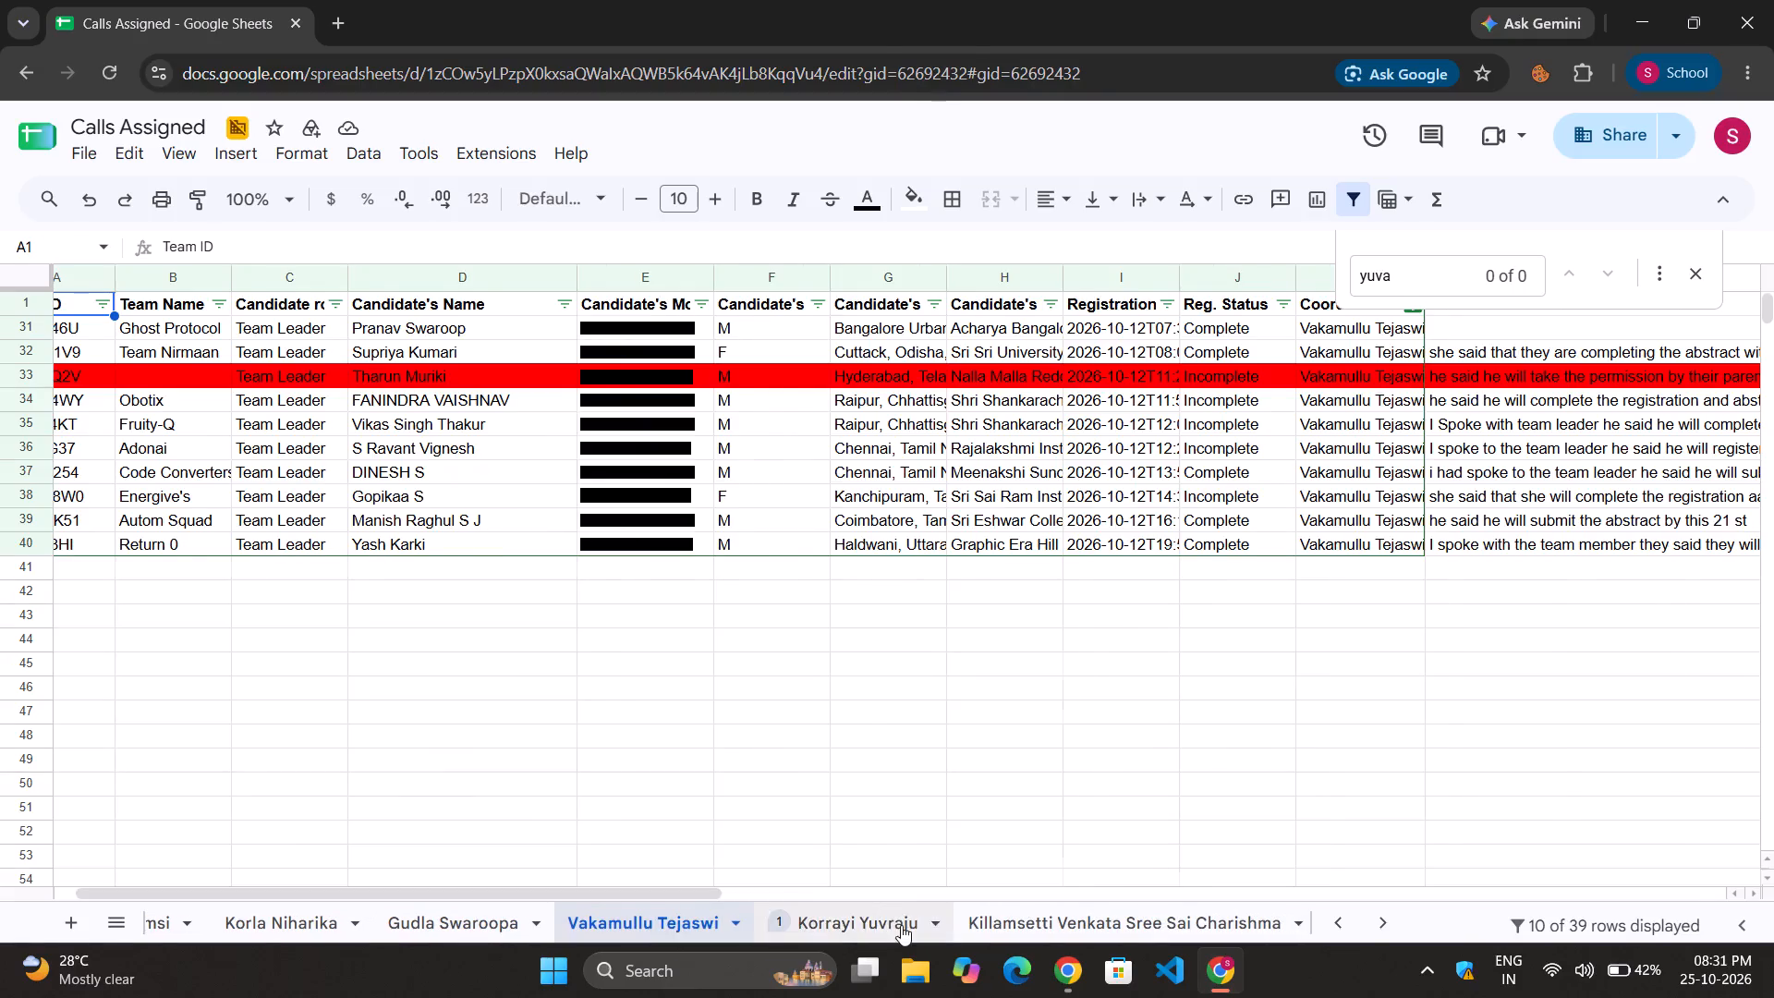
{"action": "scroll", "coordinate": [901, 925], "scroll_direction": "left", "scroll_amount": 1}
{"action": "left_click", "coordinate": [932, 926]}
{"action": "scroll", "coordinate": [932, 926], "scroll_direction": "left", "scroll_amount": 2}
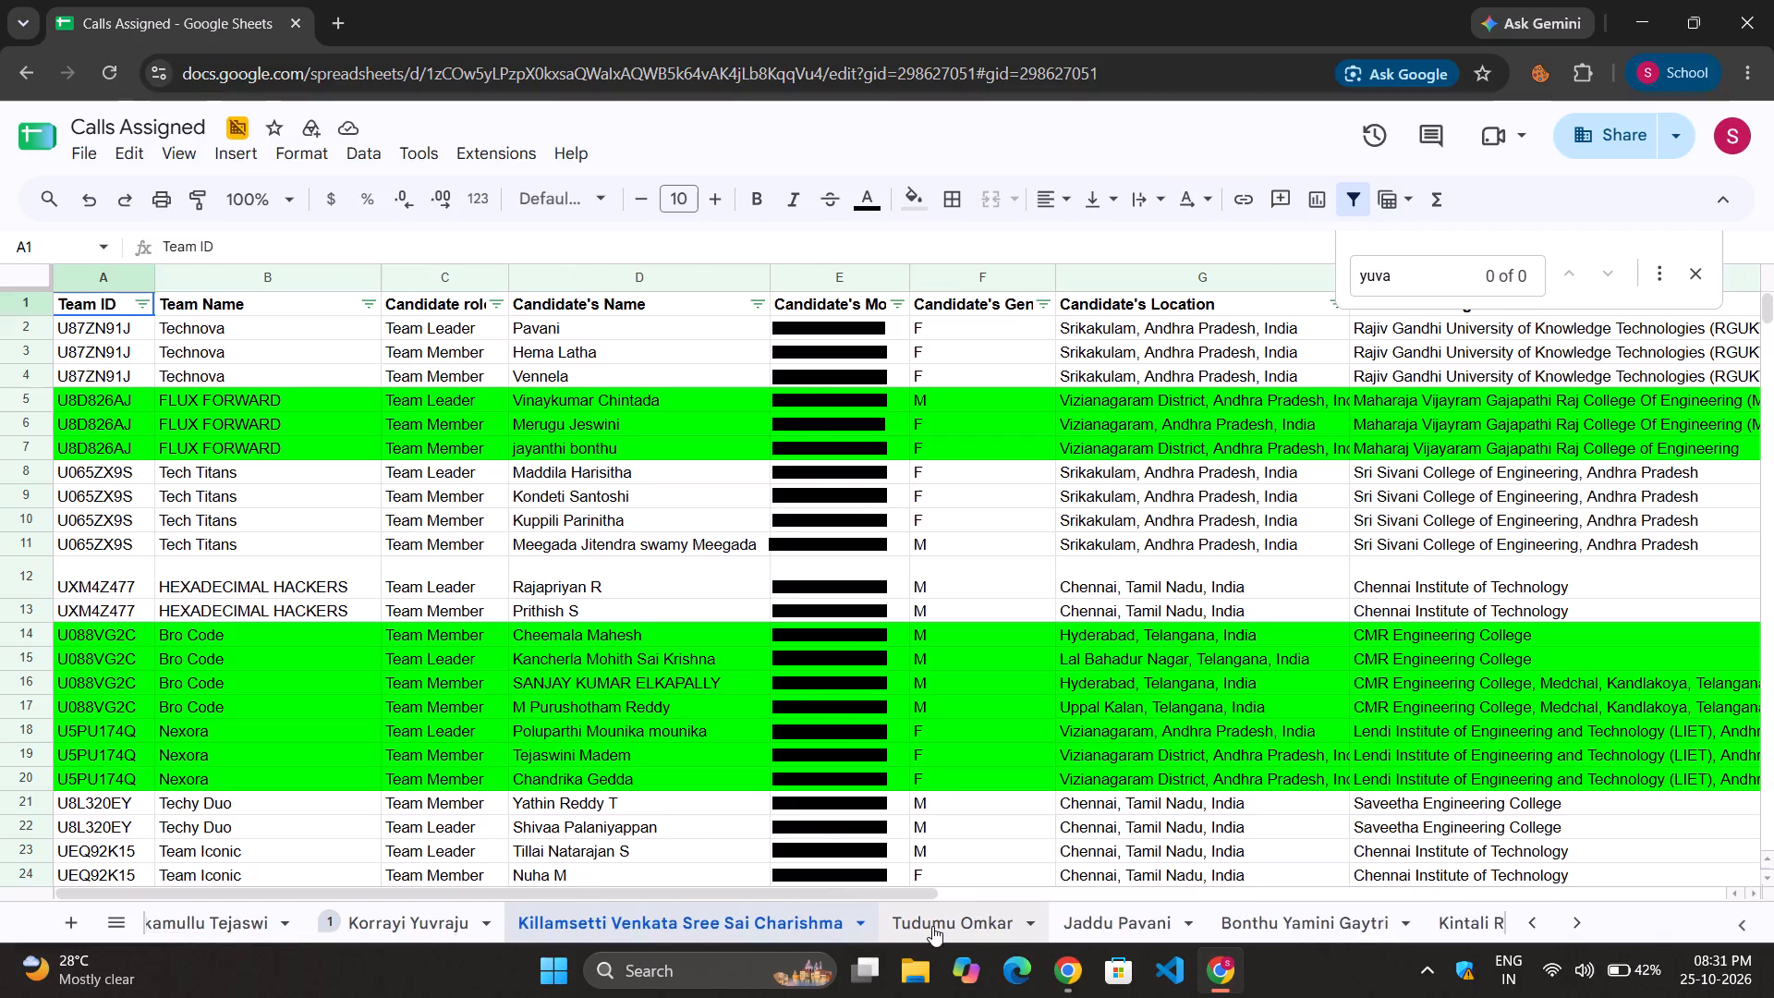
{"action": "scroll", "coordinate": [932, 926], "scroll_direction": "left", "scroll_amount": 1}
{"action": "scroll", "coordinate": [1004, 797], "scroll_direction": "left", "scroll_amount": 5}
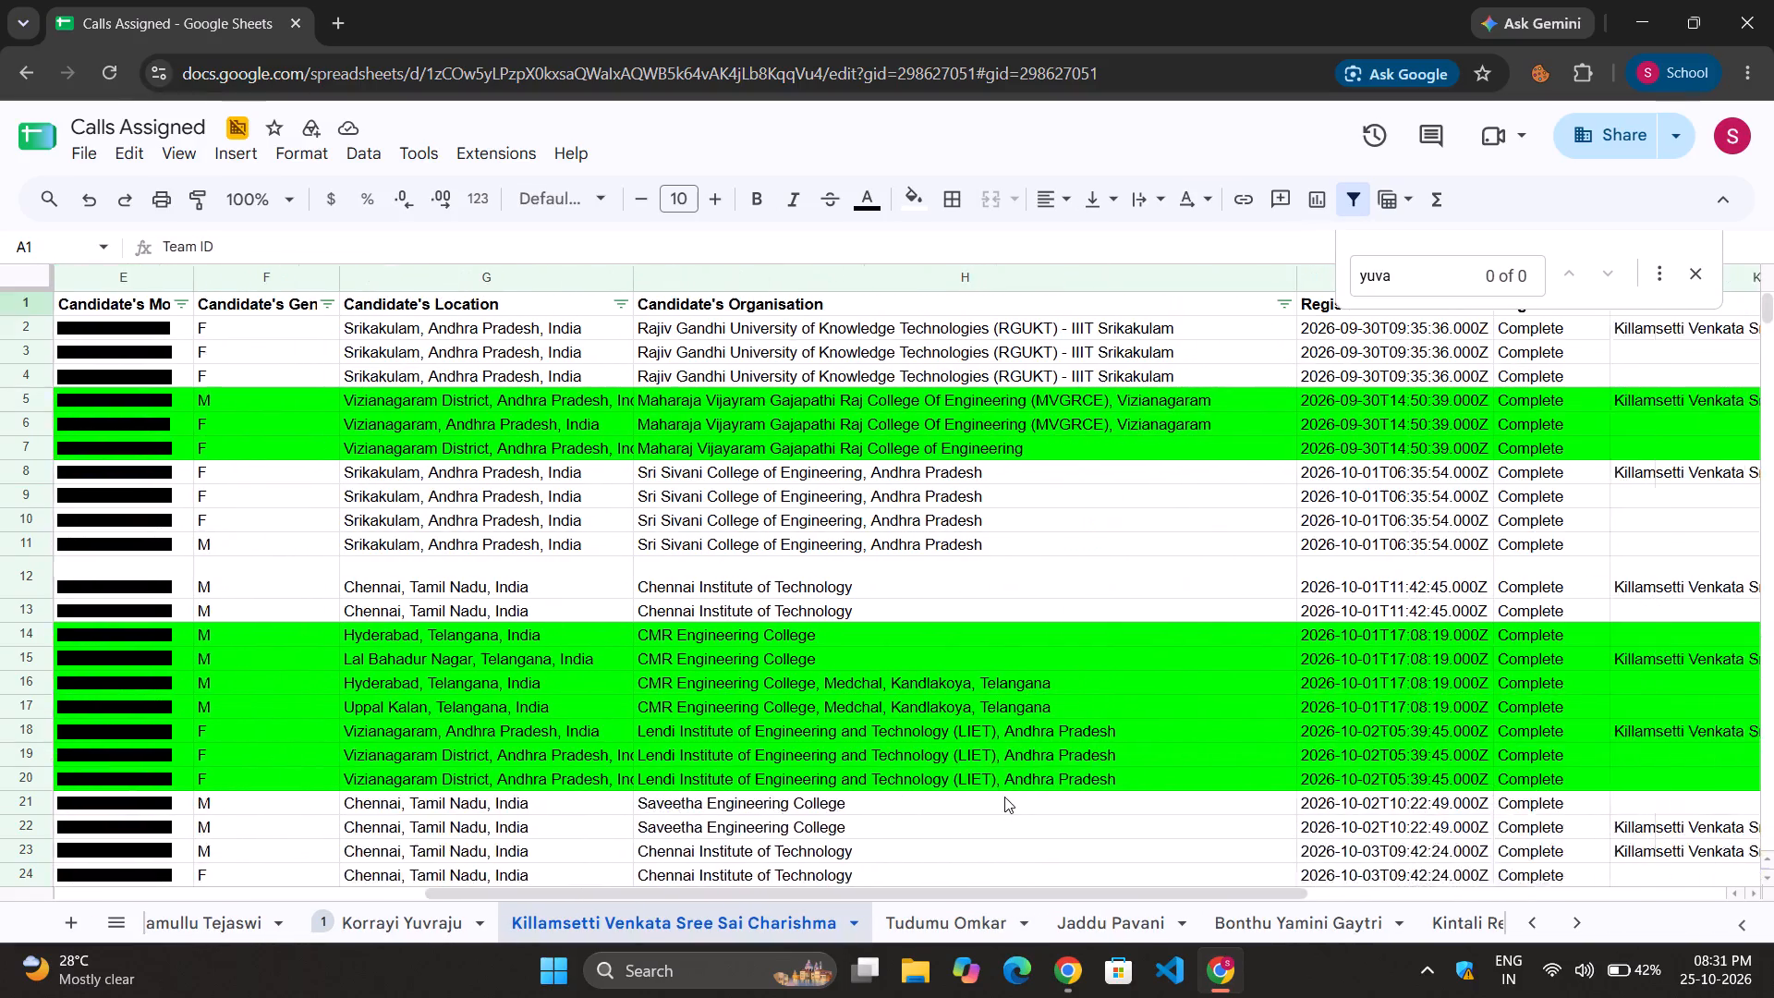
{"action": "scroll", "coordinate": [1004, 797], "scroll_direction": "left", "scroll_amount": 1}
Return to the Swaroopa coordinator sheet and review its candidate rows and feedback.
{"action": "scroll", "coordinate": [1004, 797], "scroll_direction": "right", "scroll_amount": 4}
{"action": "scroll", "coordinate": [553, 914], "scroll_direction": "right", "scroll_amount": 5}
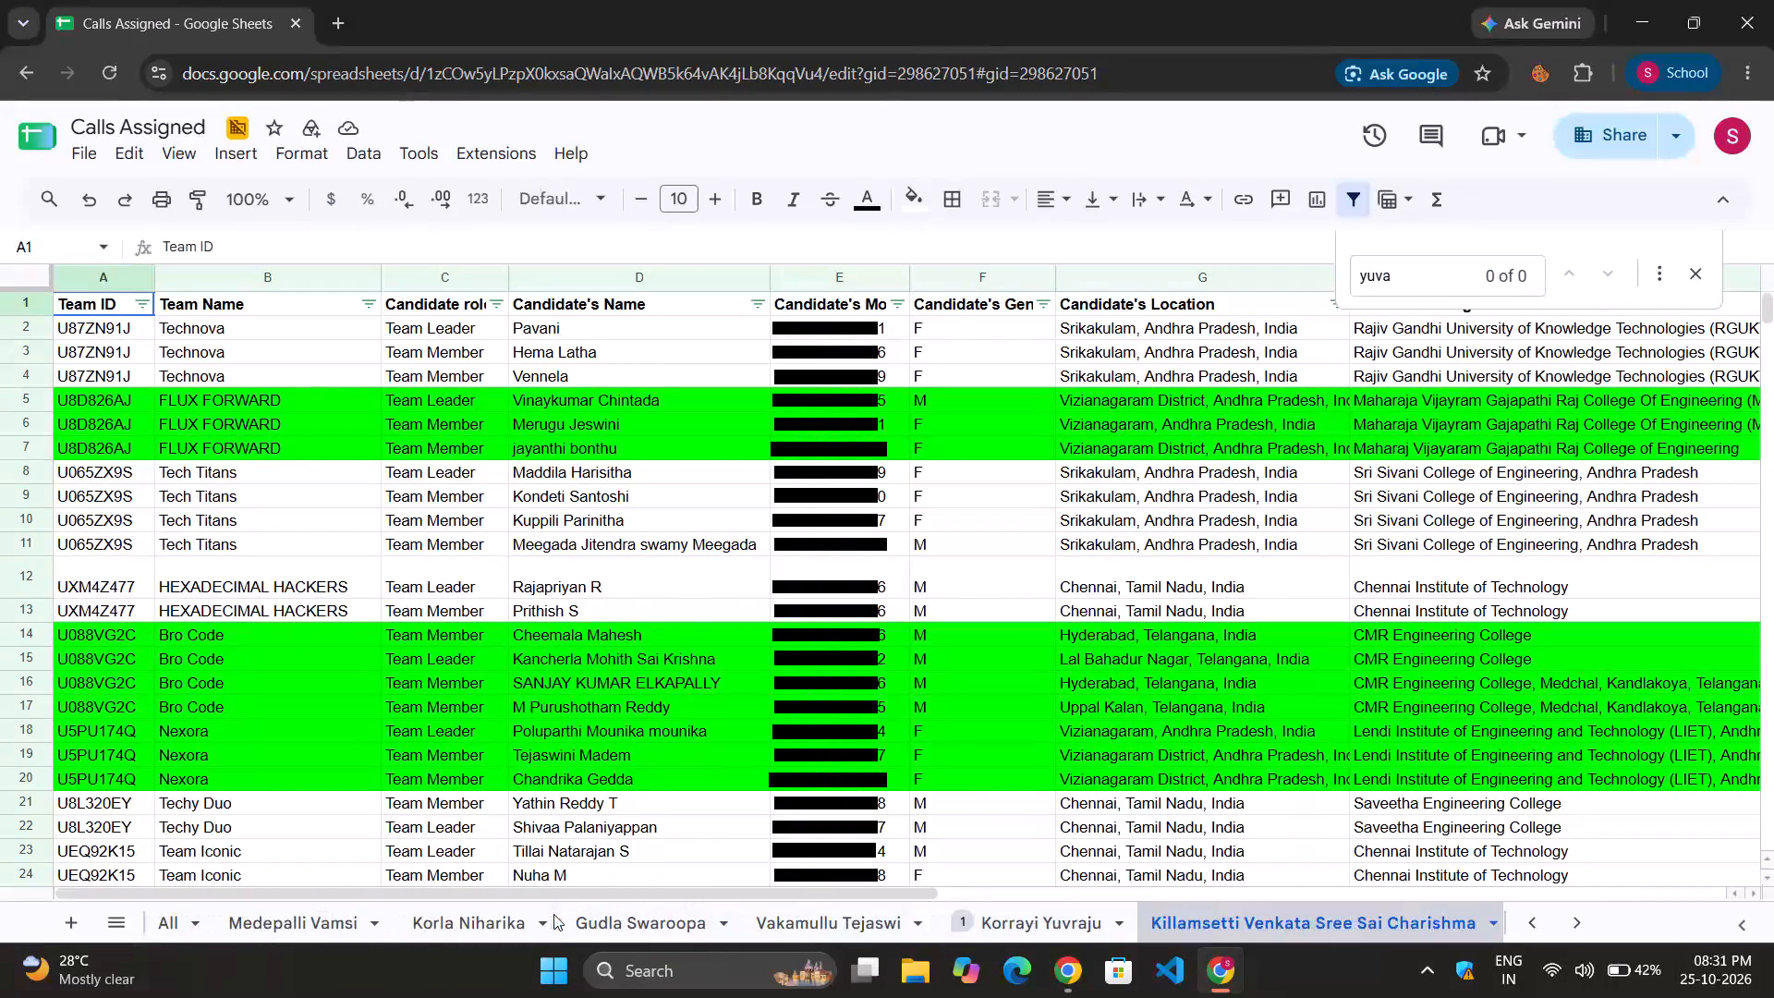
{"action": "scroll", "coordinate": [553, 914], "scroll_direction": "right", "scroll_amount": 2}
{"action": "left_click", "coordinate": [662, 930]}
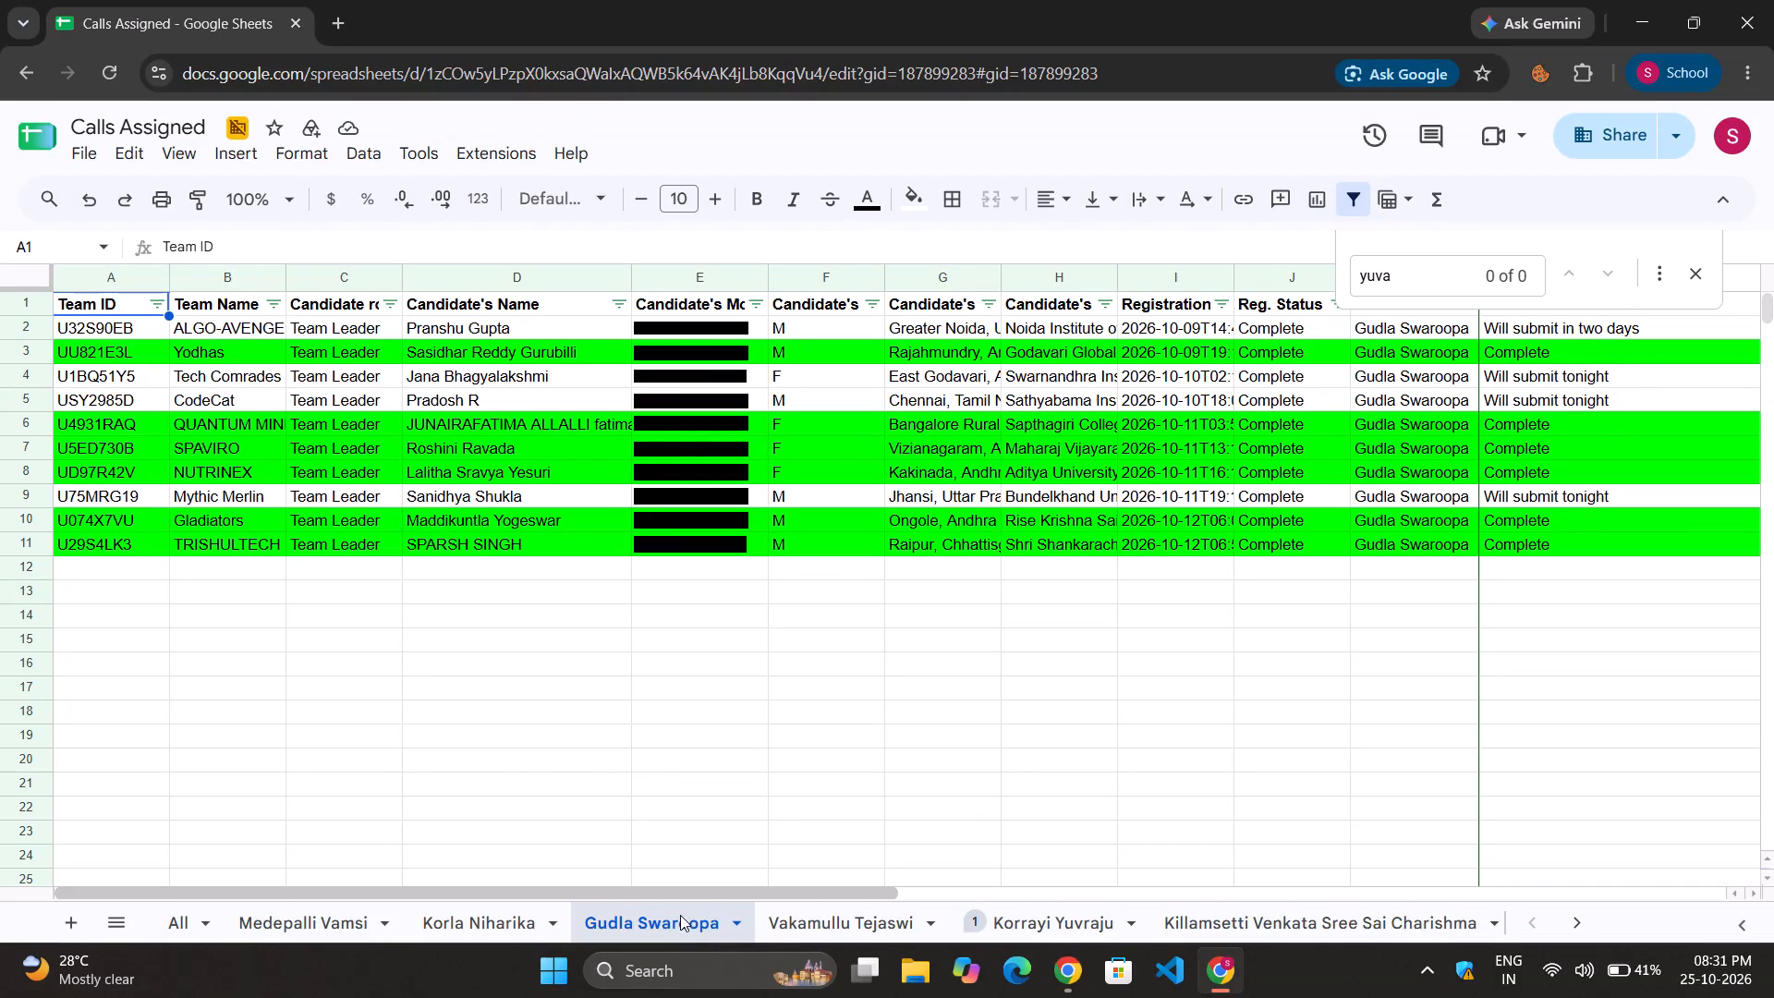
{"action": "scroll", "coordinate": [680, 915], "scroll_direction": "left", "scroll_amount": 6}
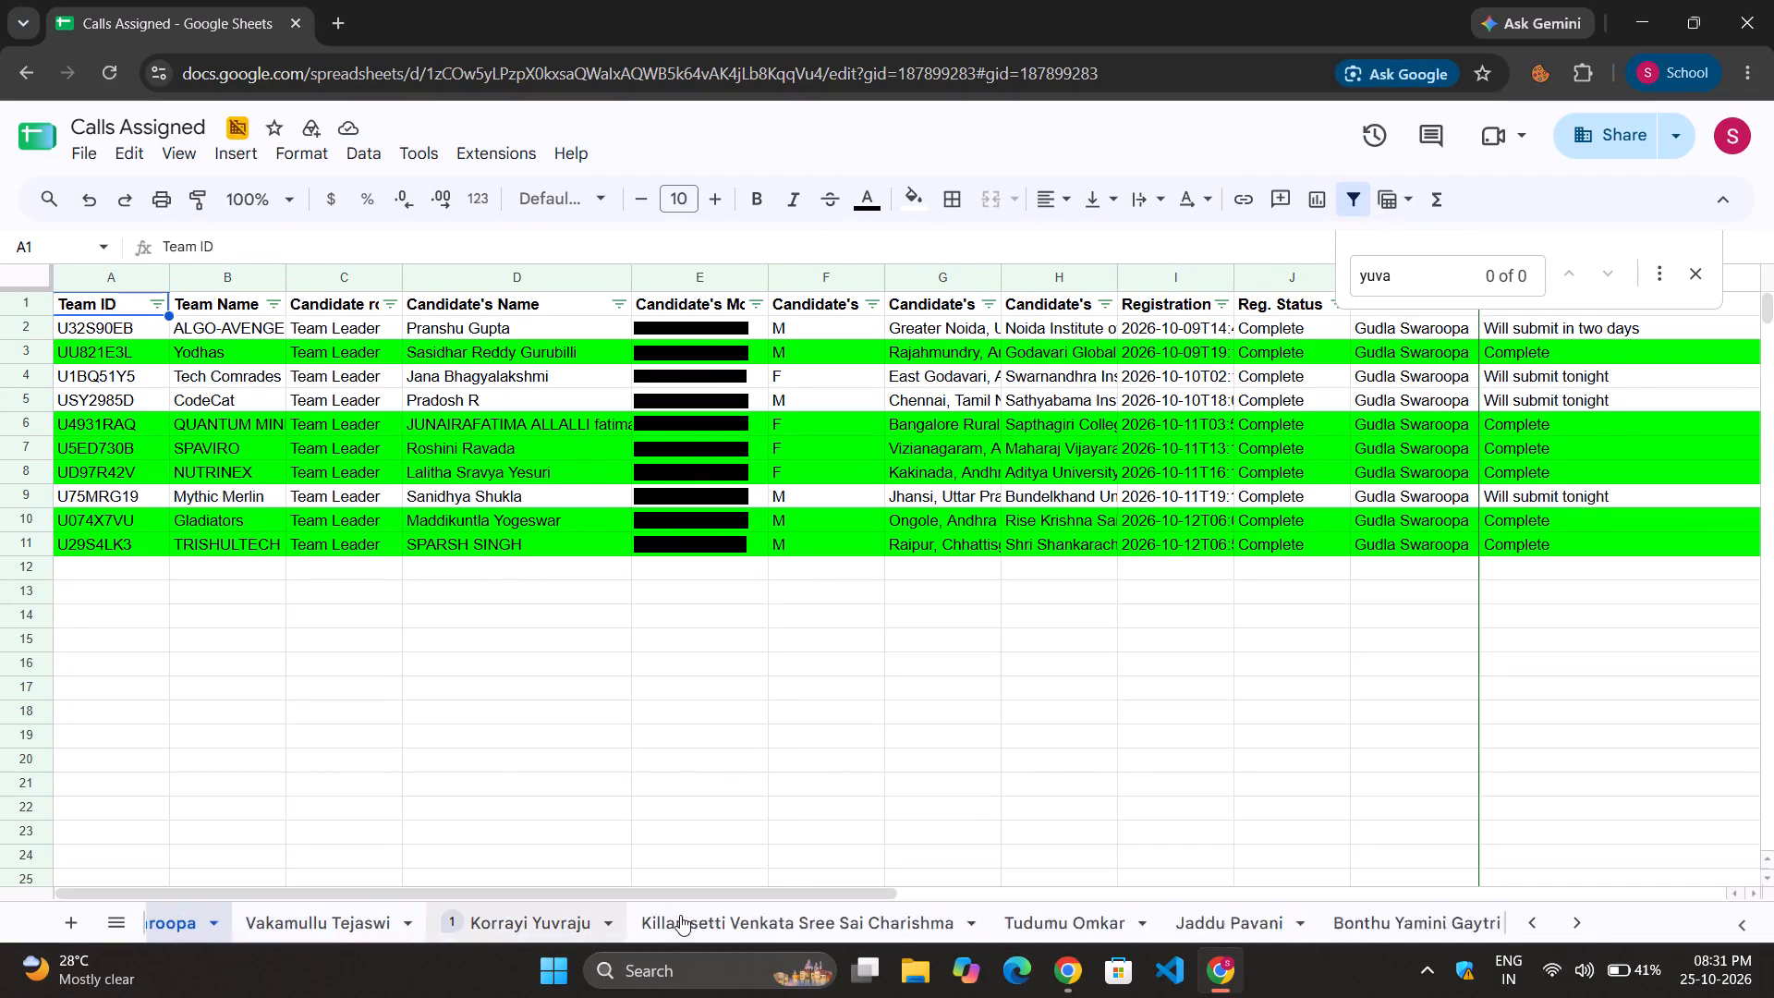
{"action": "scroll", "coordinate": [680, 915], "scroll_direction": "left", "scroll_amount": 1}
Look through the Charishma, Omkar, Pavani, Gaytri, Reshma and Madhulatha coordinator sheets, then close the sheet search.
{"action": "left_click", "coordinate": [756, 913]}
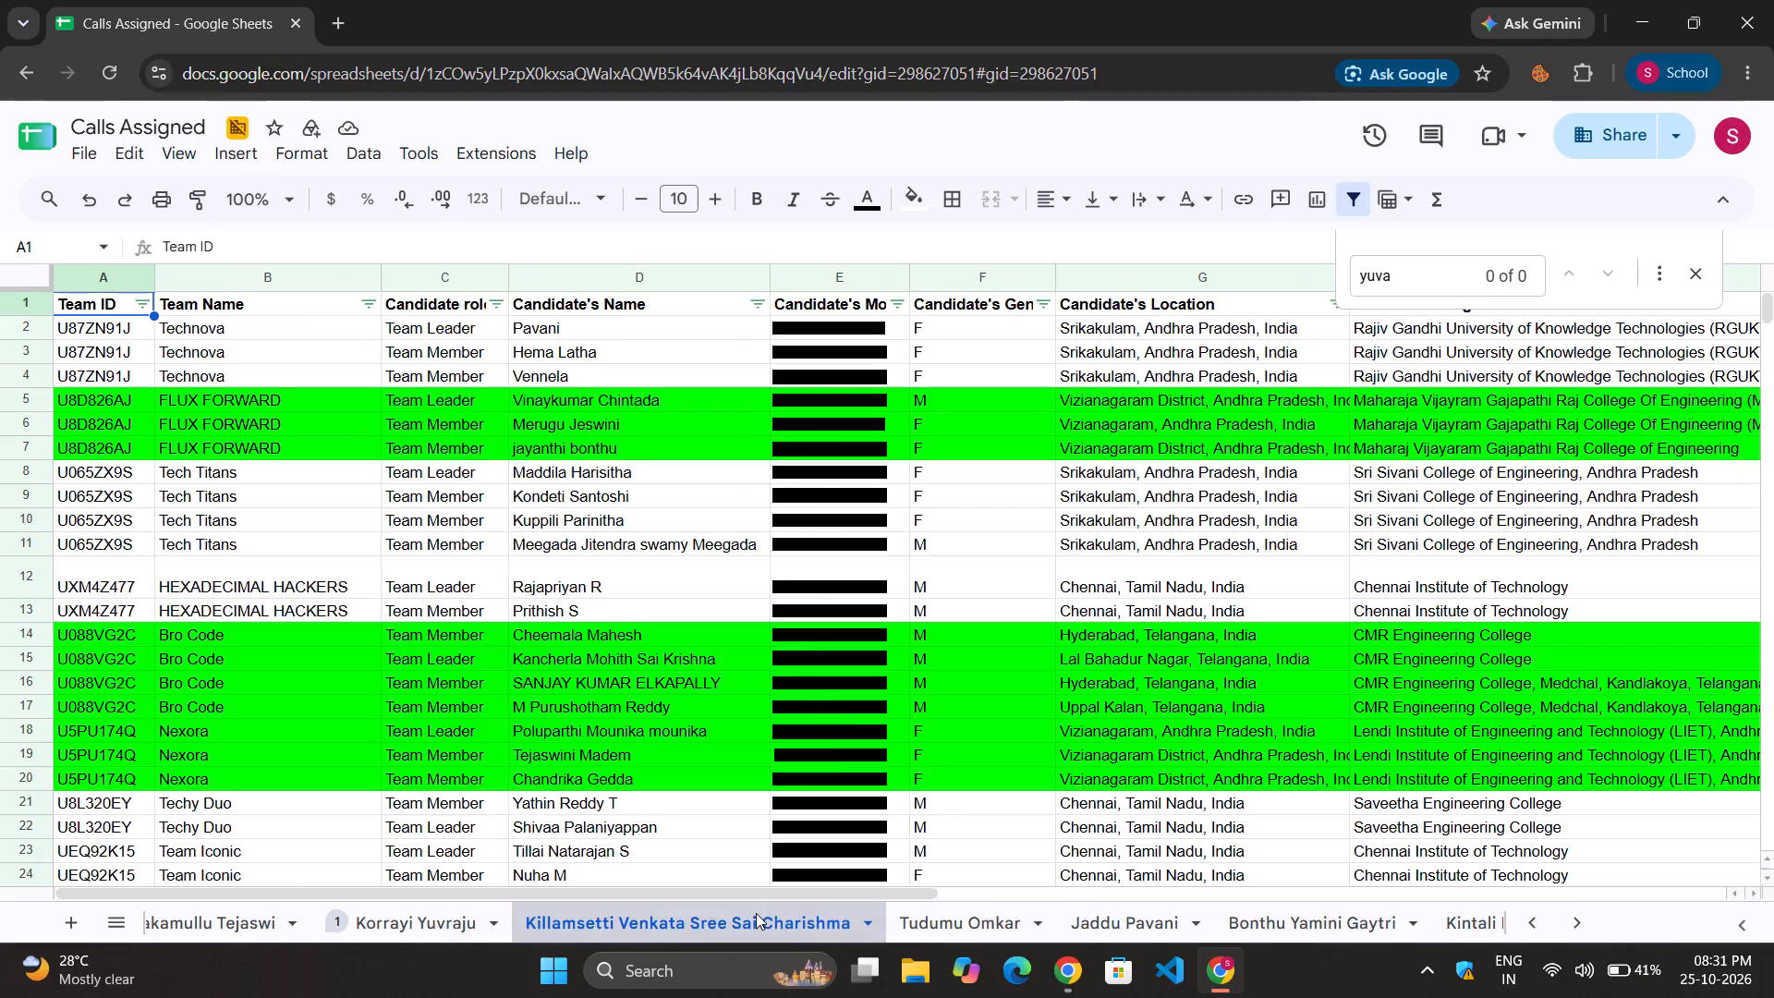
{"action": "left_click", "coordinate": [927, 917]}
{"action": "scroll", "coordinate": [927, 917], "scroll_direction": "left", "scroll_amount": 3}
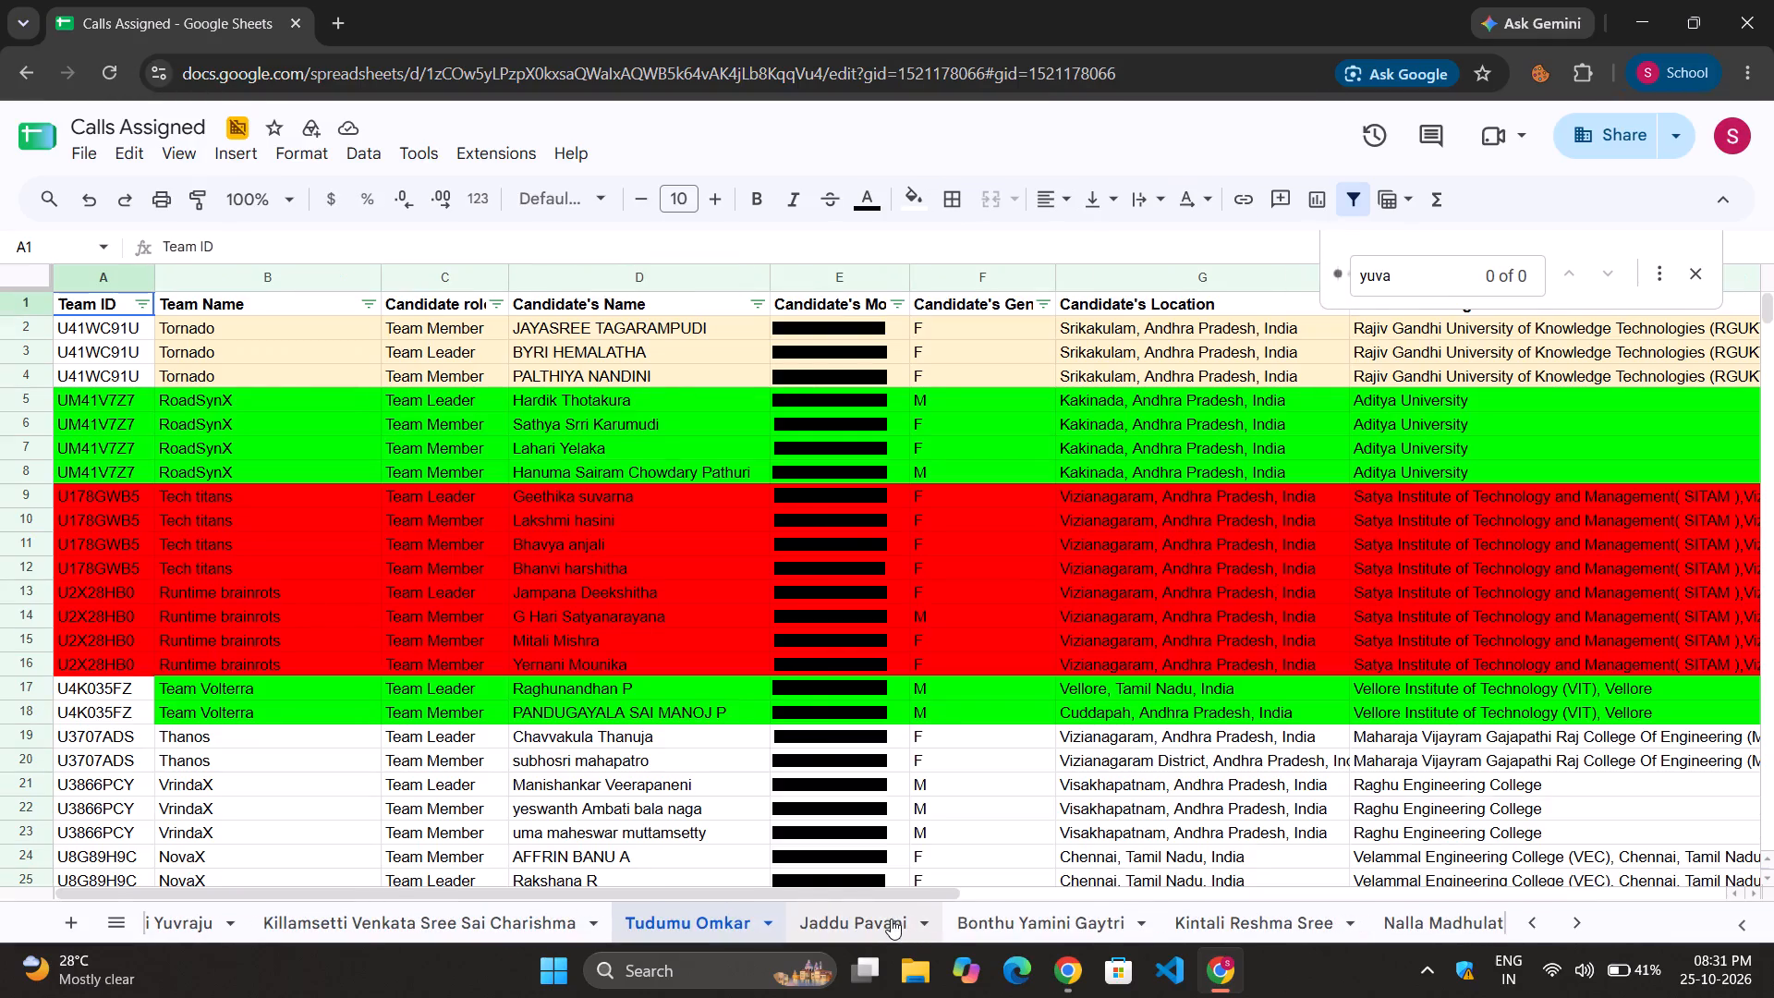
{"action": "left_click", "coordinate": [891, 919]}
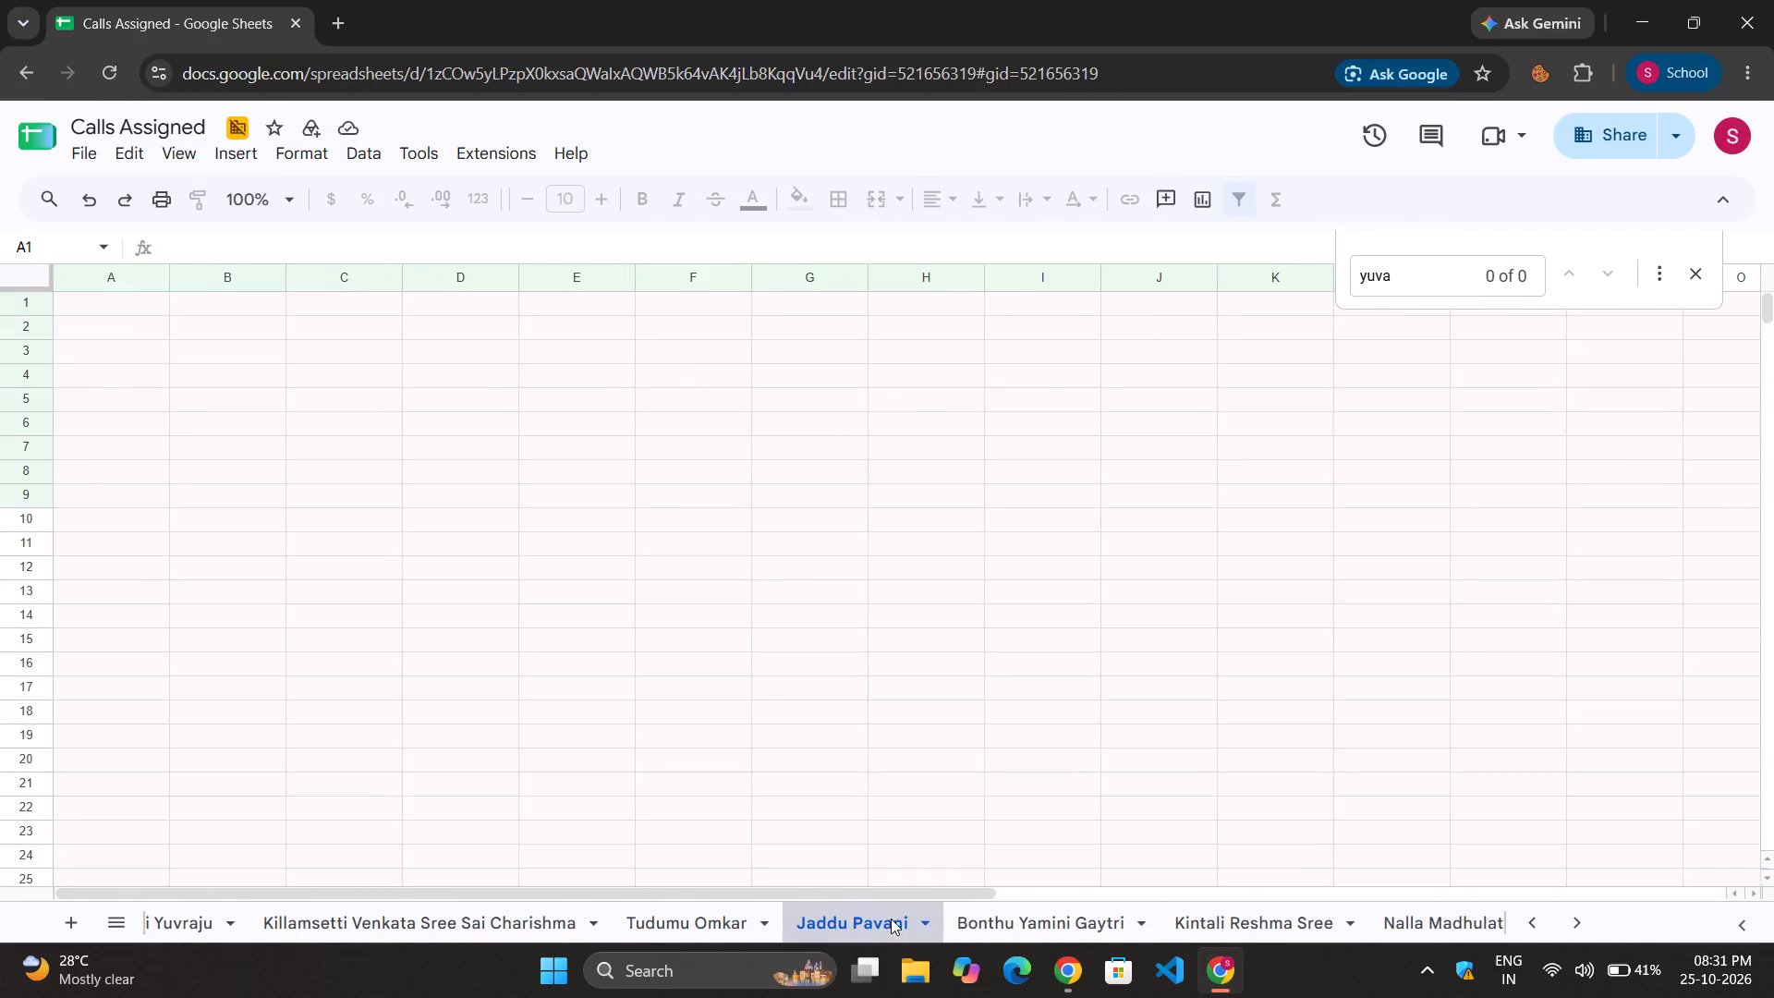
{"action": "left_click", "coordinate": [1007, 923]}
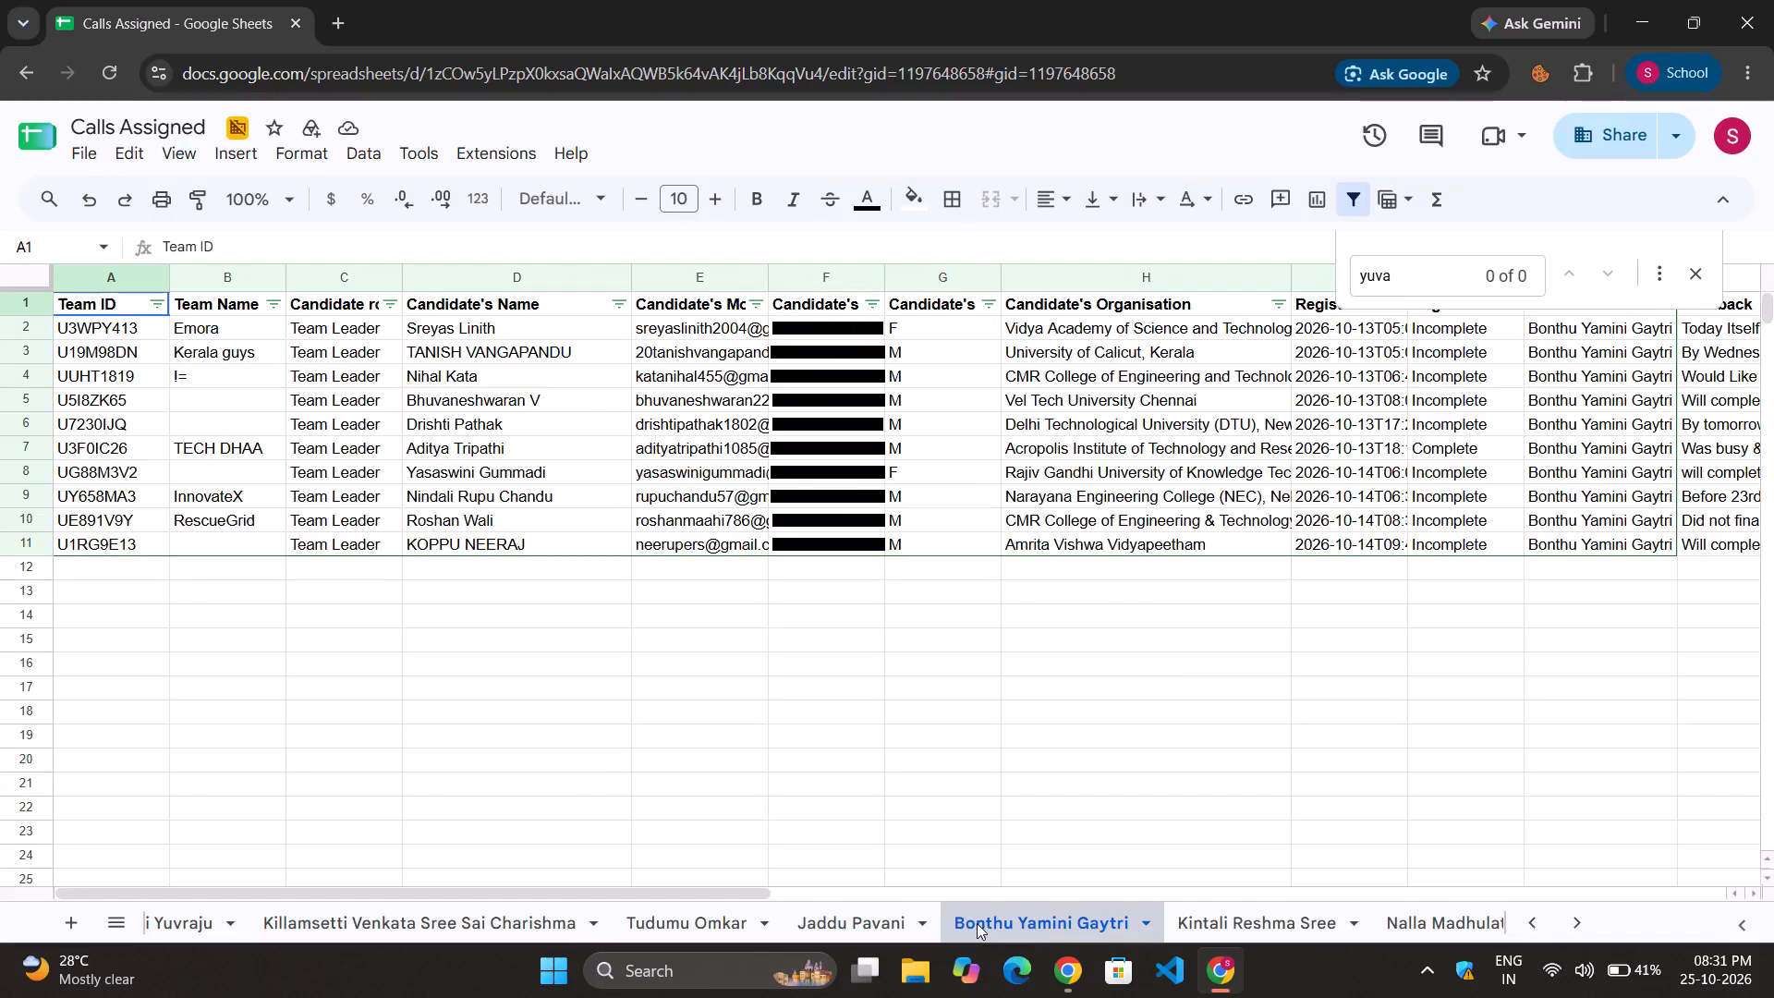
{"action": "scroll", "coordinate": [977, 923], "scroll_direction": "left", "scroll_amount": 2}
{"action": "left_click", "coordinate": [1062, 925]}
{"action": "scroll", "coordinate": [1062, 925], "scroll_direction": "left", "scroll_amount": 2}
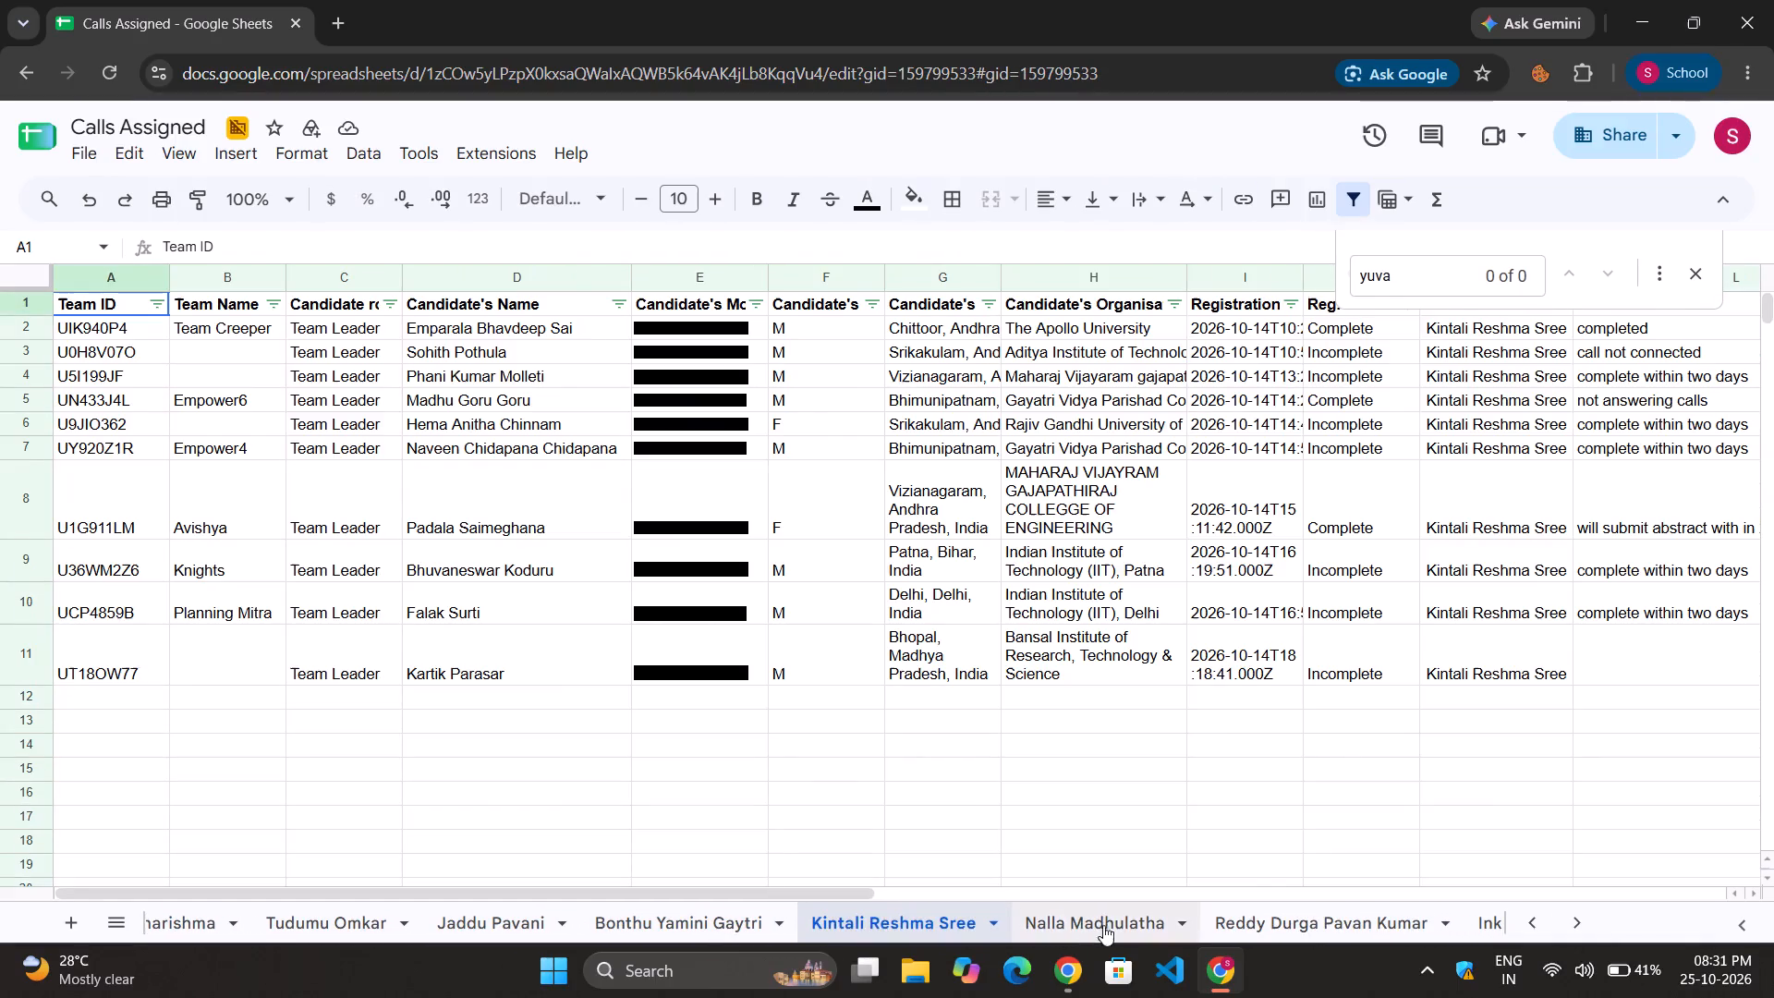
{"action": "left_click", "coordinate": [1119, 925]}
{"action": "scroll", "coordinate": [1119, 925], "scroll_direction": "left", "scroll_amount": 2}
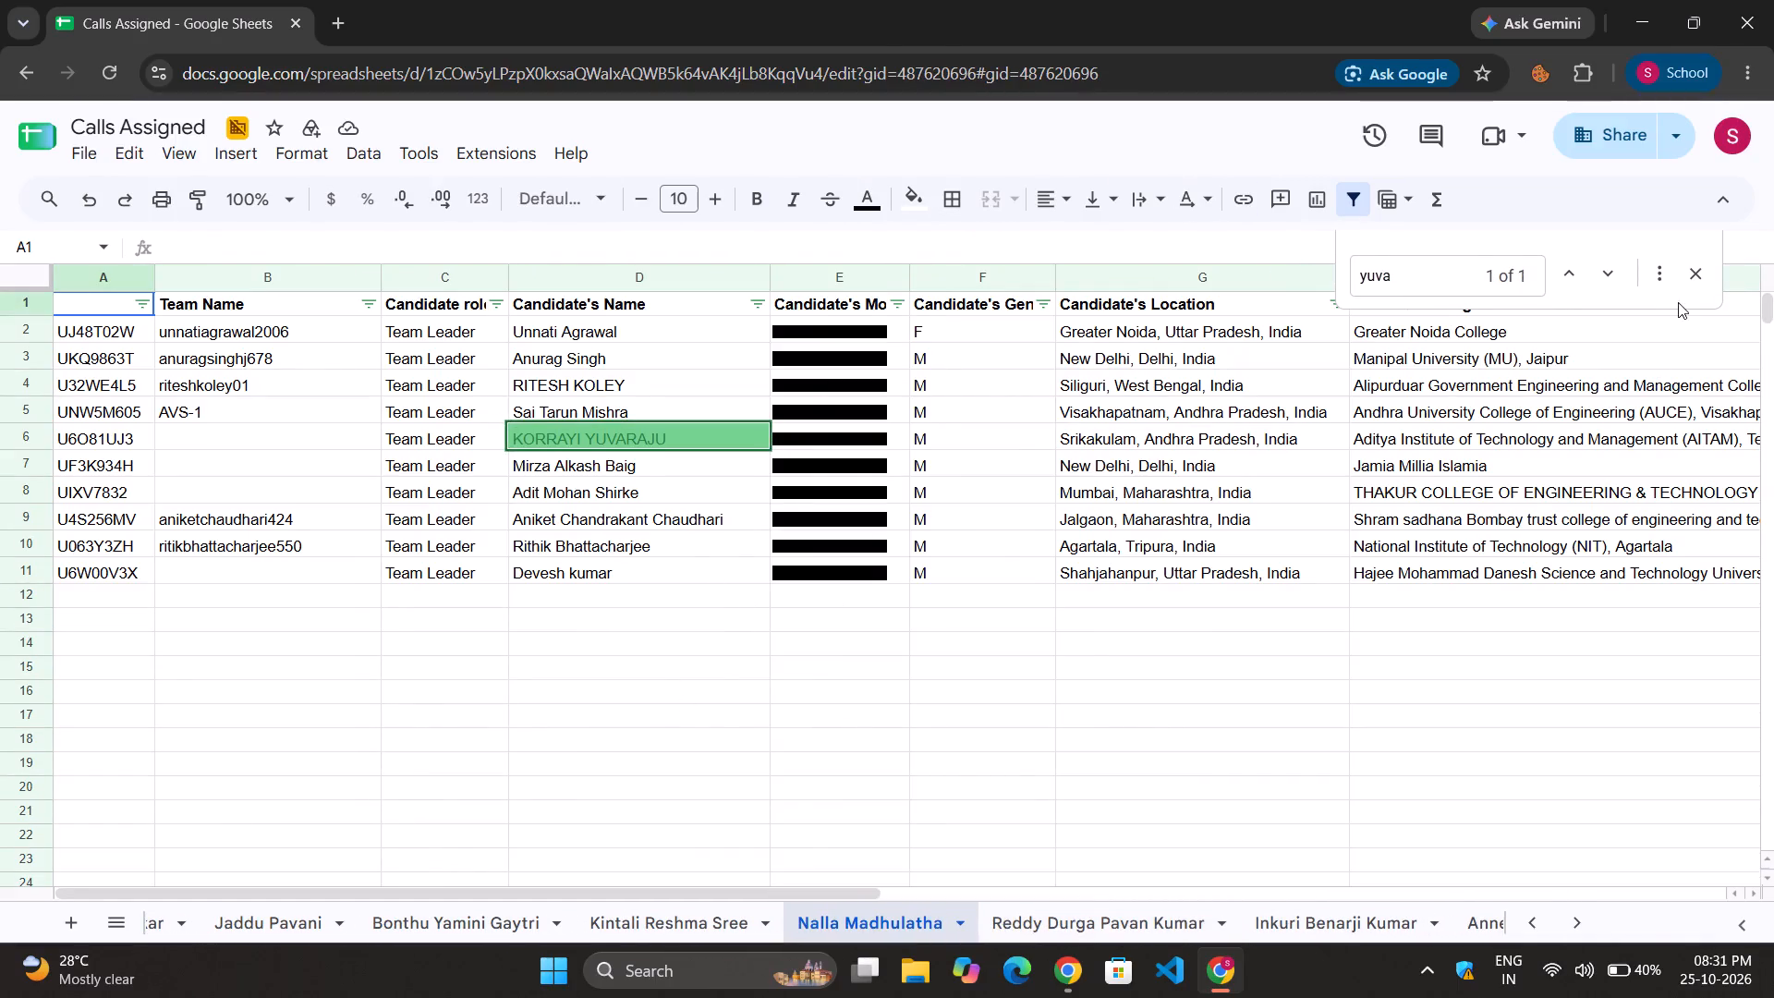
{"action": "left_click", "coordinate": [1696, 274]}
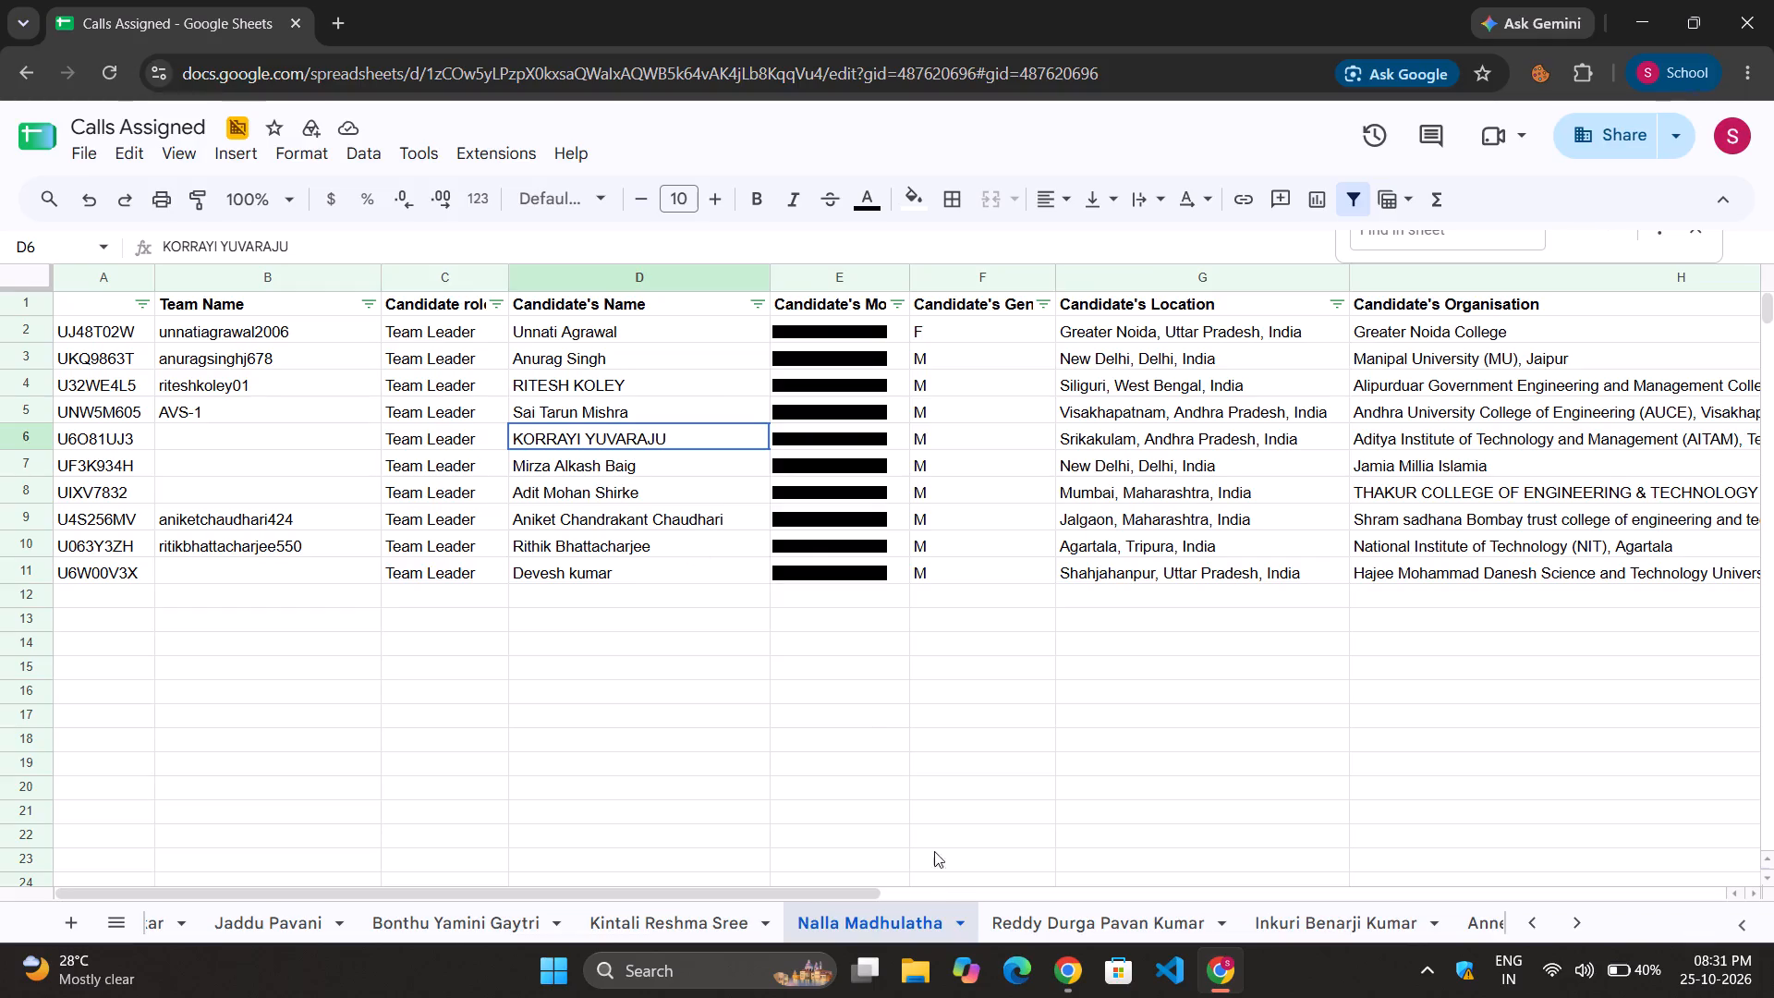
Return to the Vinod coordinator sheet in Calls Assigned.
{"action": "scroll", "coordinate": [1083, 910], "scroll_direction": "left", "scroll_amount": 10}
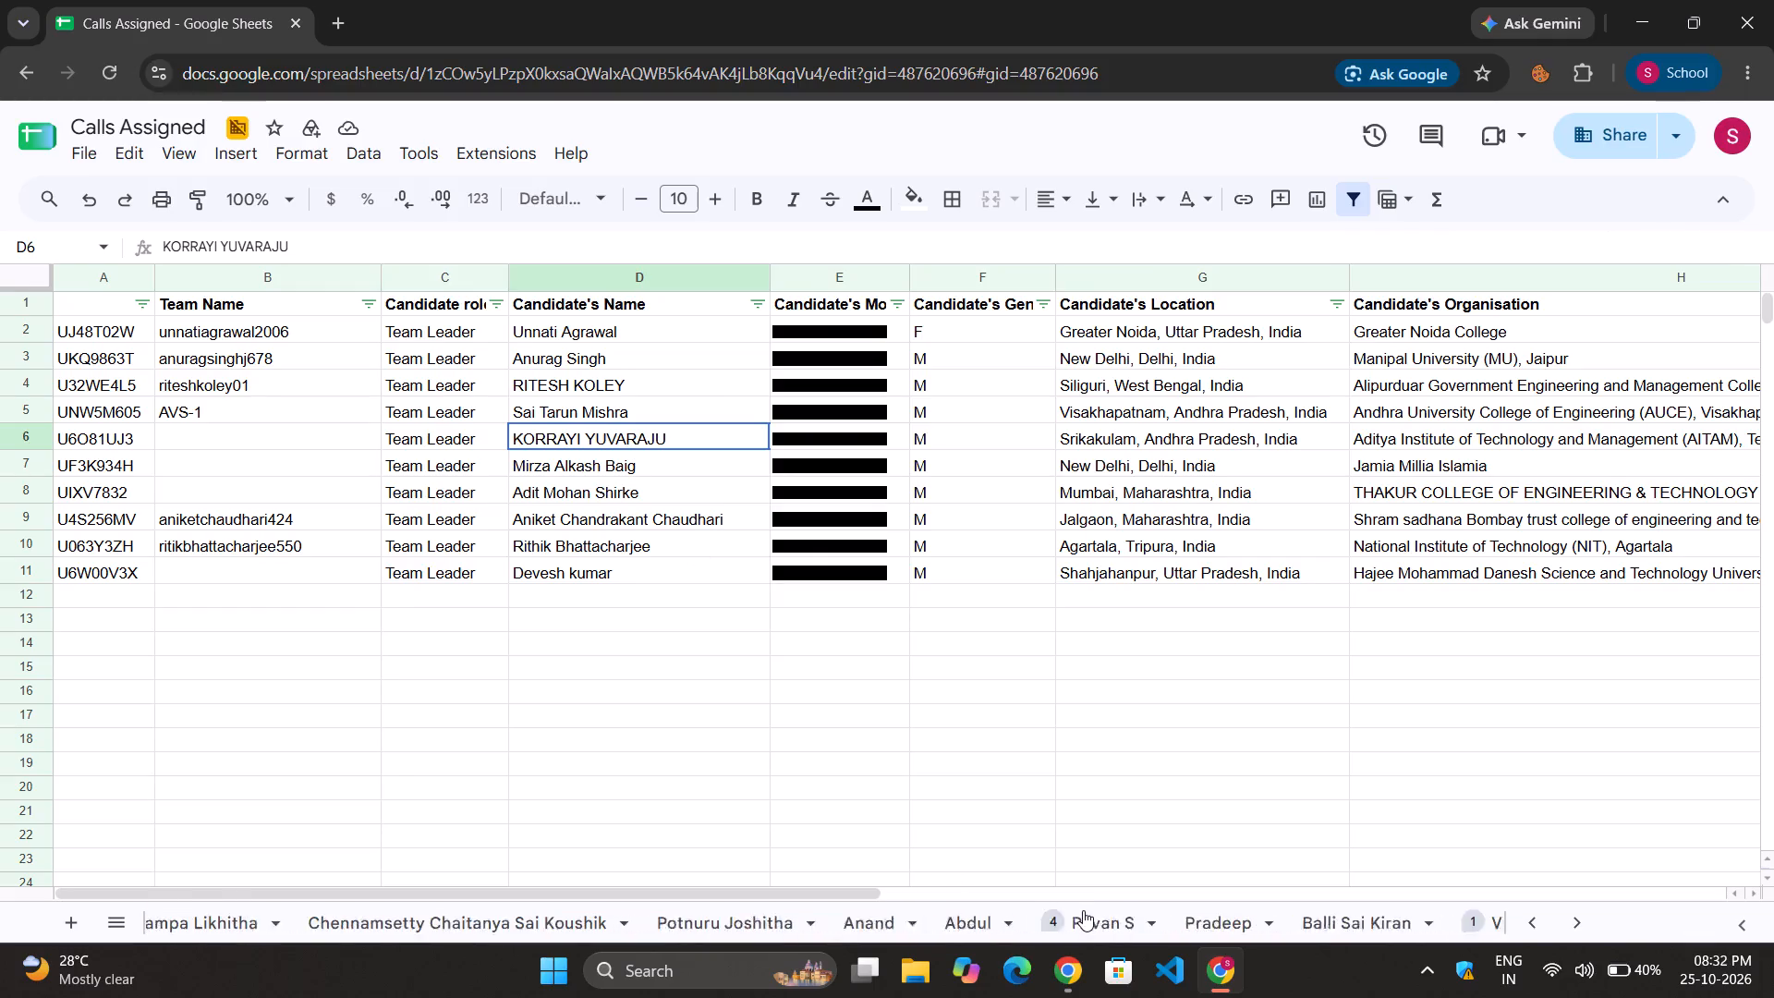
{"action": "scroll", "coordinate": [1083, 910], "scroll_direction": "left", "scroll_amount": 4}
{"action": "left_click", "coordinate": [1377, 933]}
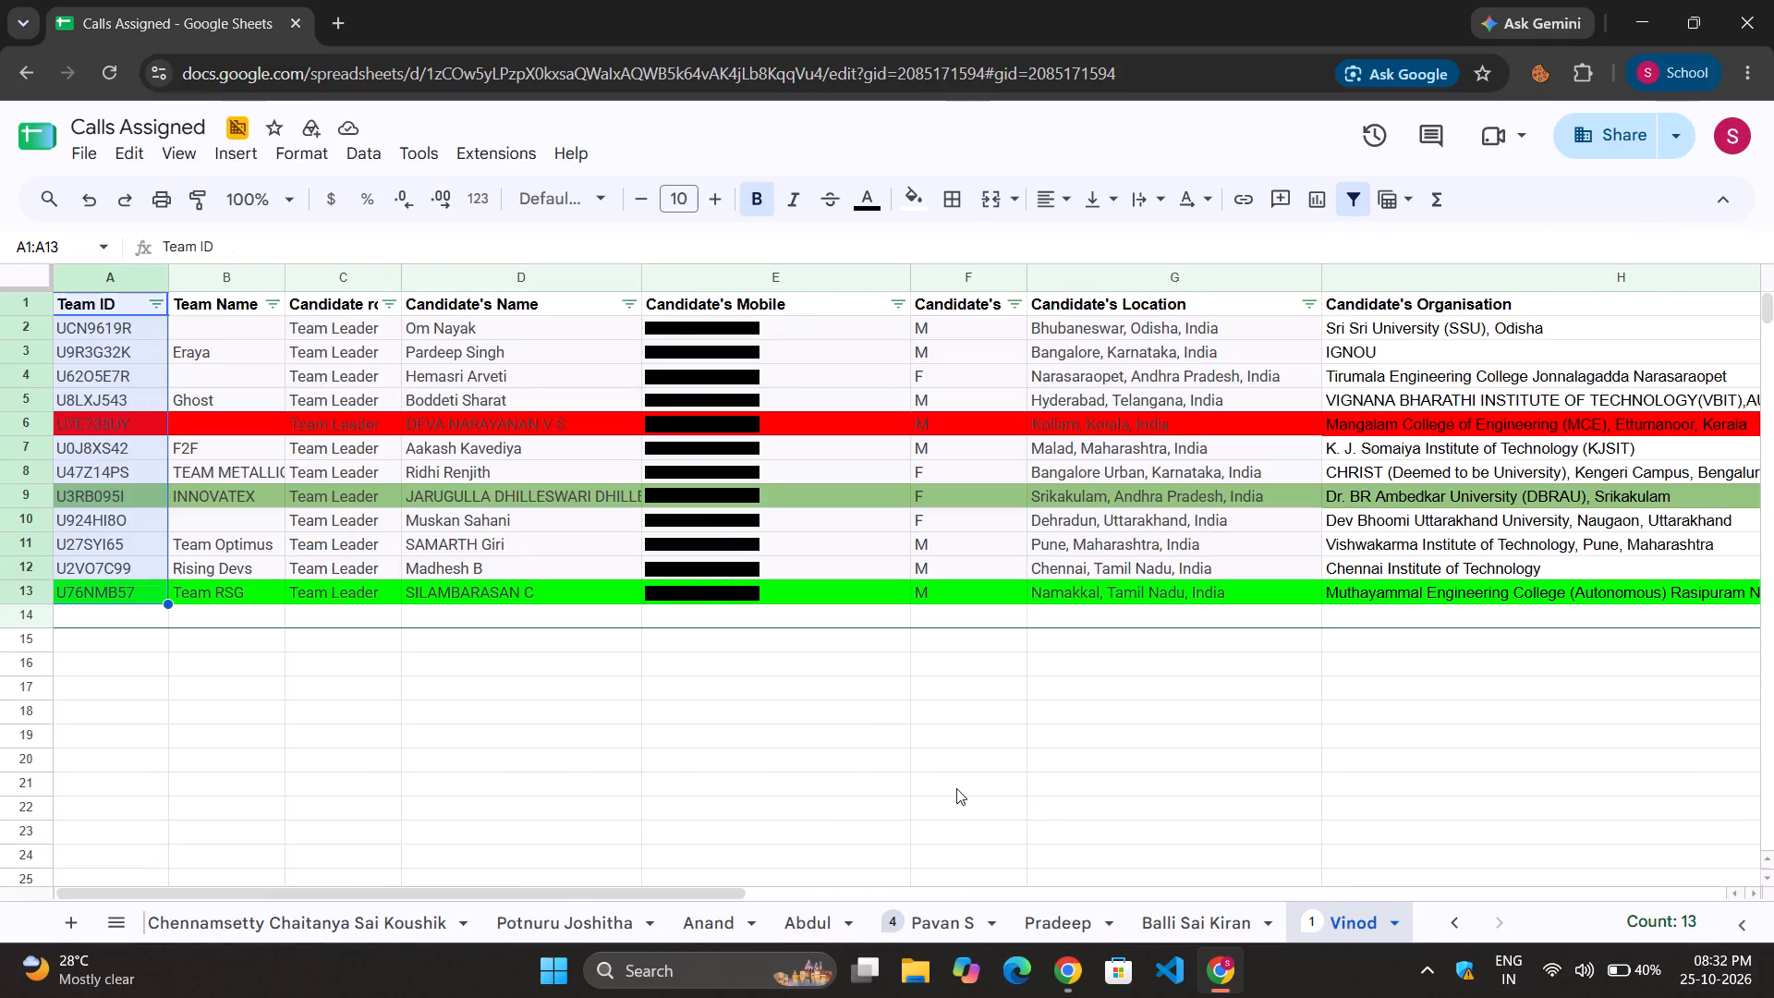
{"action": "left_click", "coordinate": [1054, 966]}
{"action": "scroll", "coordinate": [1197, 690], "scroll_direction": "down", "scroll_amount": 1}
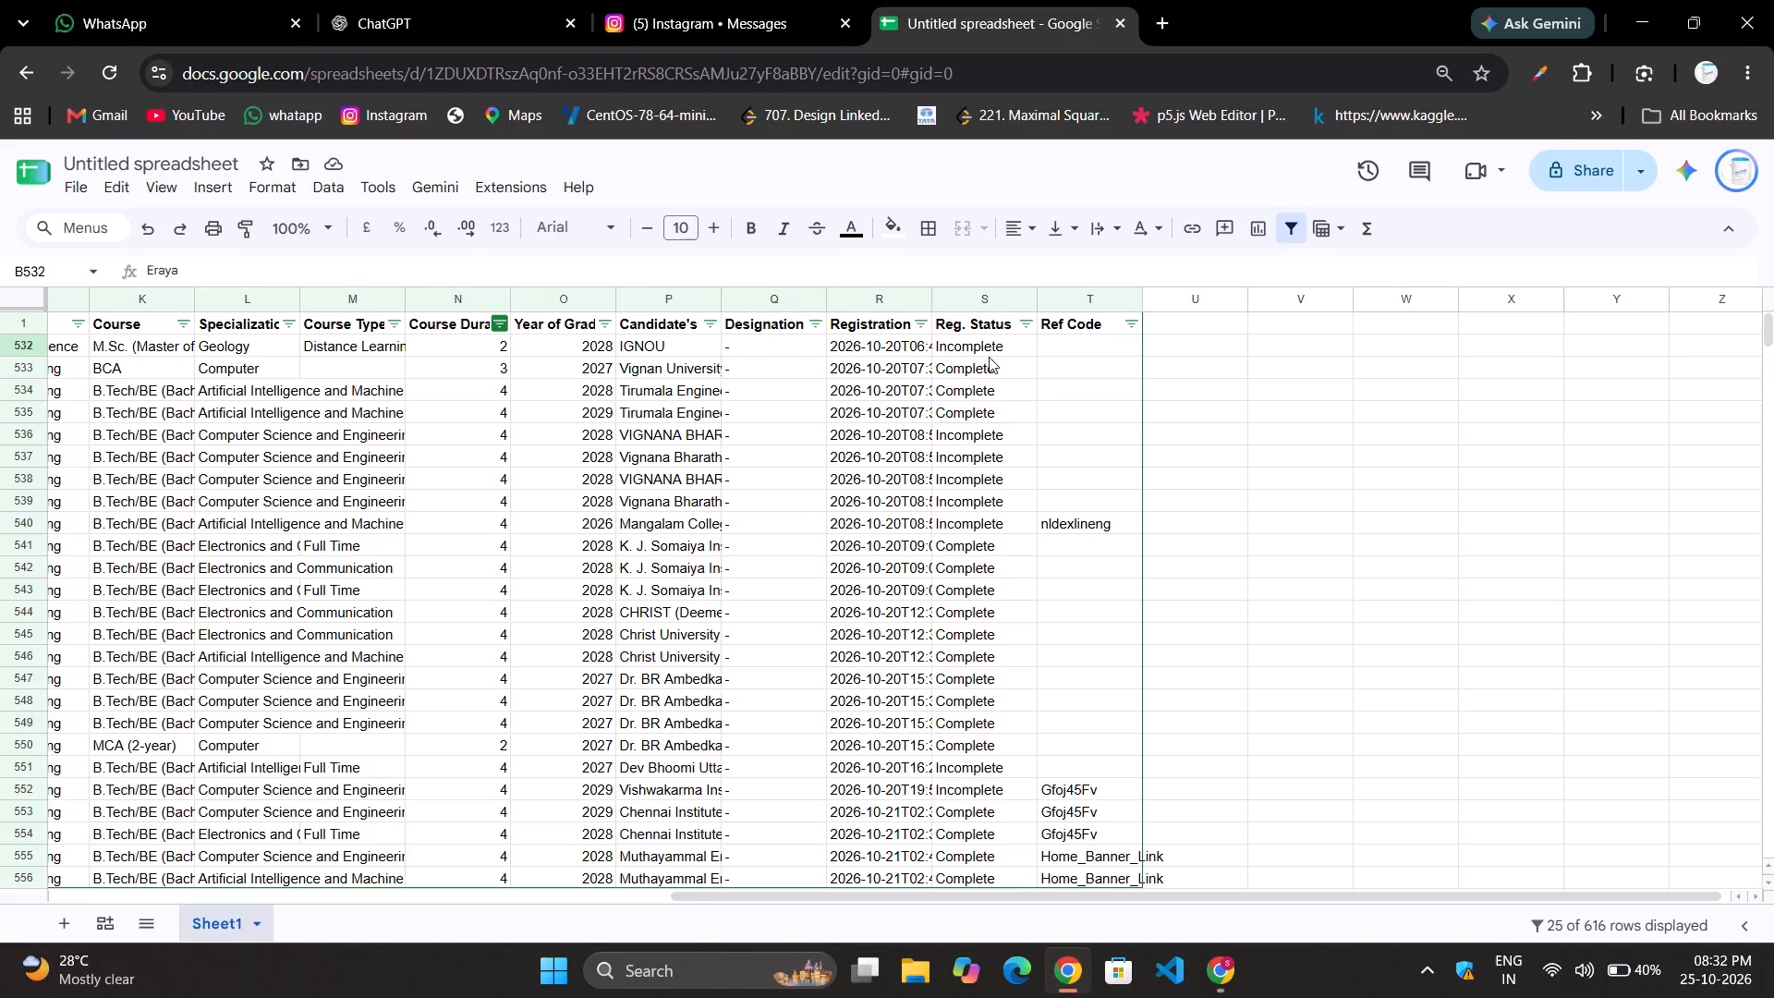
{"action": "left_click", "coordinate": [990, 435]}
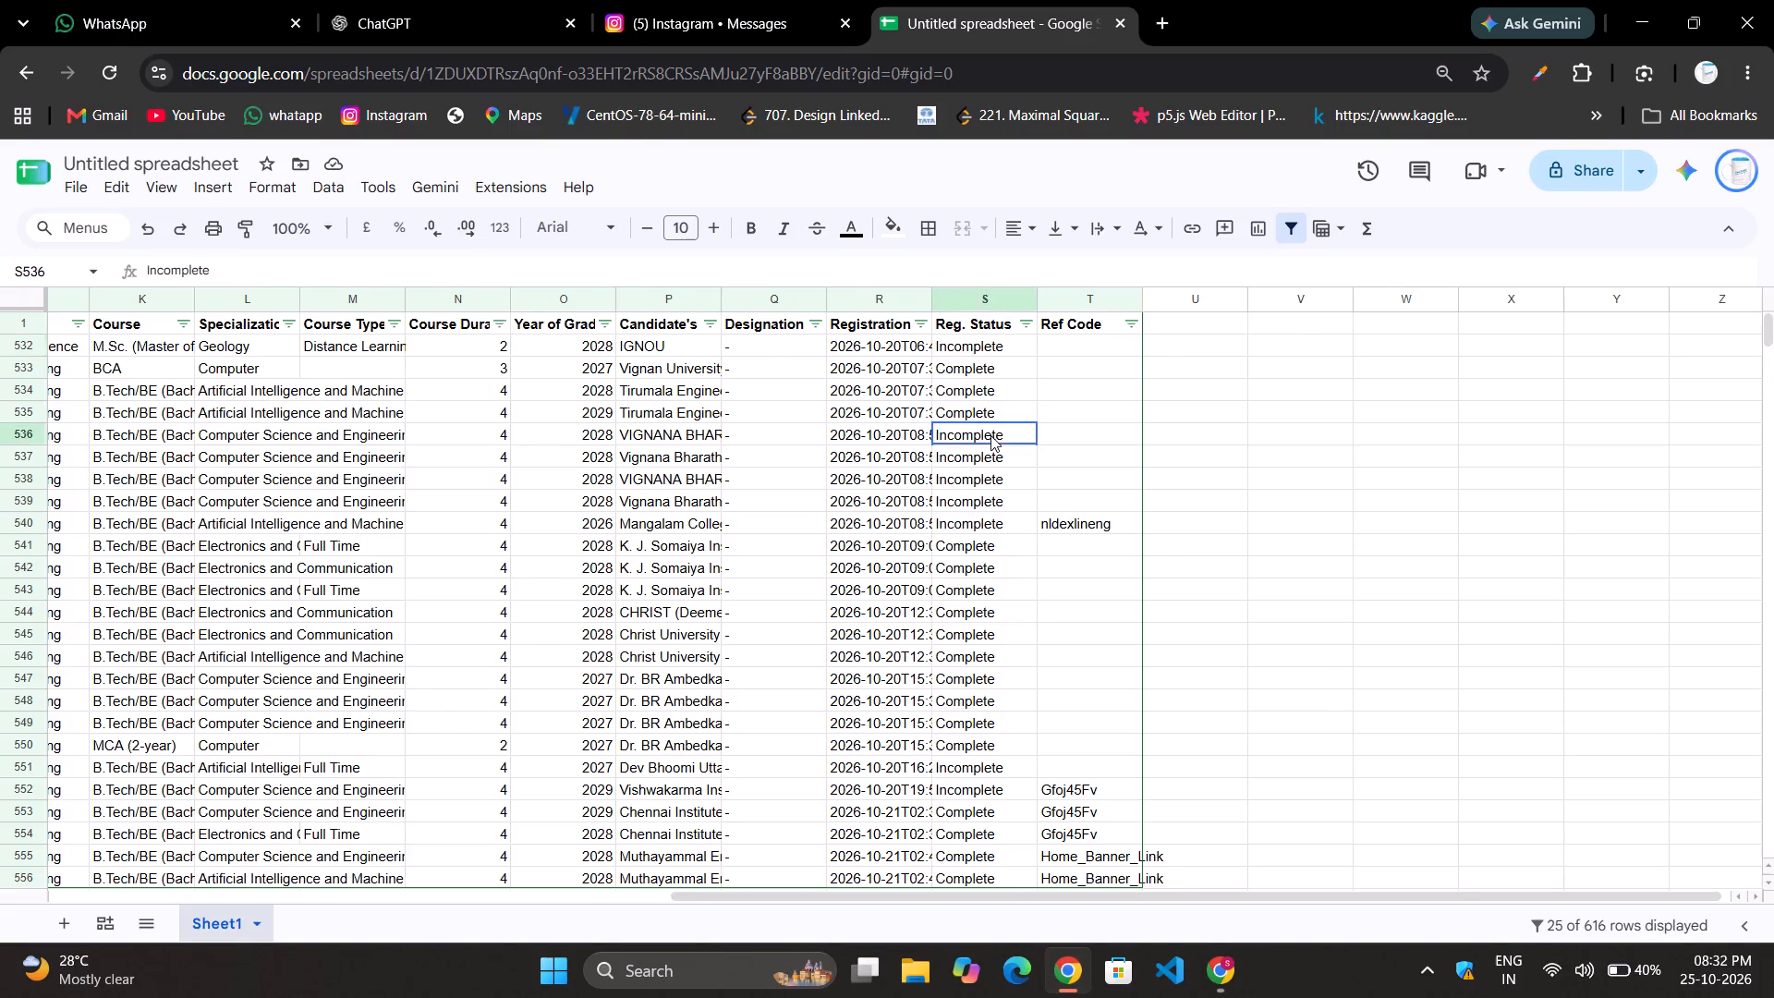
{"action": "scroll", "coordinate": [990, 435], "scroll_direction": "right", "scroll_amount": 6}
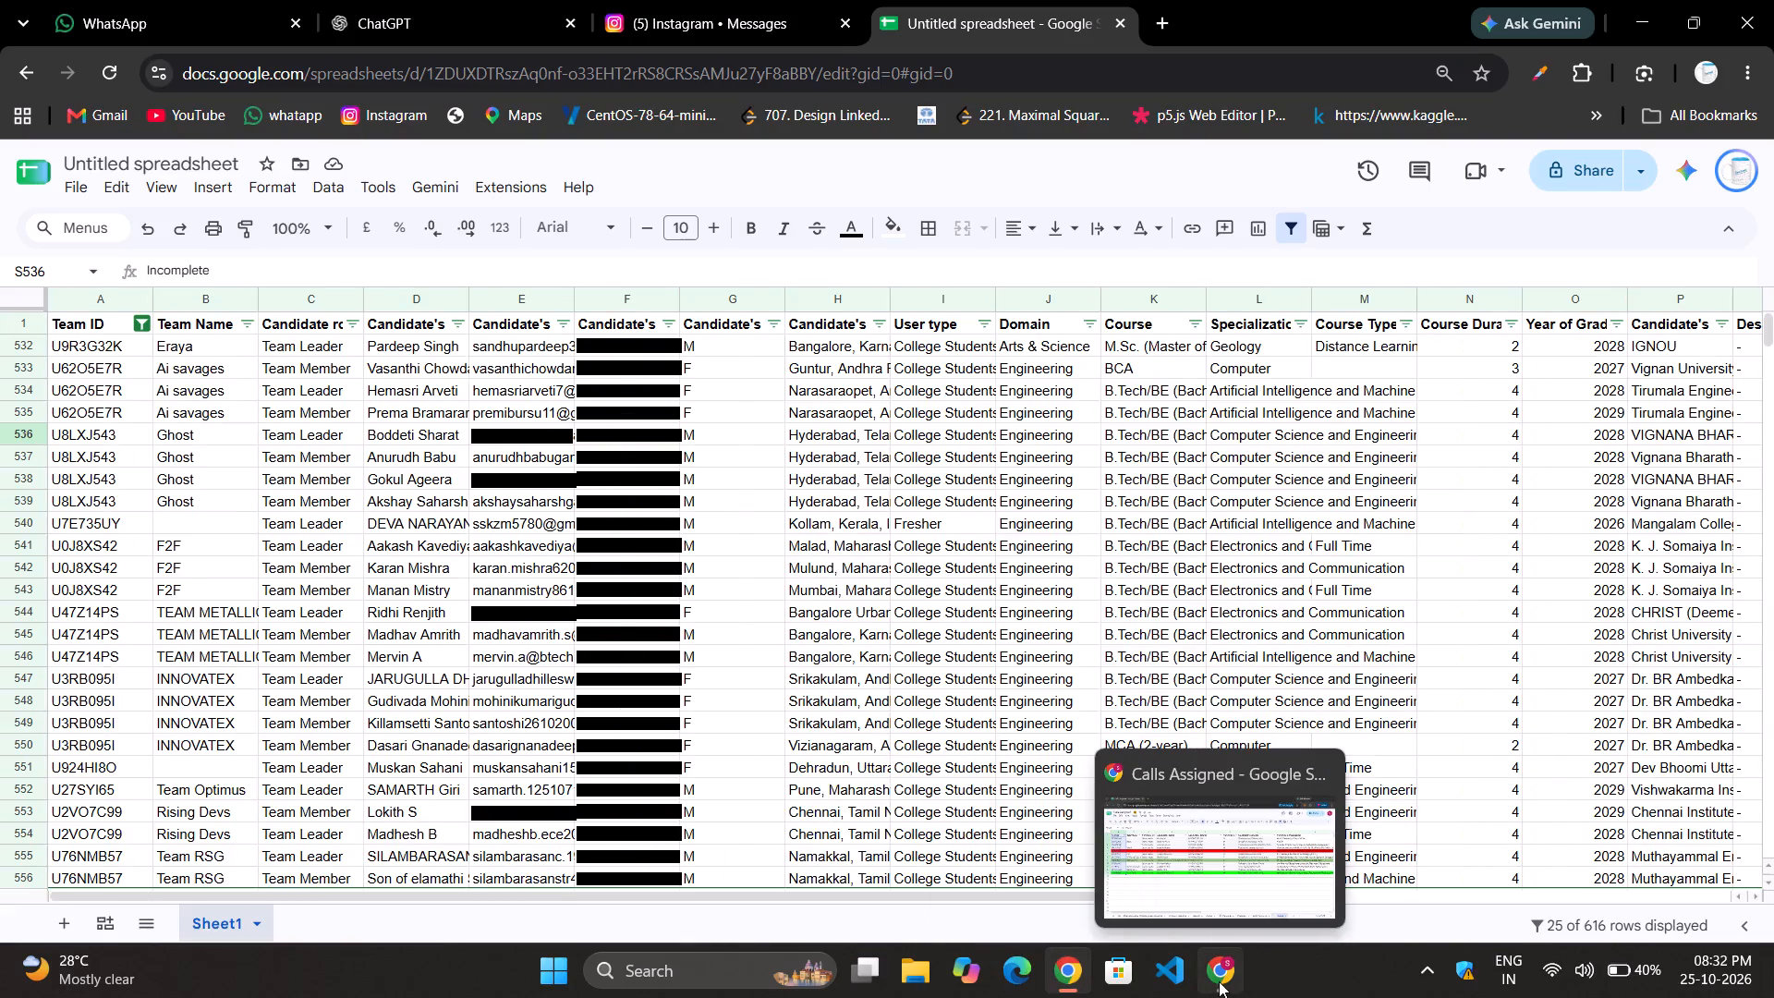
{"action": "left_click", "coordinate": [1160, 863]}
{"action": "left_click", "coordinate": [189, 657]}
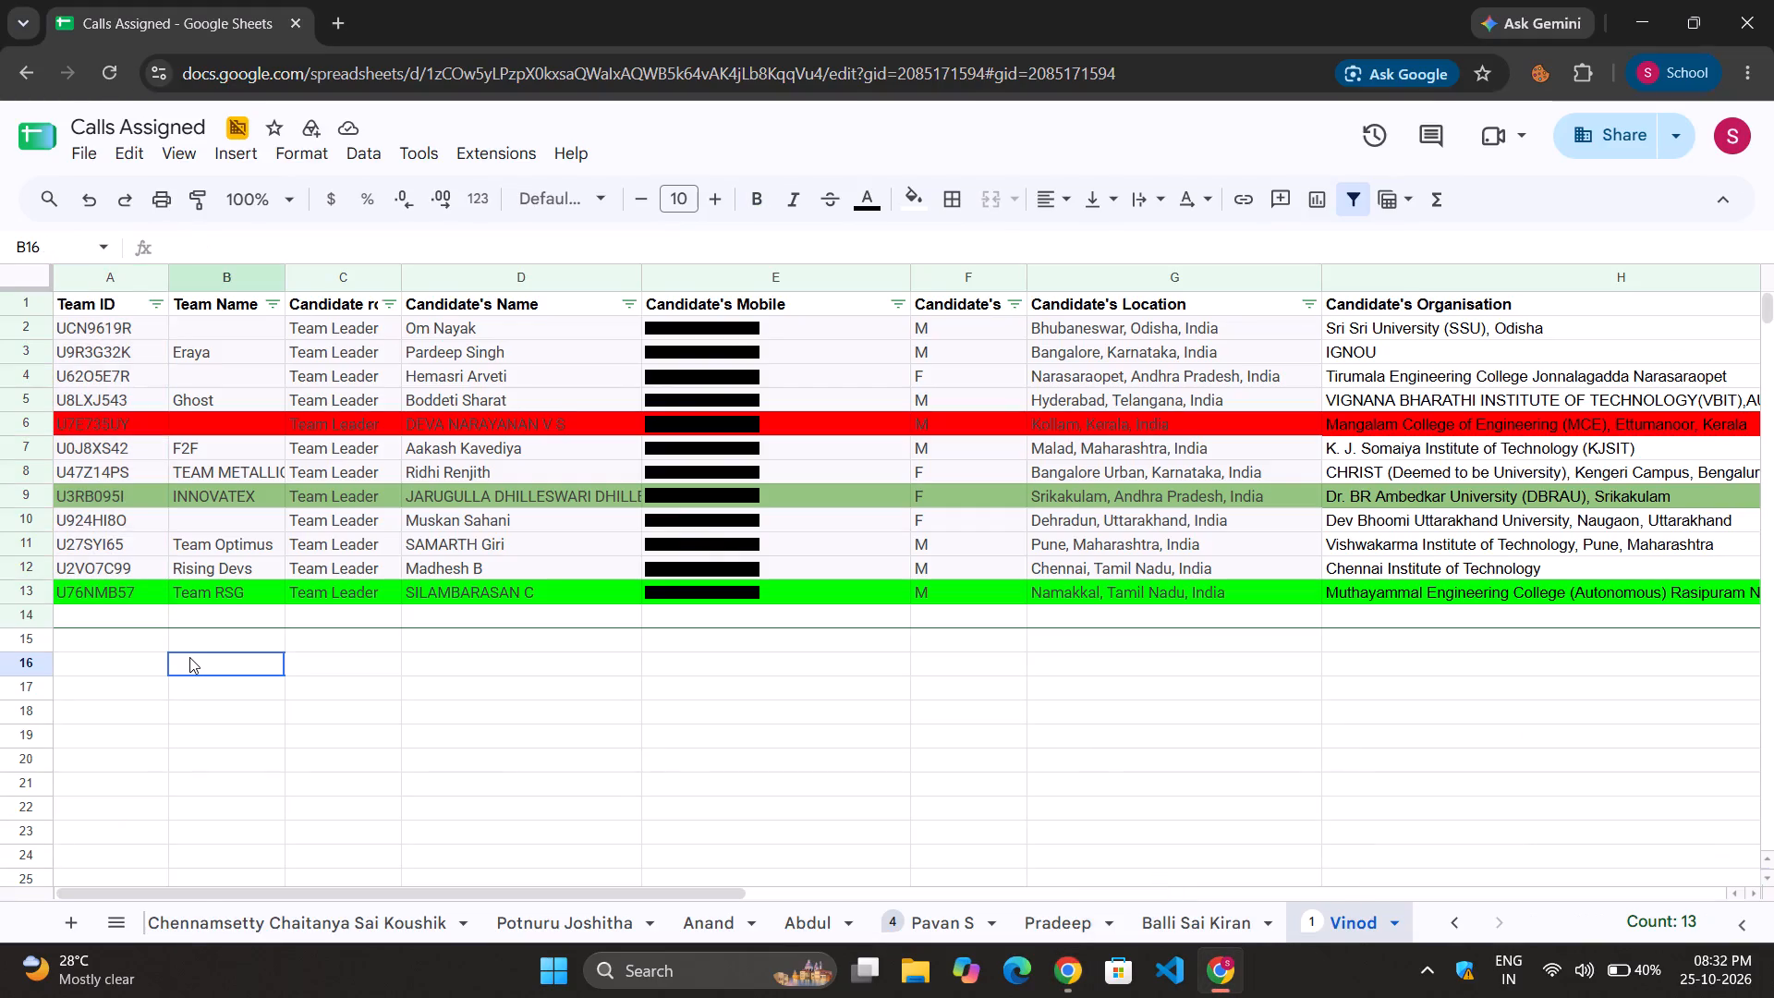
{"action": "key", "text": "alt+Tab"}
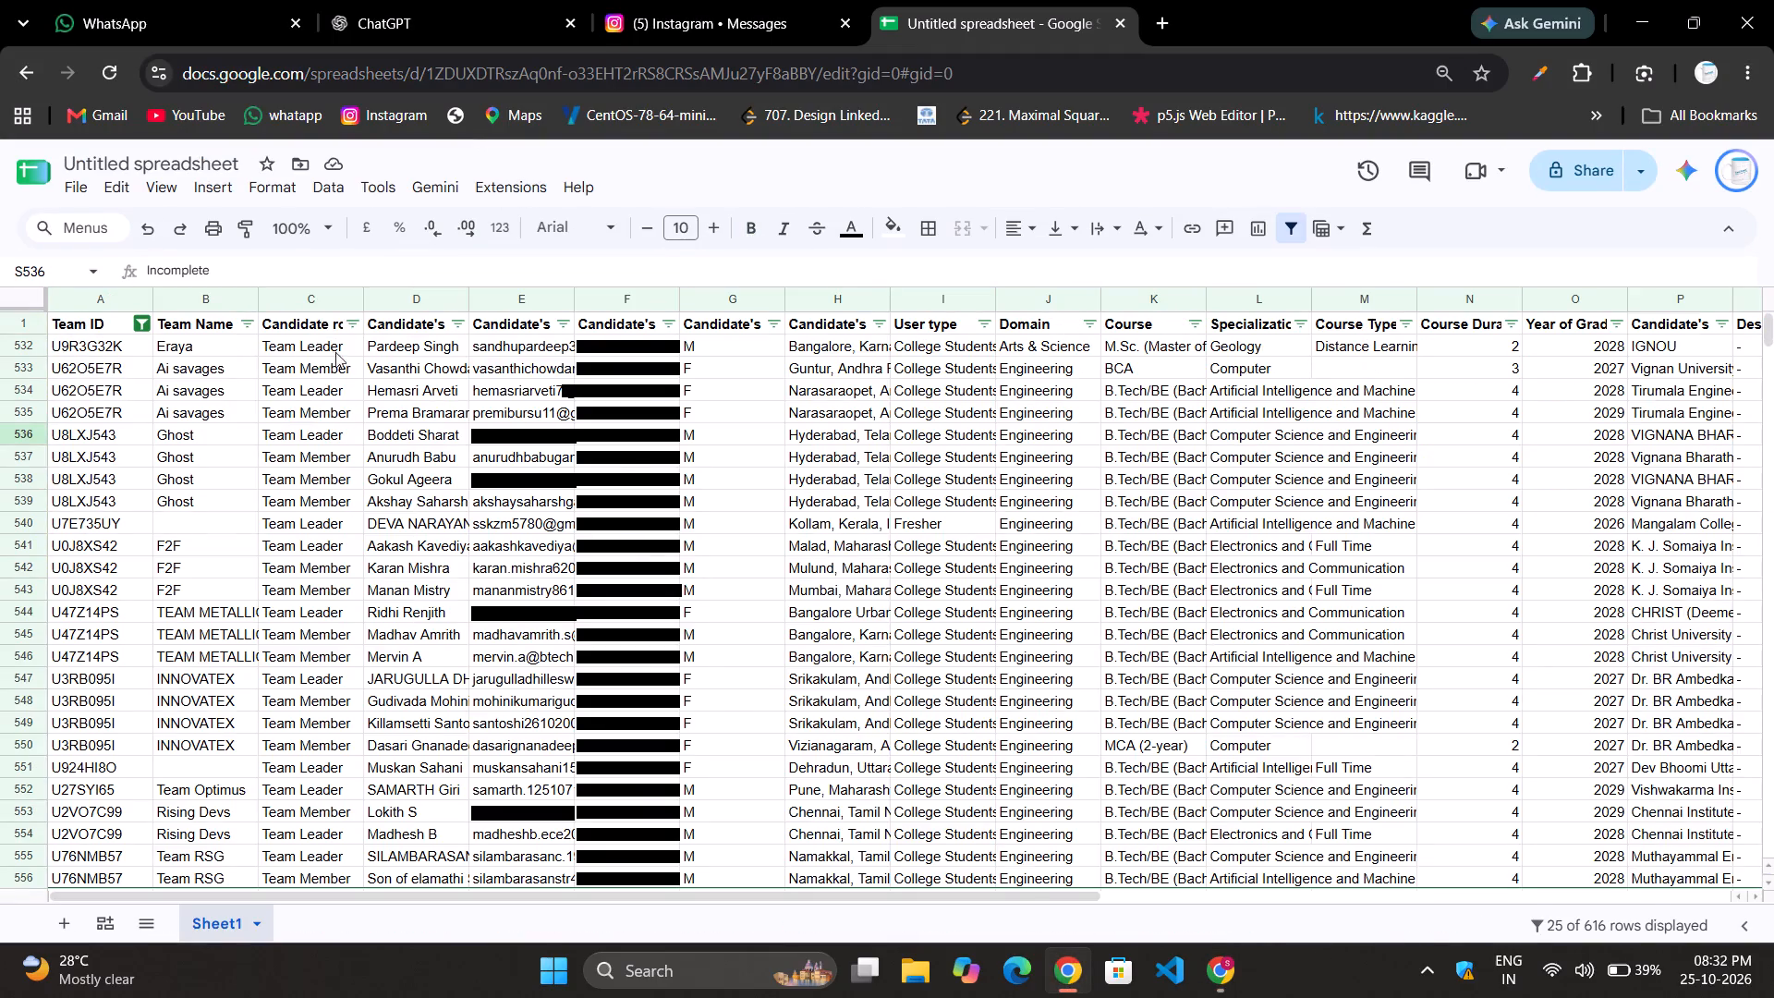
{"action": "left_click", "coordinate": [399, 363]}
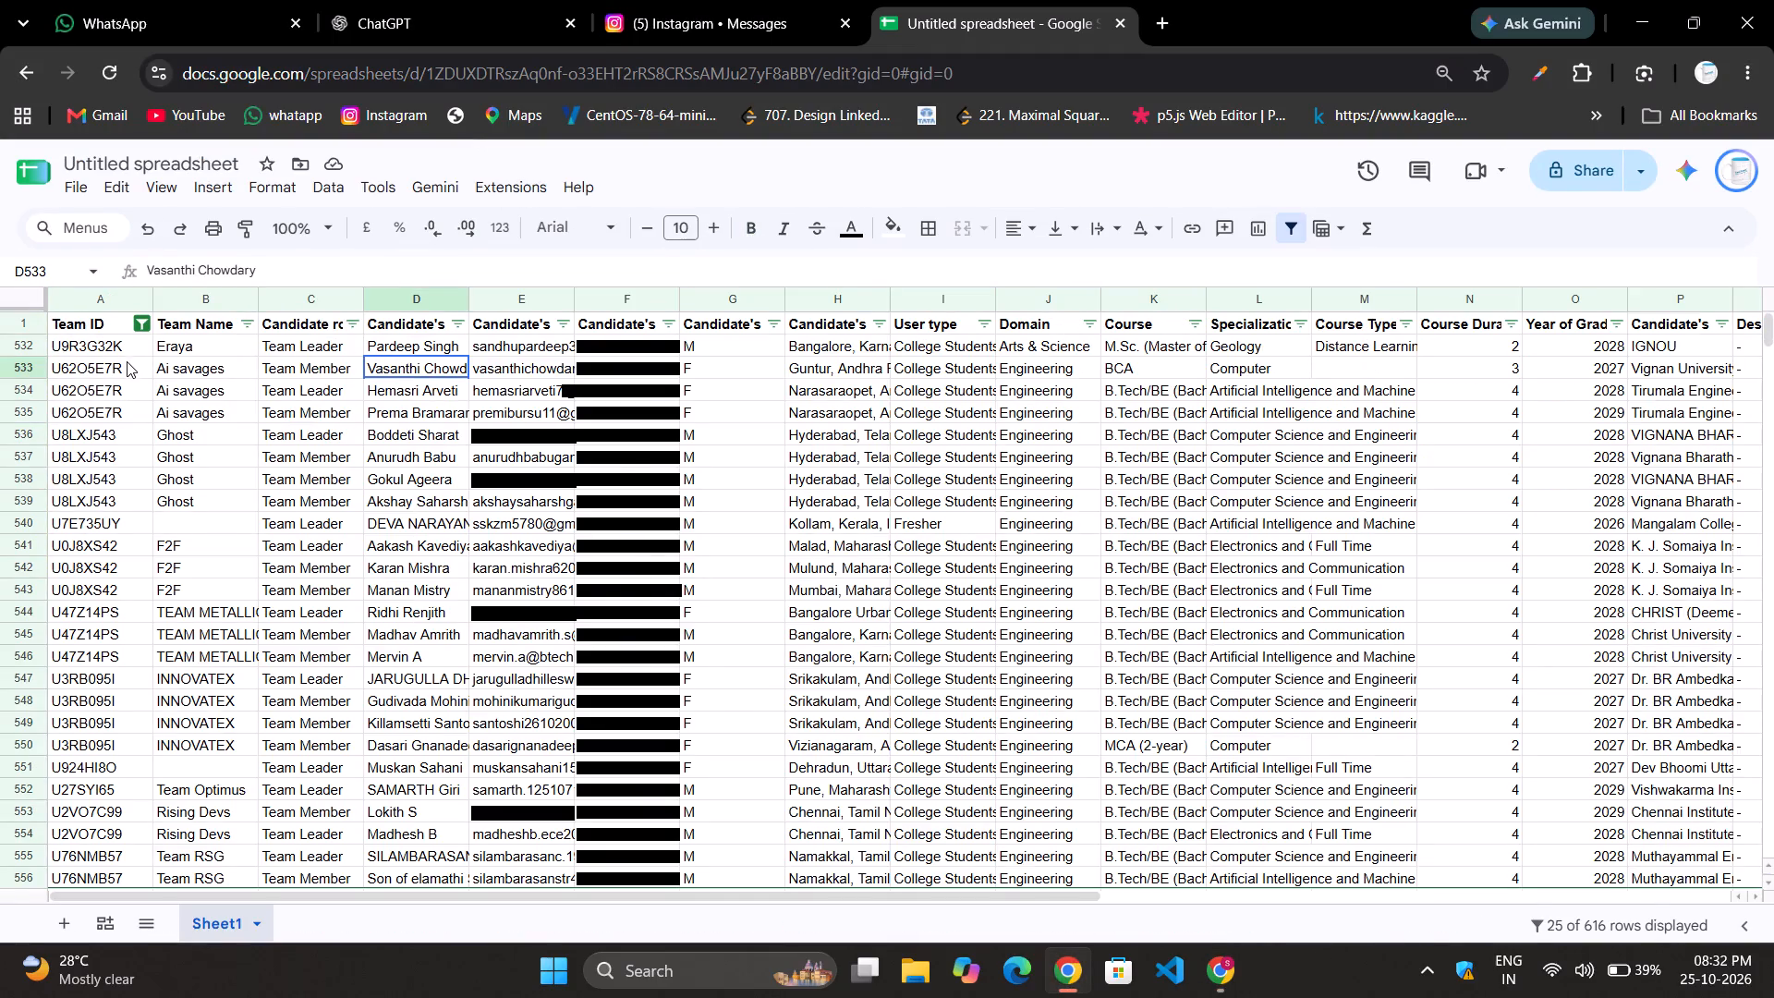
{"action": "left_click", "coordinate": [119, 371]}
{"action": "key", "text": "ctrl+c"}
{"action": "key", "text": "alt+Tab"}
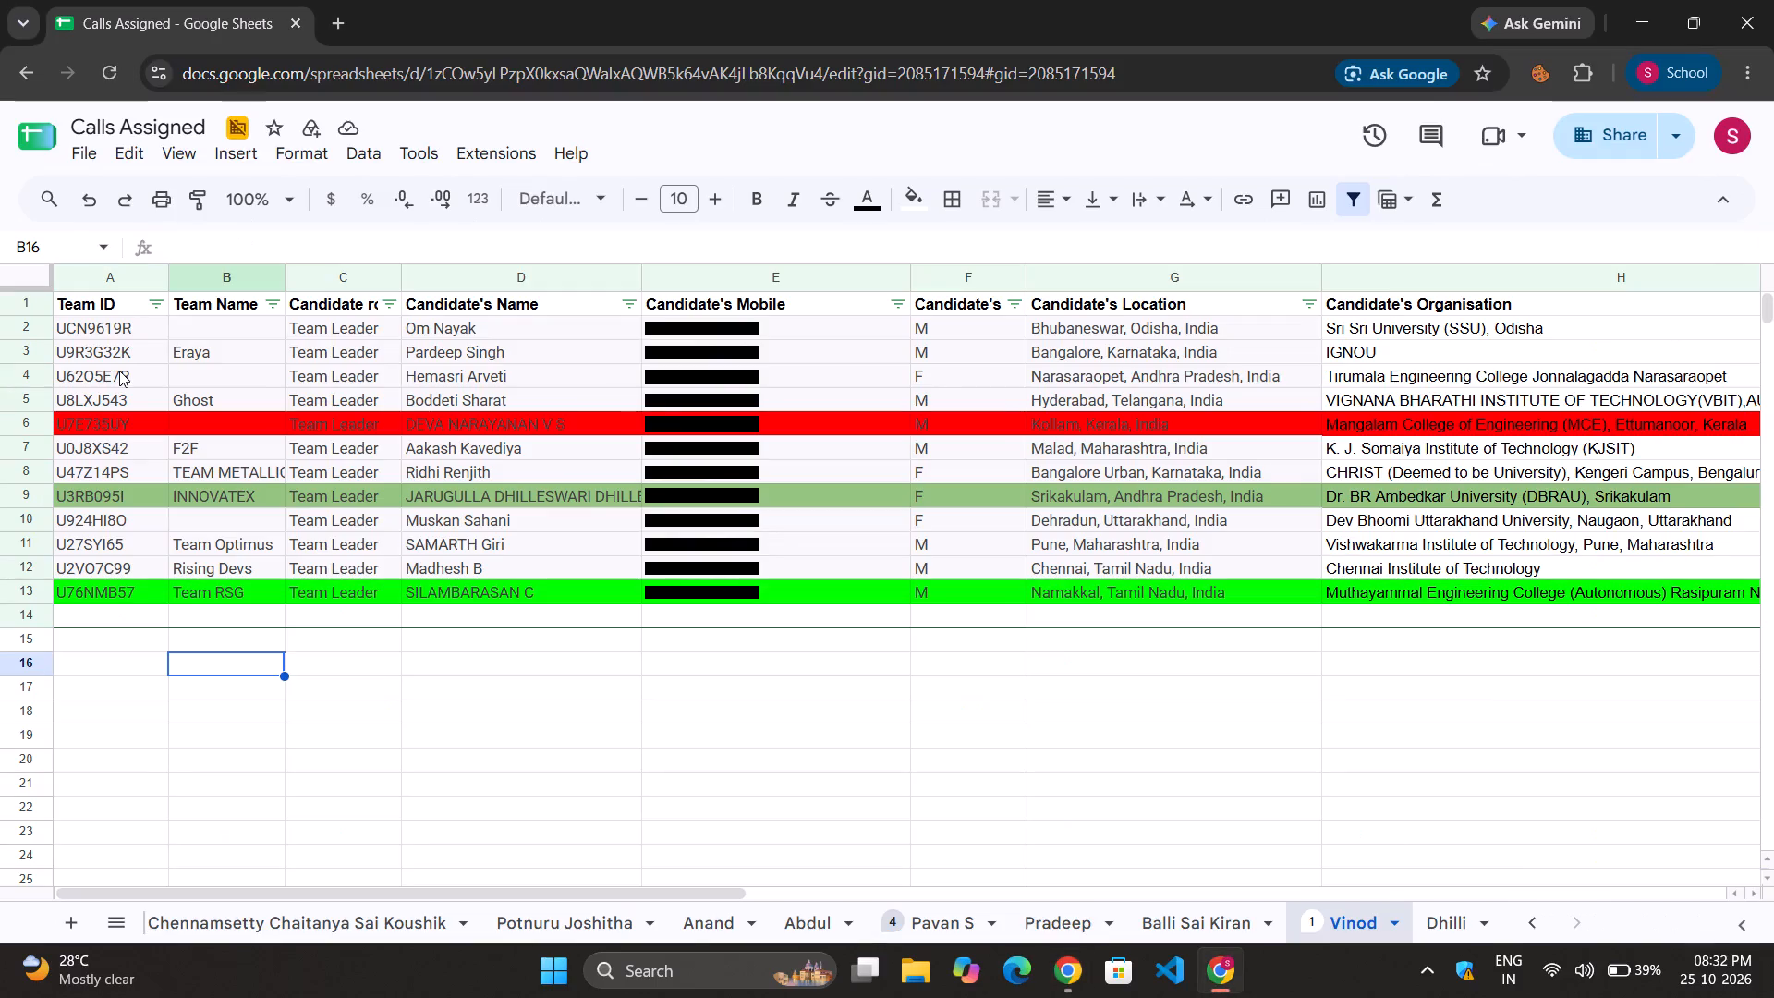
{"action": "key", "text": "ctrl+f"}
{"action": "key", "text": "ctrl+v"}
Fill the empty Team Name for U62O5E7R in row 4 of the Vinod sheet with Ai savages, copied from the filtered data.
{"action": "double_click", "coordinate": [222, 383]}
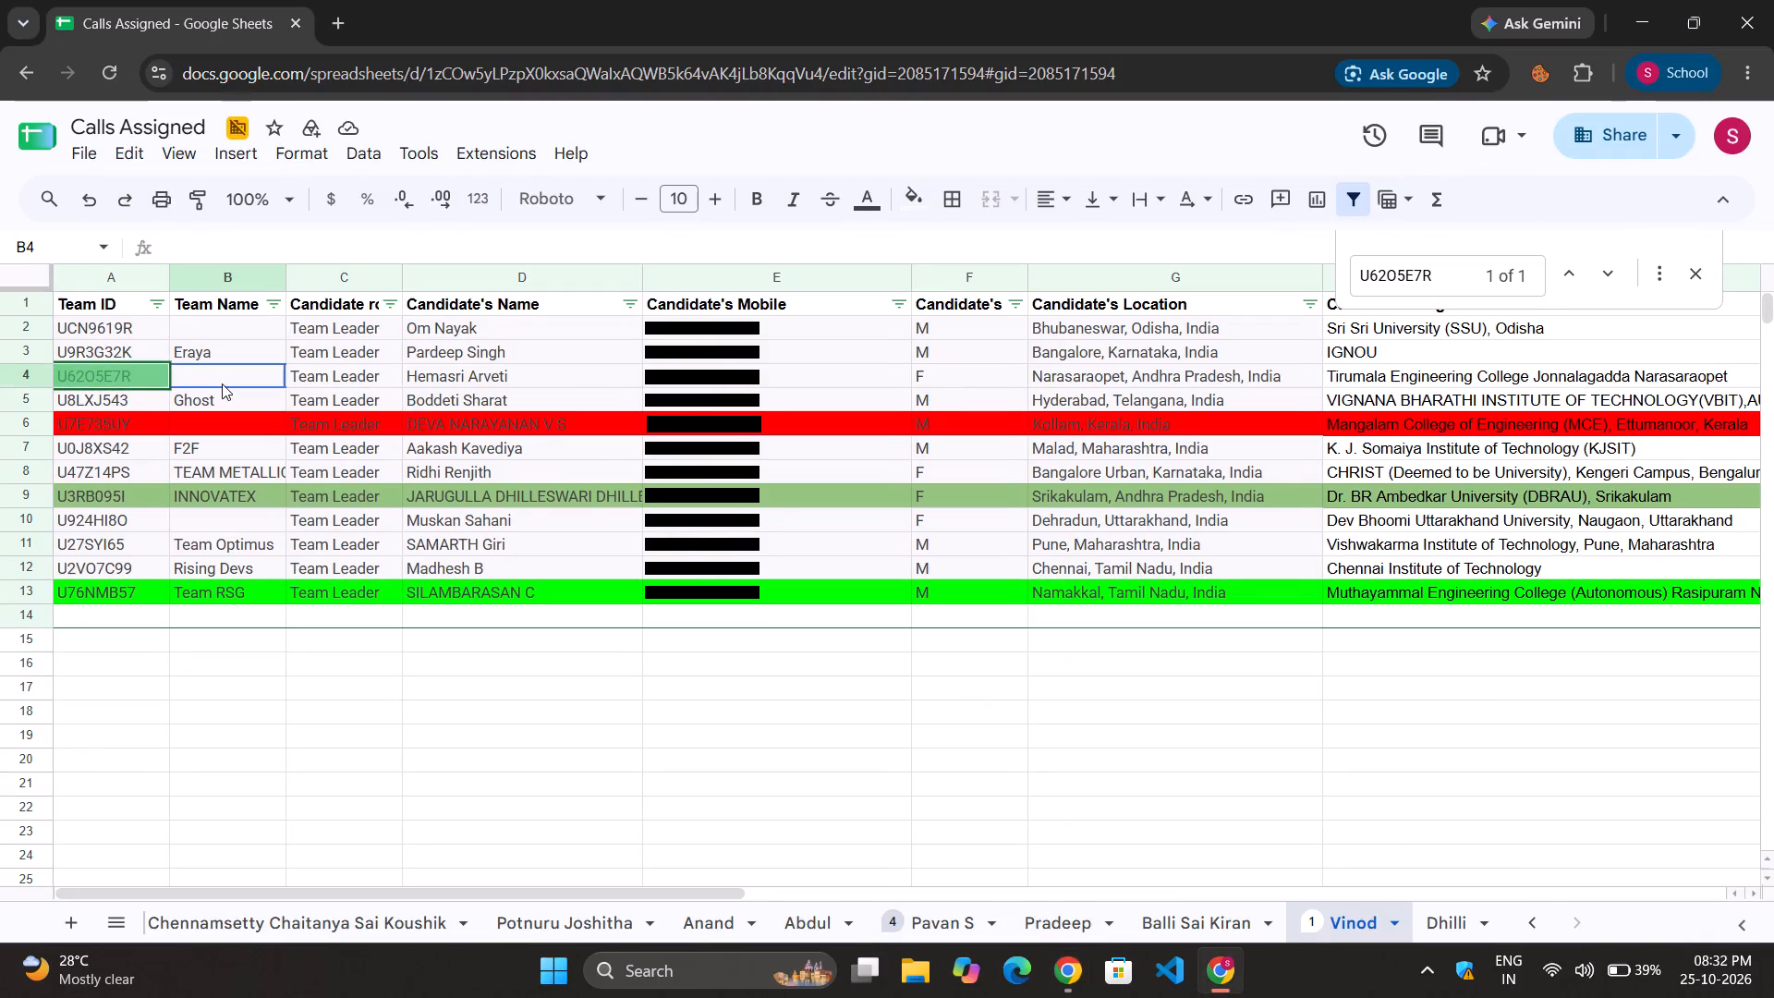
{"action": "key", "text": "alt+Tab"}
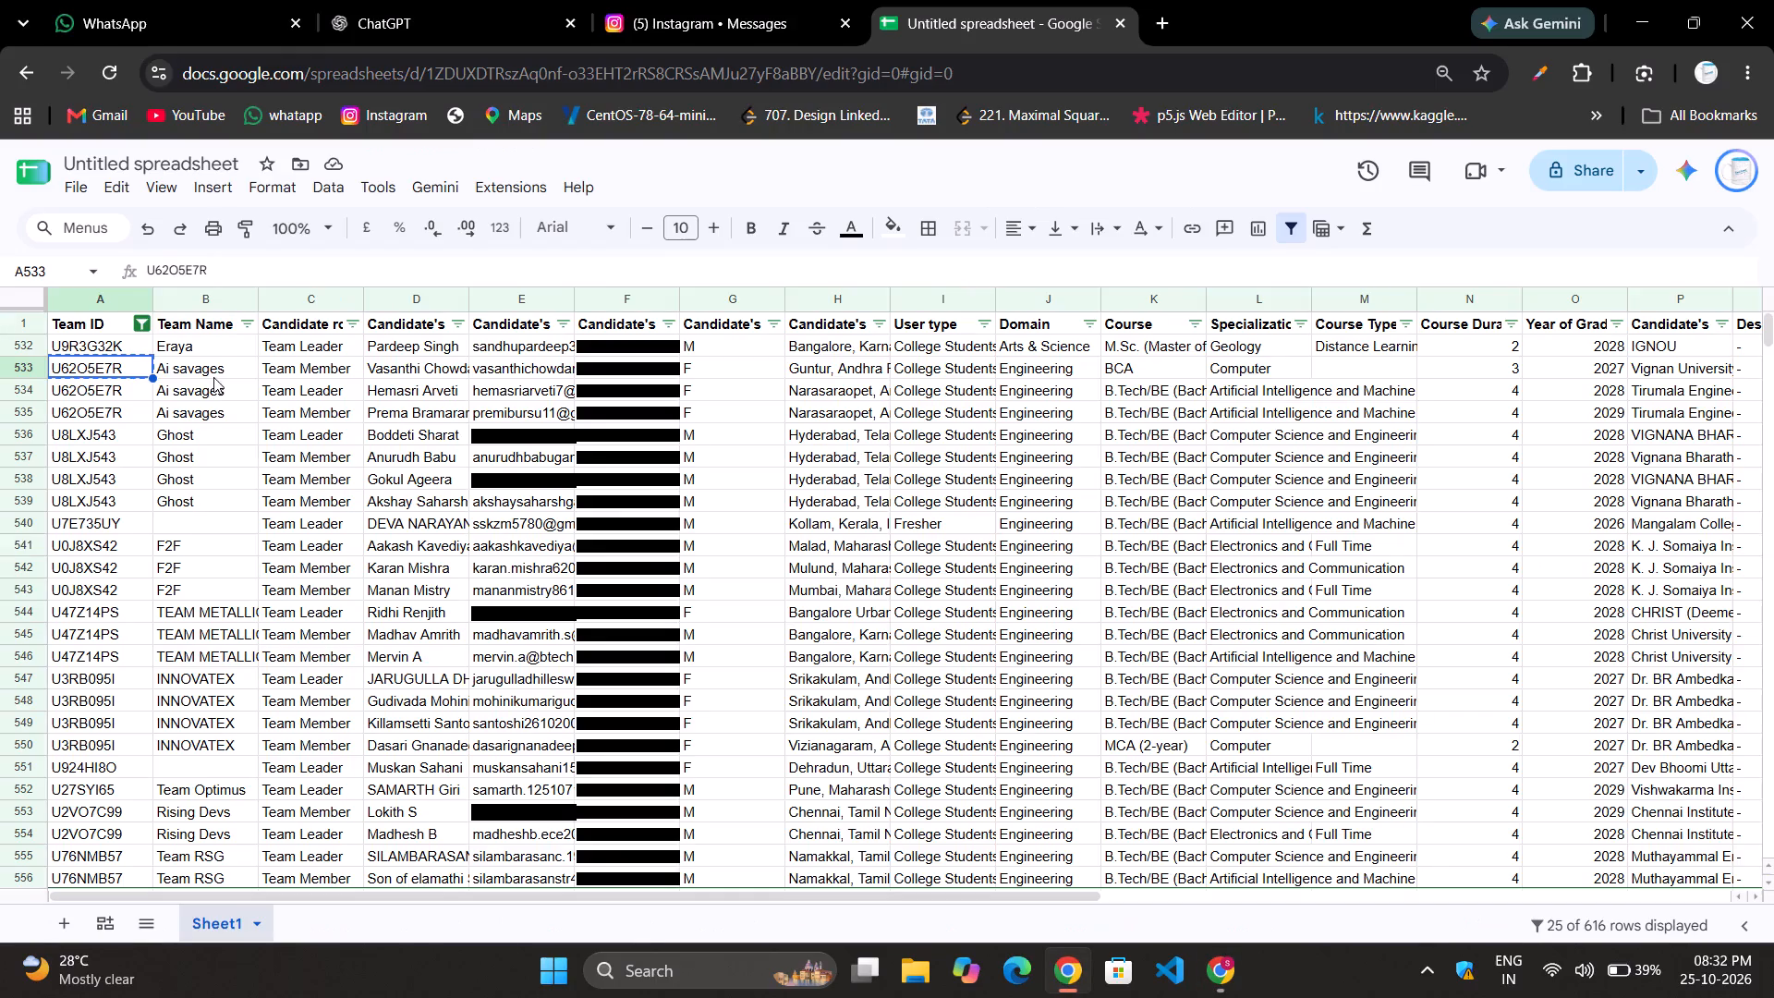
{"action": "double_click", "coordinate": [213, 377]}
{"action": "key", "text": "ctrl+c"}
{"action": "key", "text": "alt+Tab"}
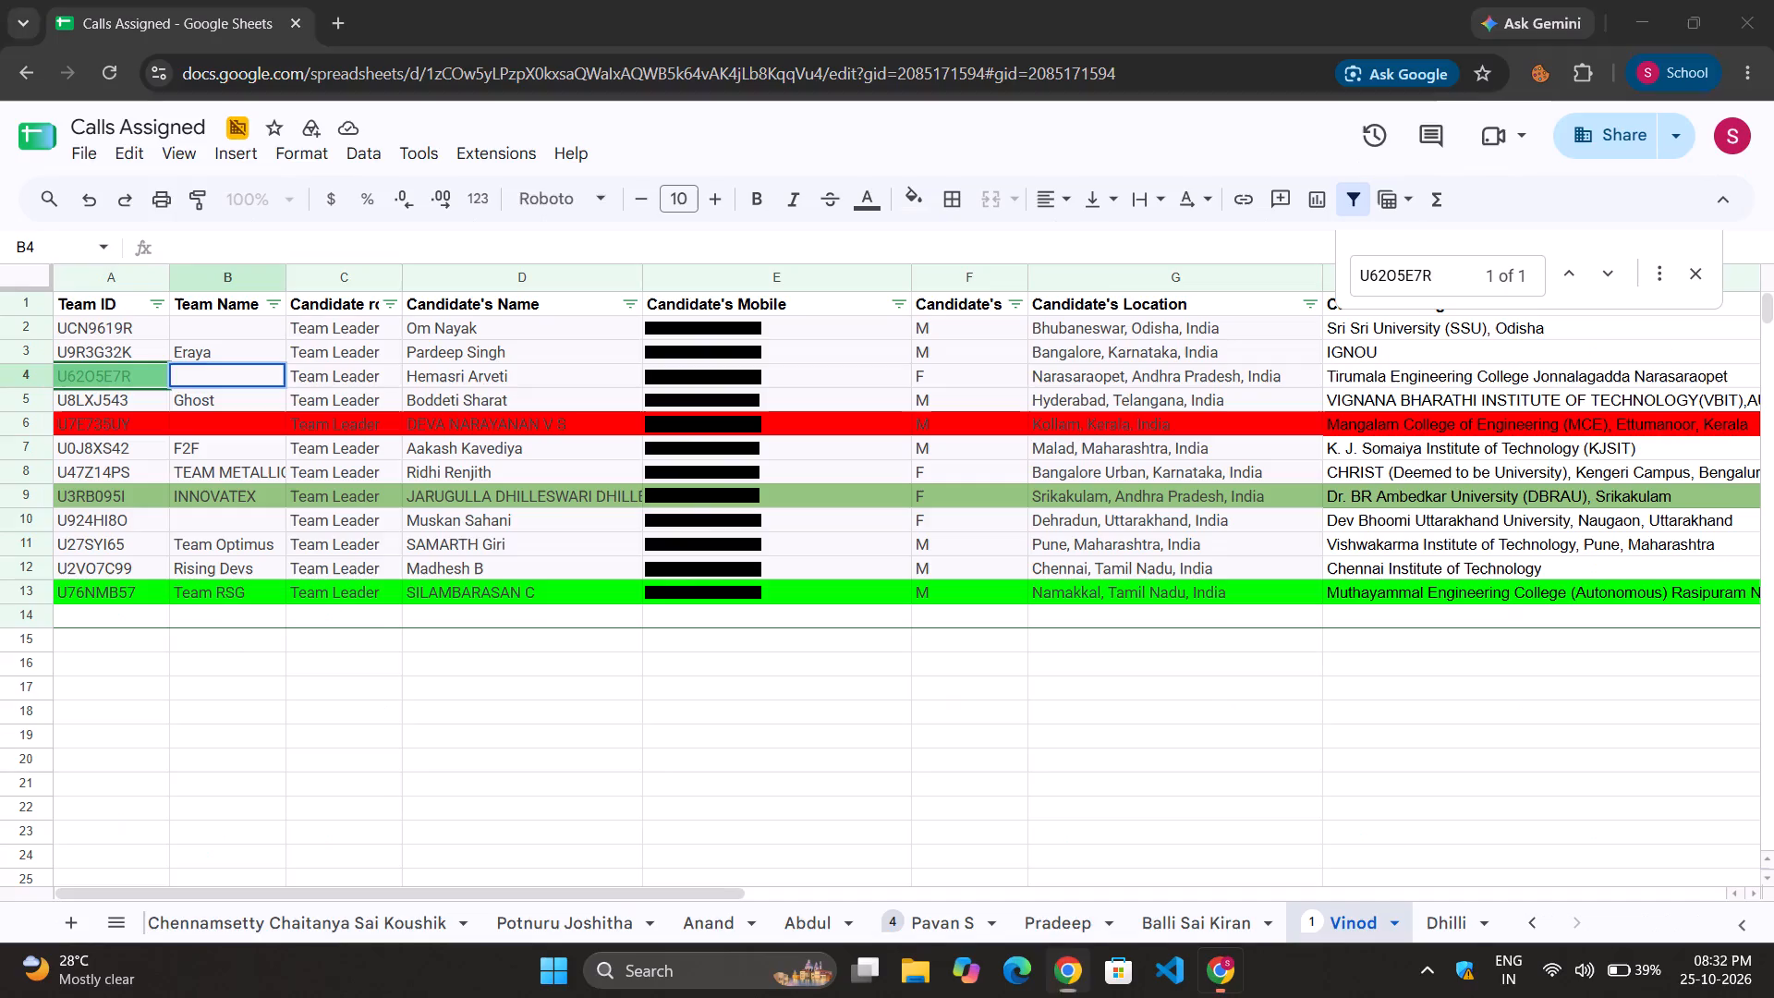
{"action": "key", "text": "ctrl+v"}
{"action": "left_click", "coordinate": [252, 683]}
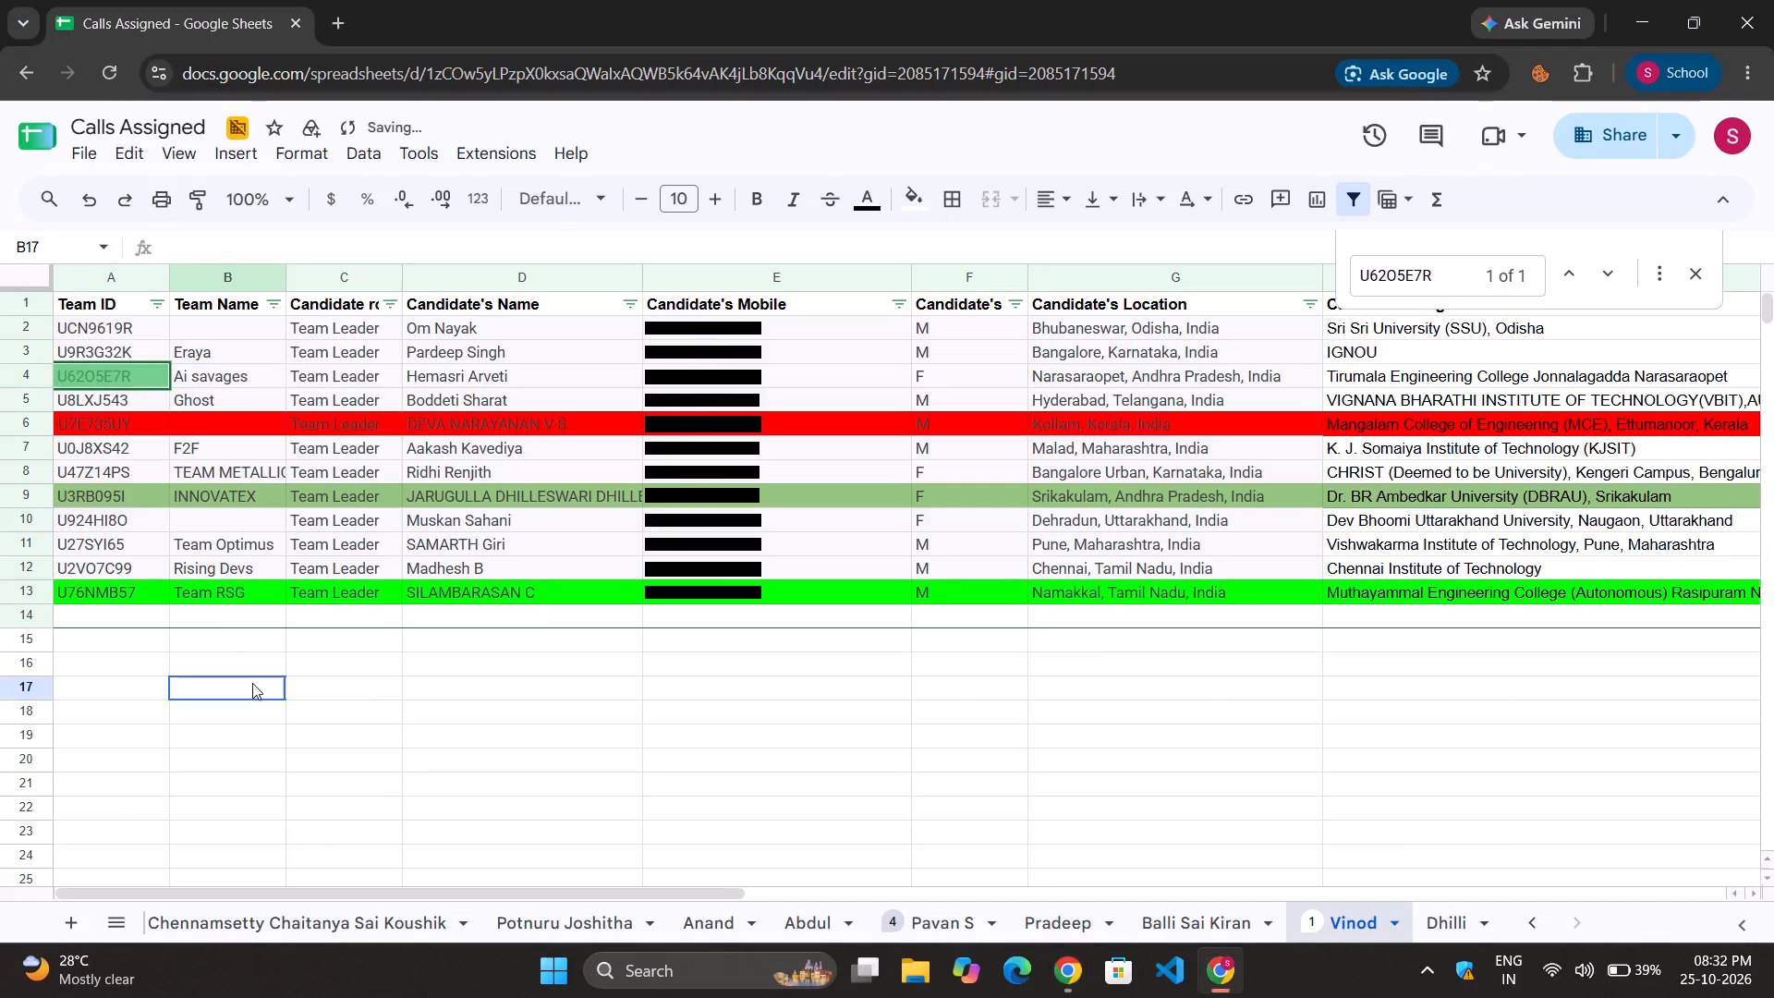
{"action": "key", "text": "Escape"}
Compare the filtered data with the Vinod sheet for the Ai savages team, checking through registration status and feedback.
{"action": "key", "text": "alt+Tab"}
{"action": "scroll", "coordinate": [369, 401], "scroll_direction": "left", "scroll_amount": 2}
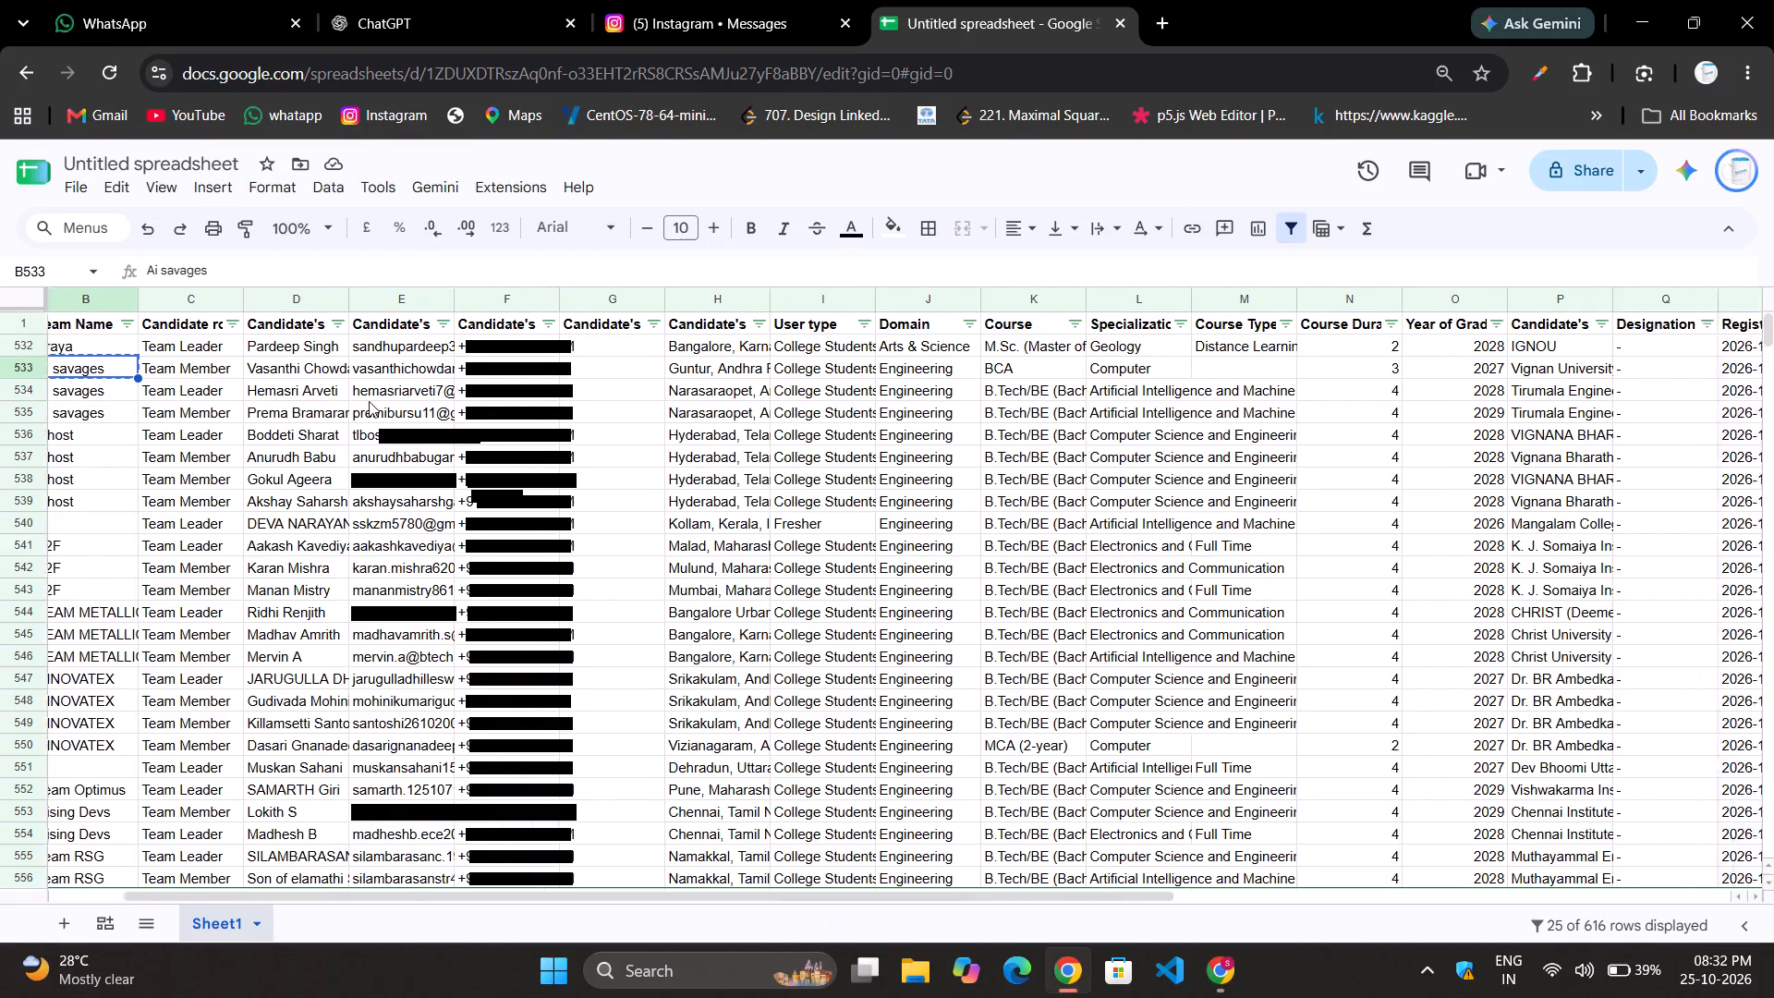
{"action": "scroll", "coordinate": [369, 401], "scroll_direction": "left", "scroll_amount": 3}
{"action": "key", "text": "alt+Tab"}
{"action": "scroll", "coordinate": [369, 401], "scroll_direction": "right", "scroll_amount": 1}
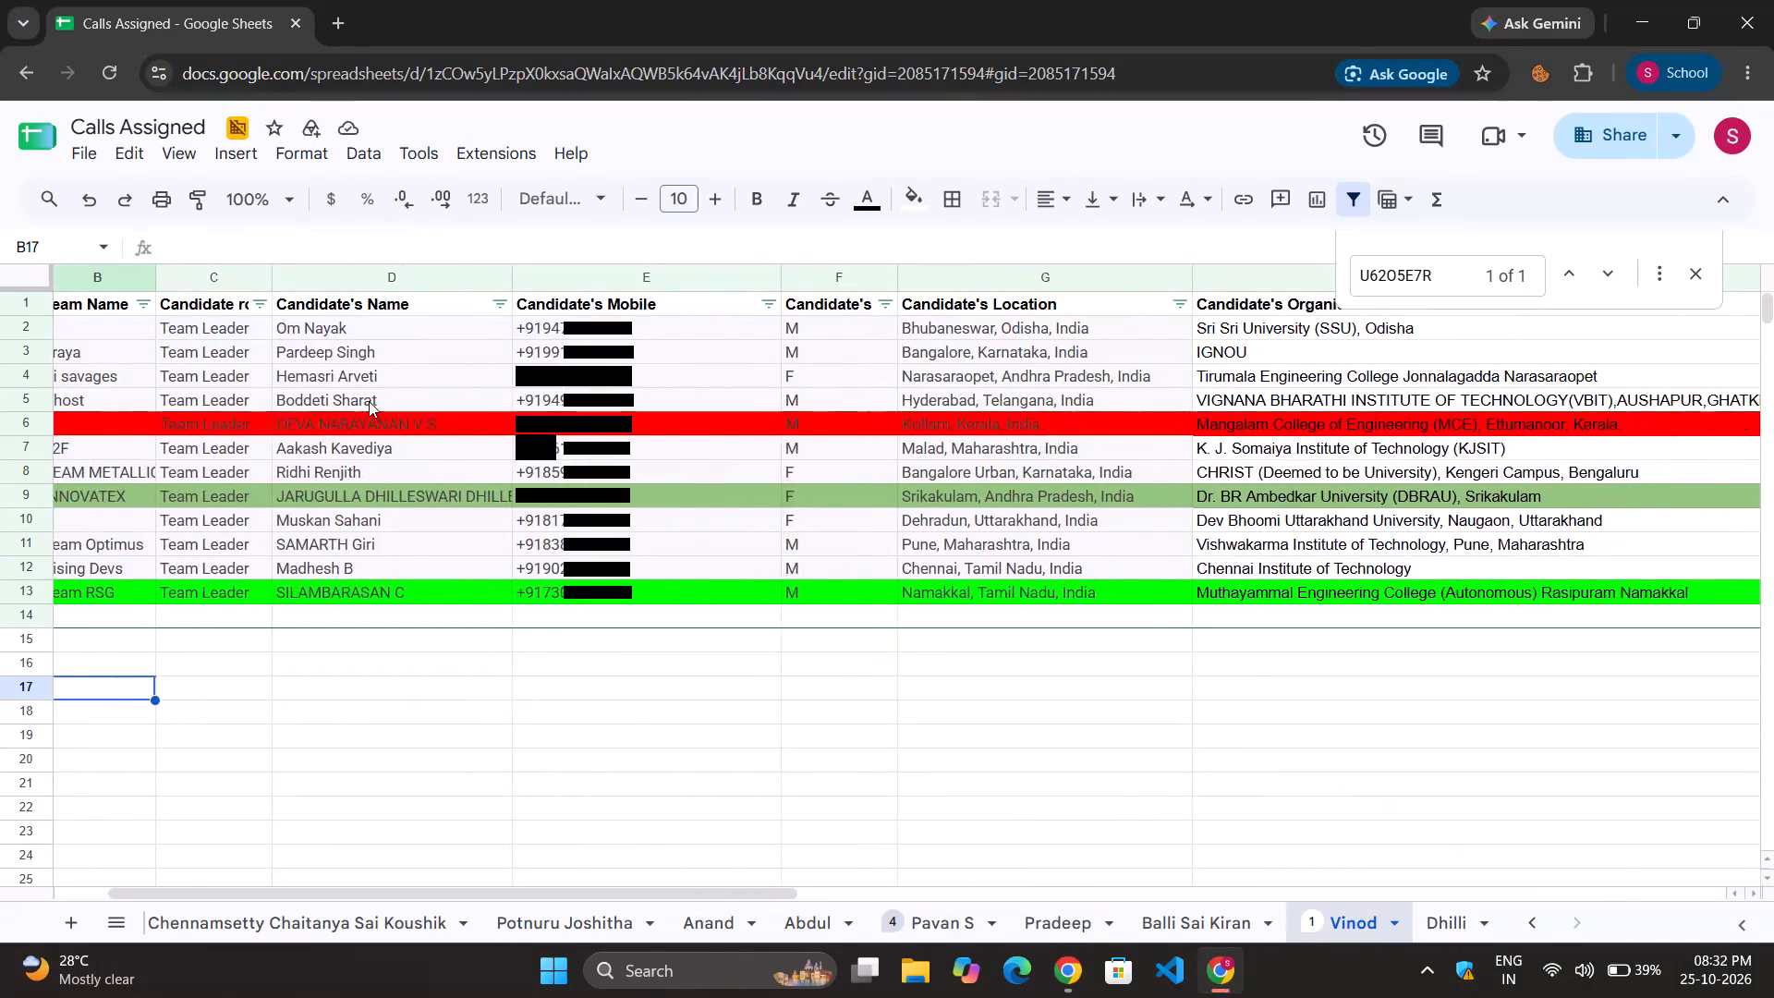
{"action": "scroll", "coordinate": [369, 401], "scroll_direction": "right", "scroll_amount": 1}
{"action": "left_click", "coordinate": [226, 367]}
{"action": "scroll", "coordinate": [226, 367], "scroll_direction": "left", "scroll_amount": 2}
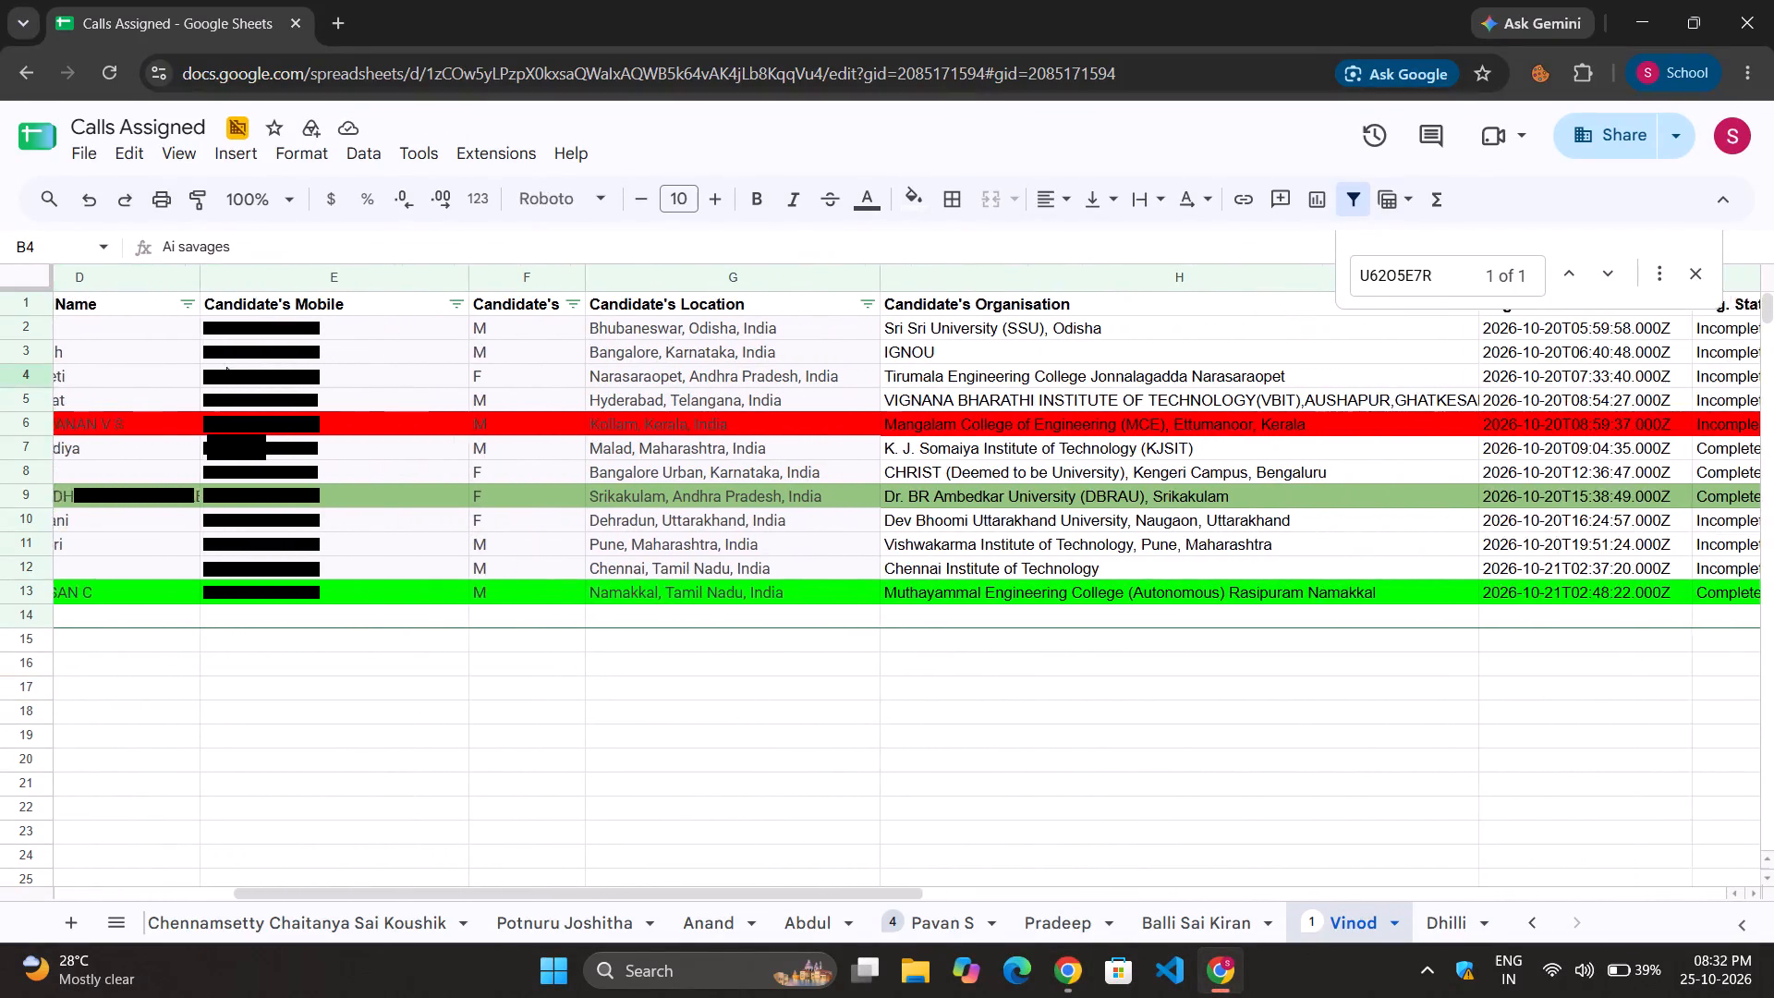
{"action": "scroll", "coordinate": [226, 367], "scroll_direction": "left", "scroll_amount": 4}
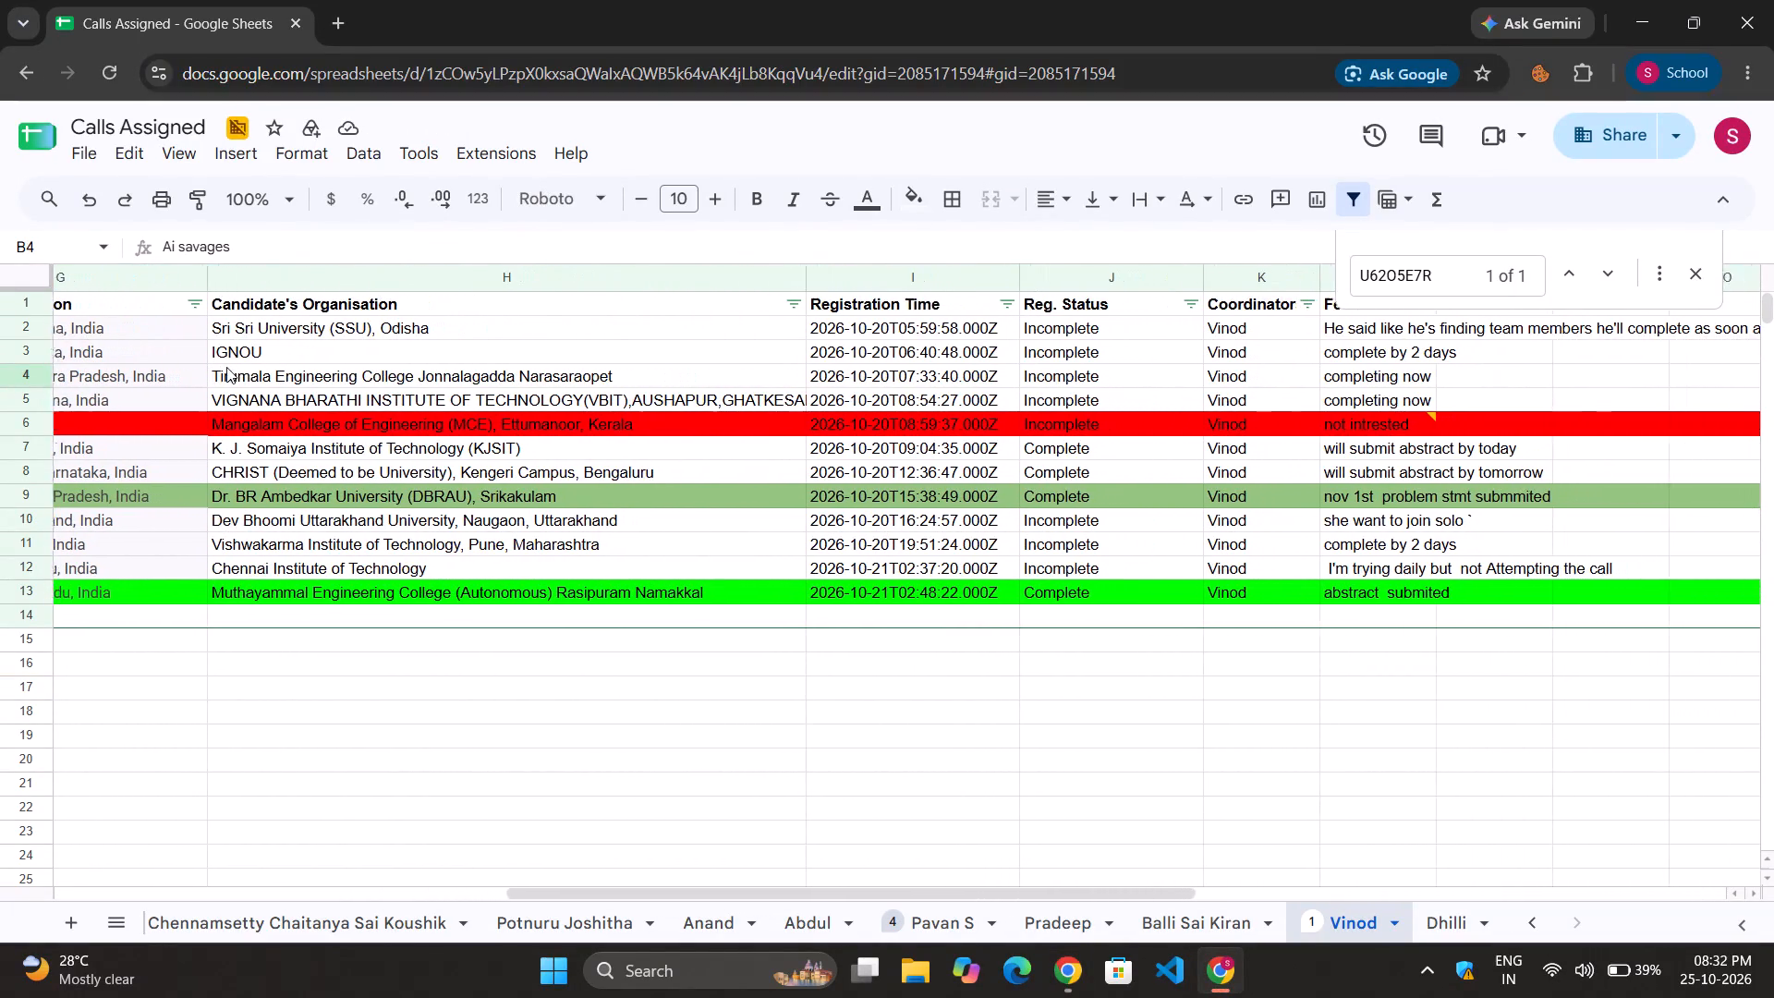
{"action": "scroll", "coordinate": [226, 367], "scroll_direction": "left", "scroll_amount": 1}
Set the Reg. Status of the Ai savages team in row 4 of the Vinod sheet to complete.
{"action": "double_click", "coordinate": [1117, 371]}
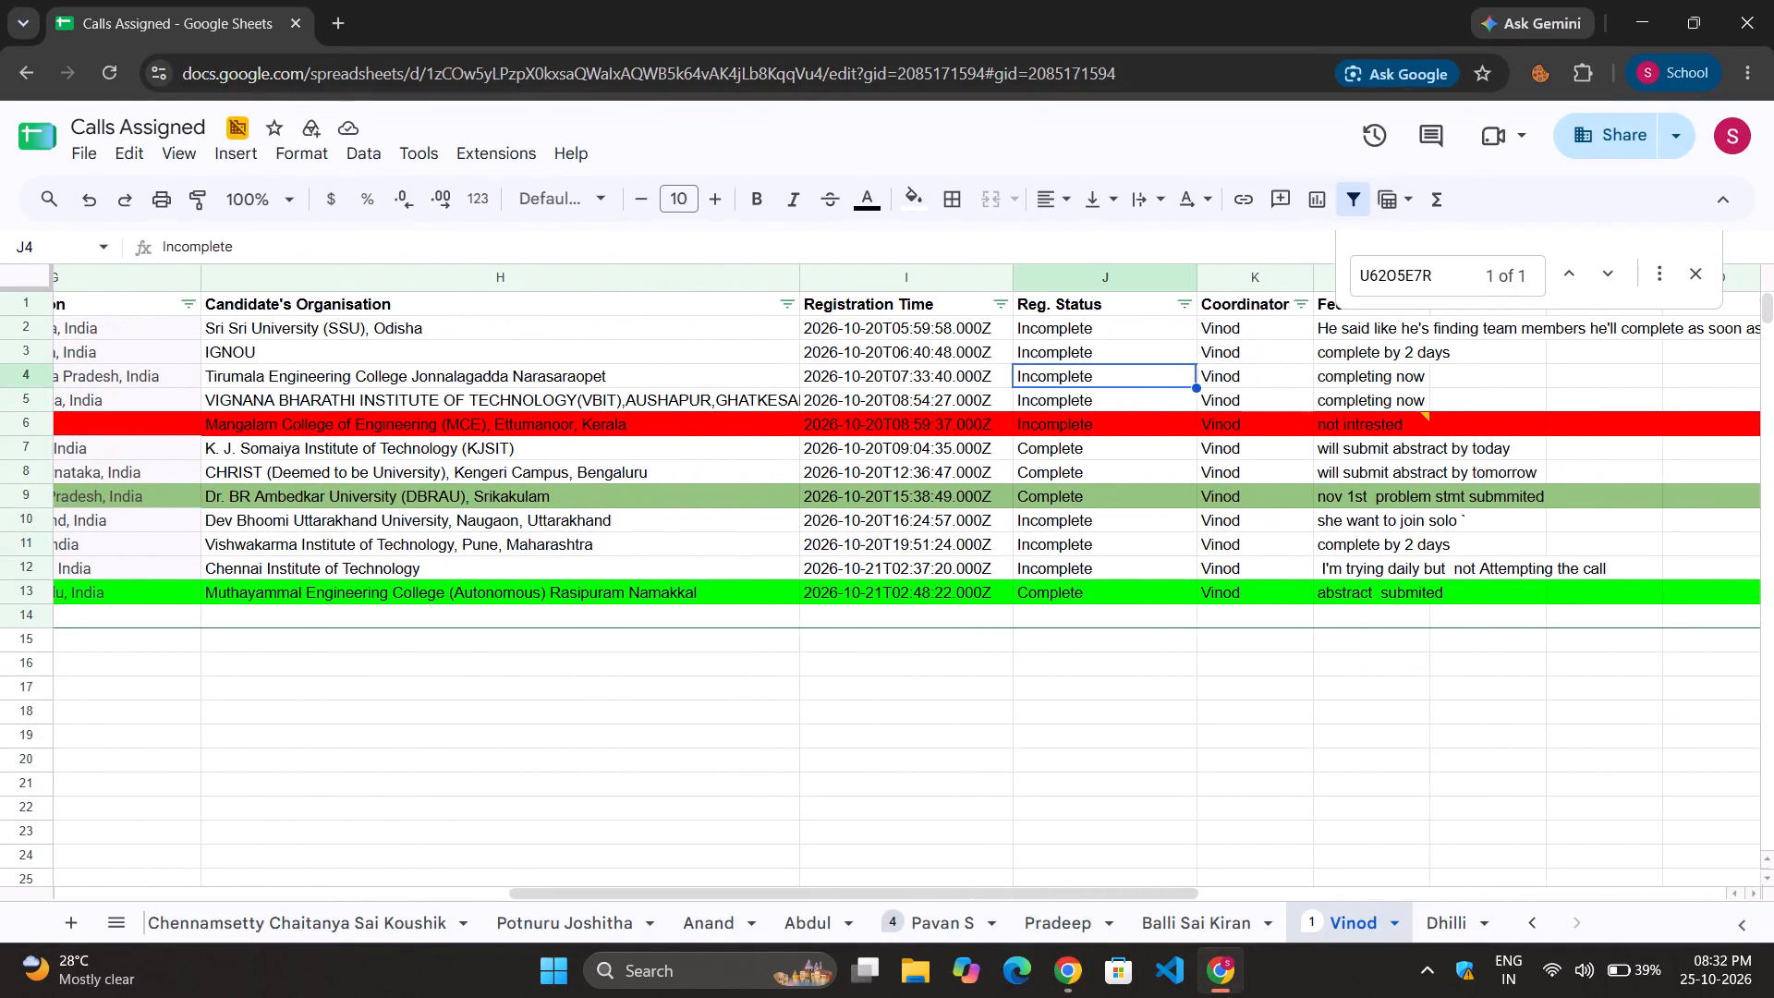
{"action": "scroll", "coordinate": [1117, 371], "scroll_direction": "right", "scroll_amount": 11}
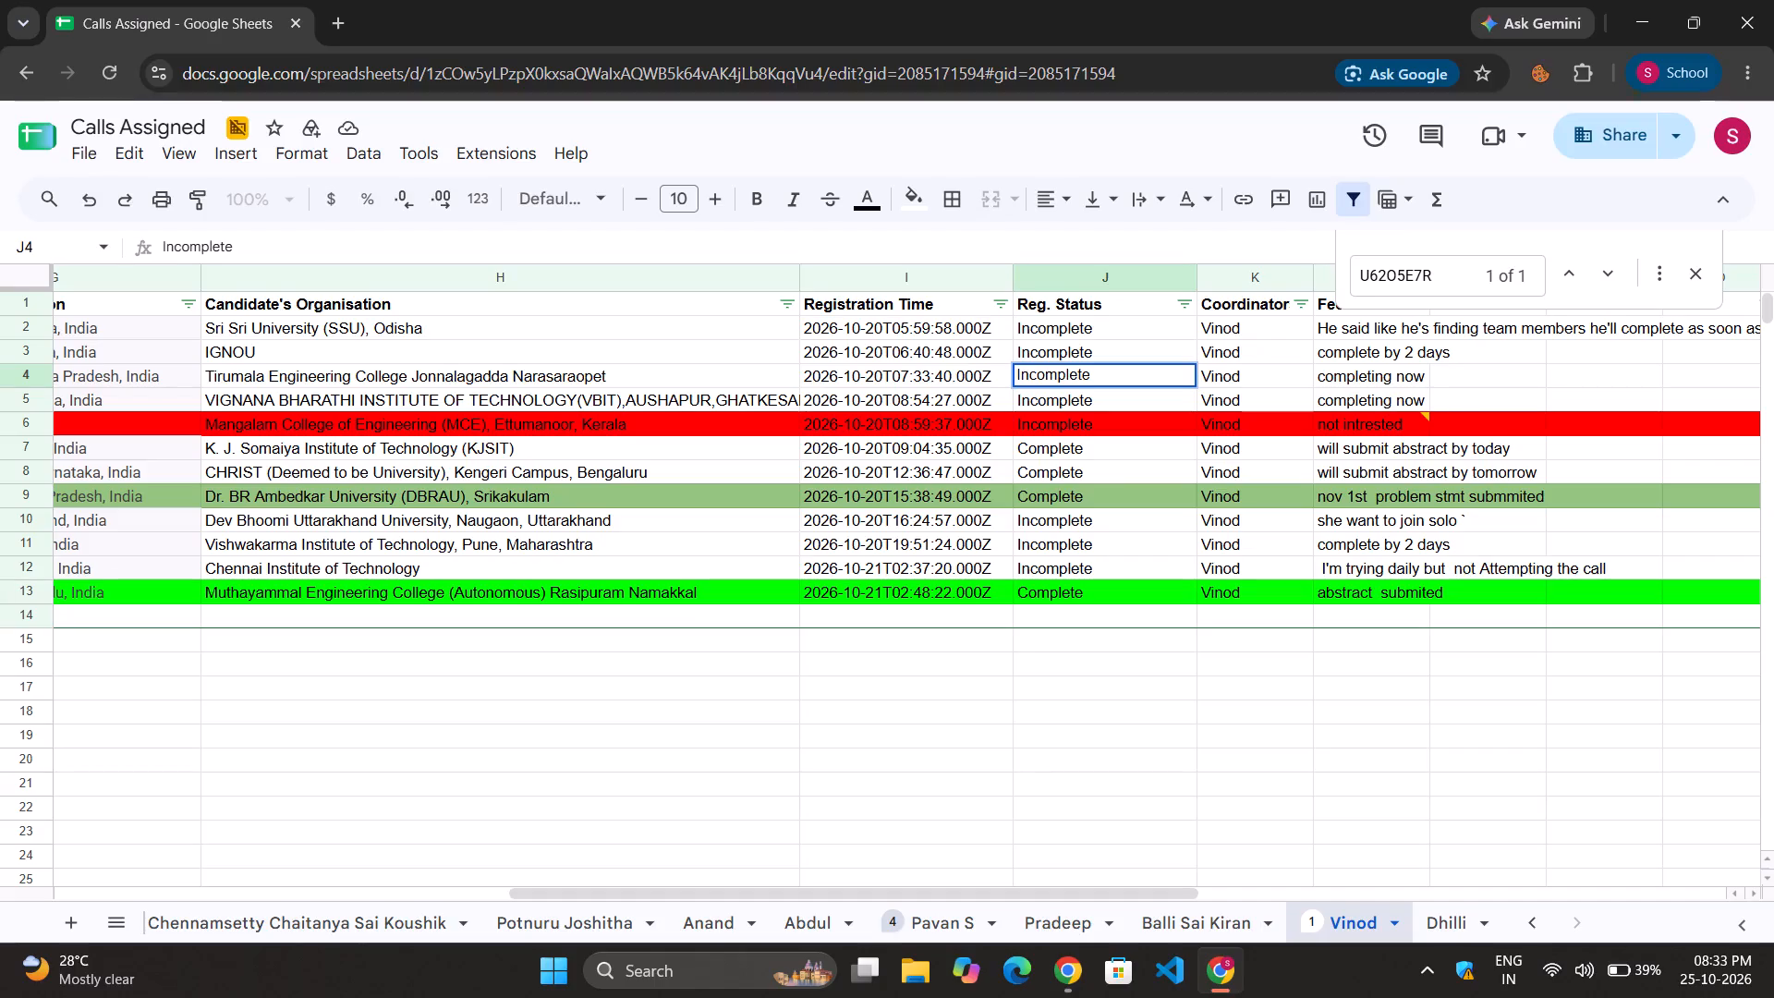
{"action": "left_click", "coordinate": [697, 385]}
{"action": "scroll", "coordinate": [697, 385], "scroll_direction": "right", "scroll_amount": 5}
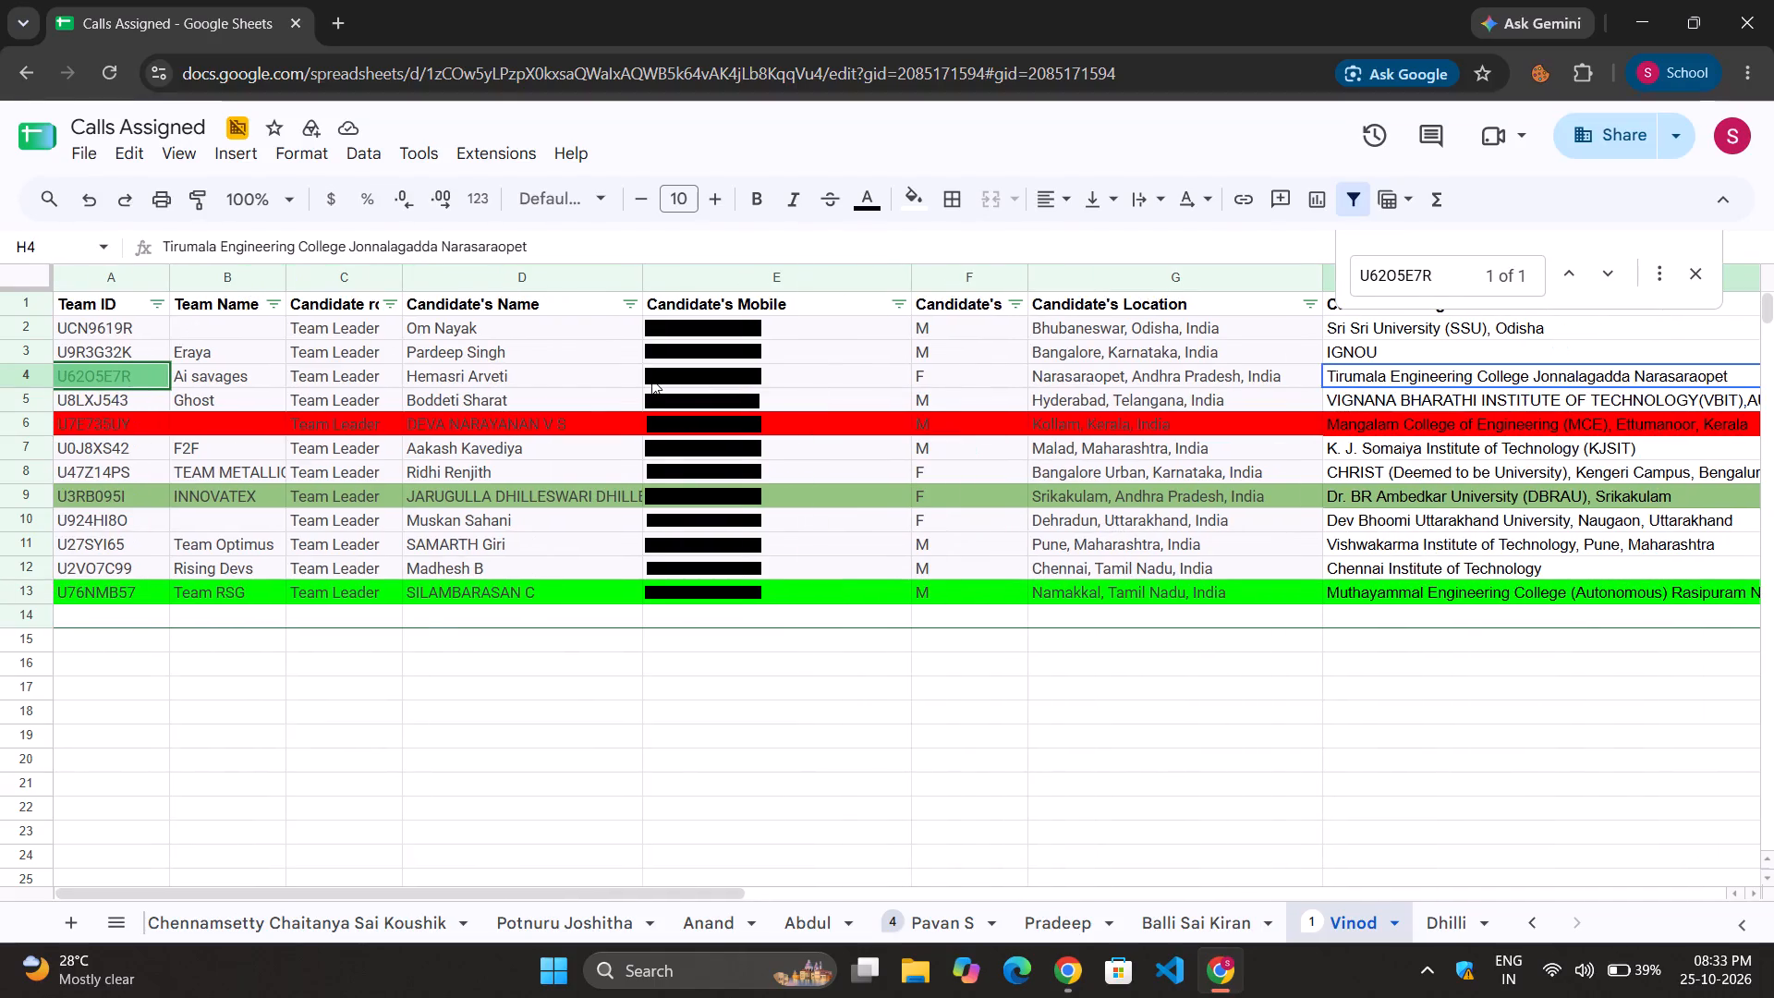
{"action": "scroll", "coordinate": [651, 379], "scroll_direction": "left", "scroll_amount": 9}
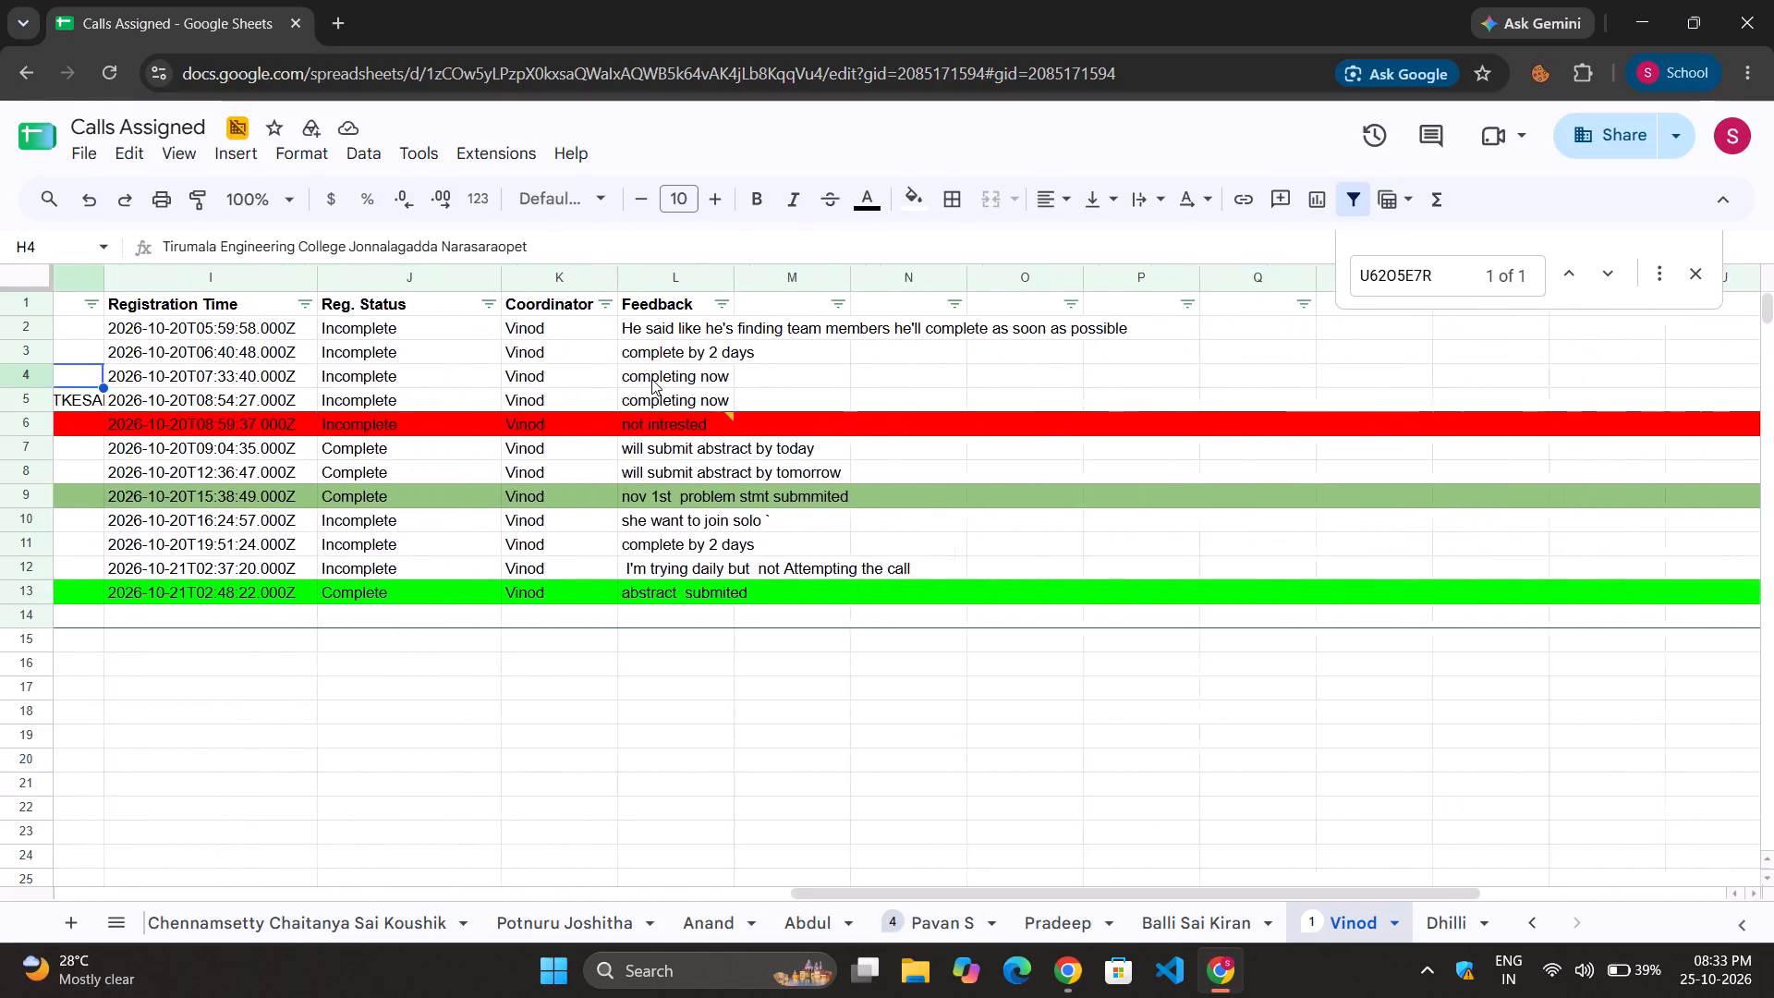
{"action": "double_click", "coordinate": [394, 370]}
{"action": "left_click", "coordinate": [394, 370]}
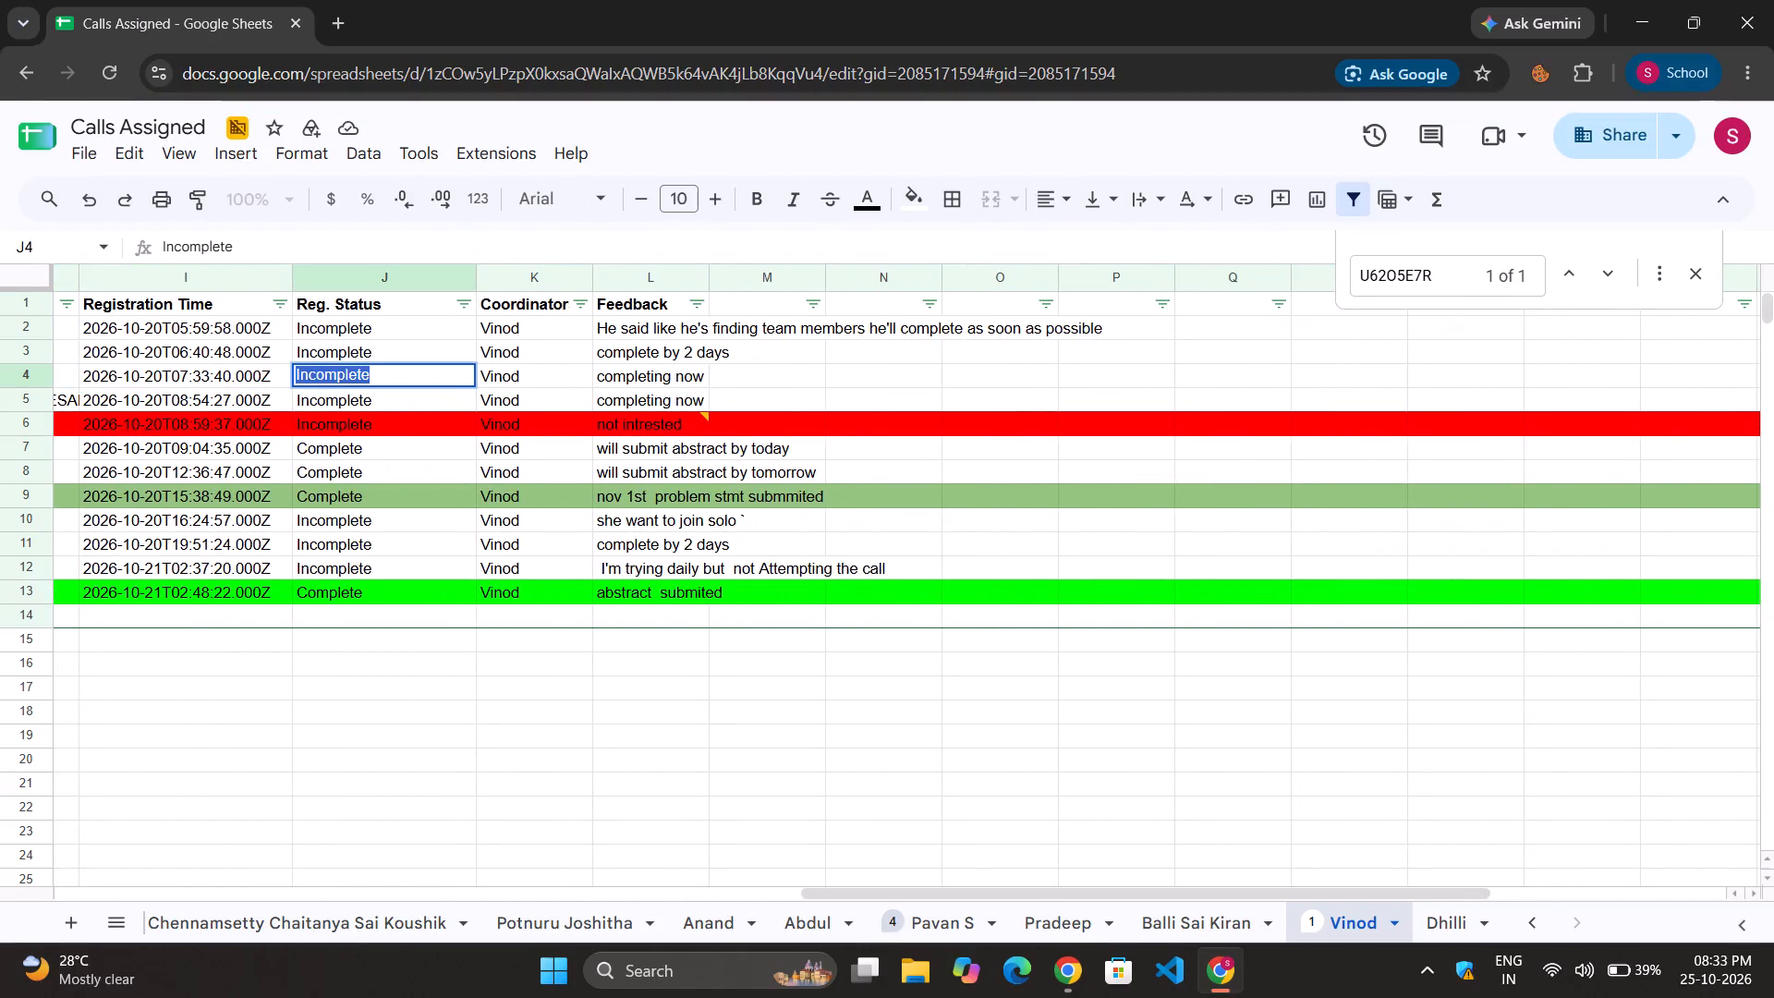
{"action": "left_click", "coordinate": [310, 373]}
{"action": "key", "text": "BackSpace"}
{"action": "key", "text": "BackSpace"}
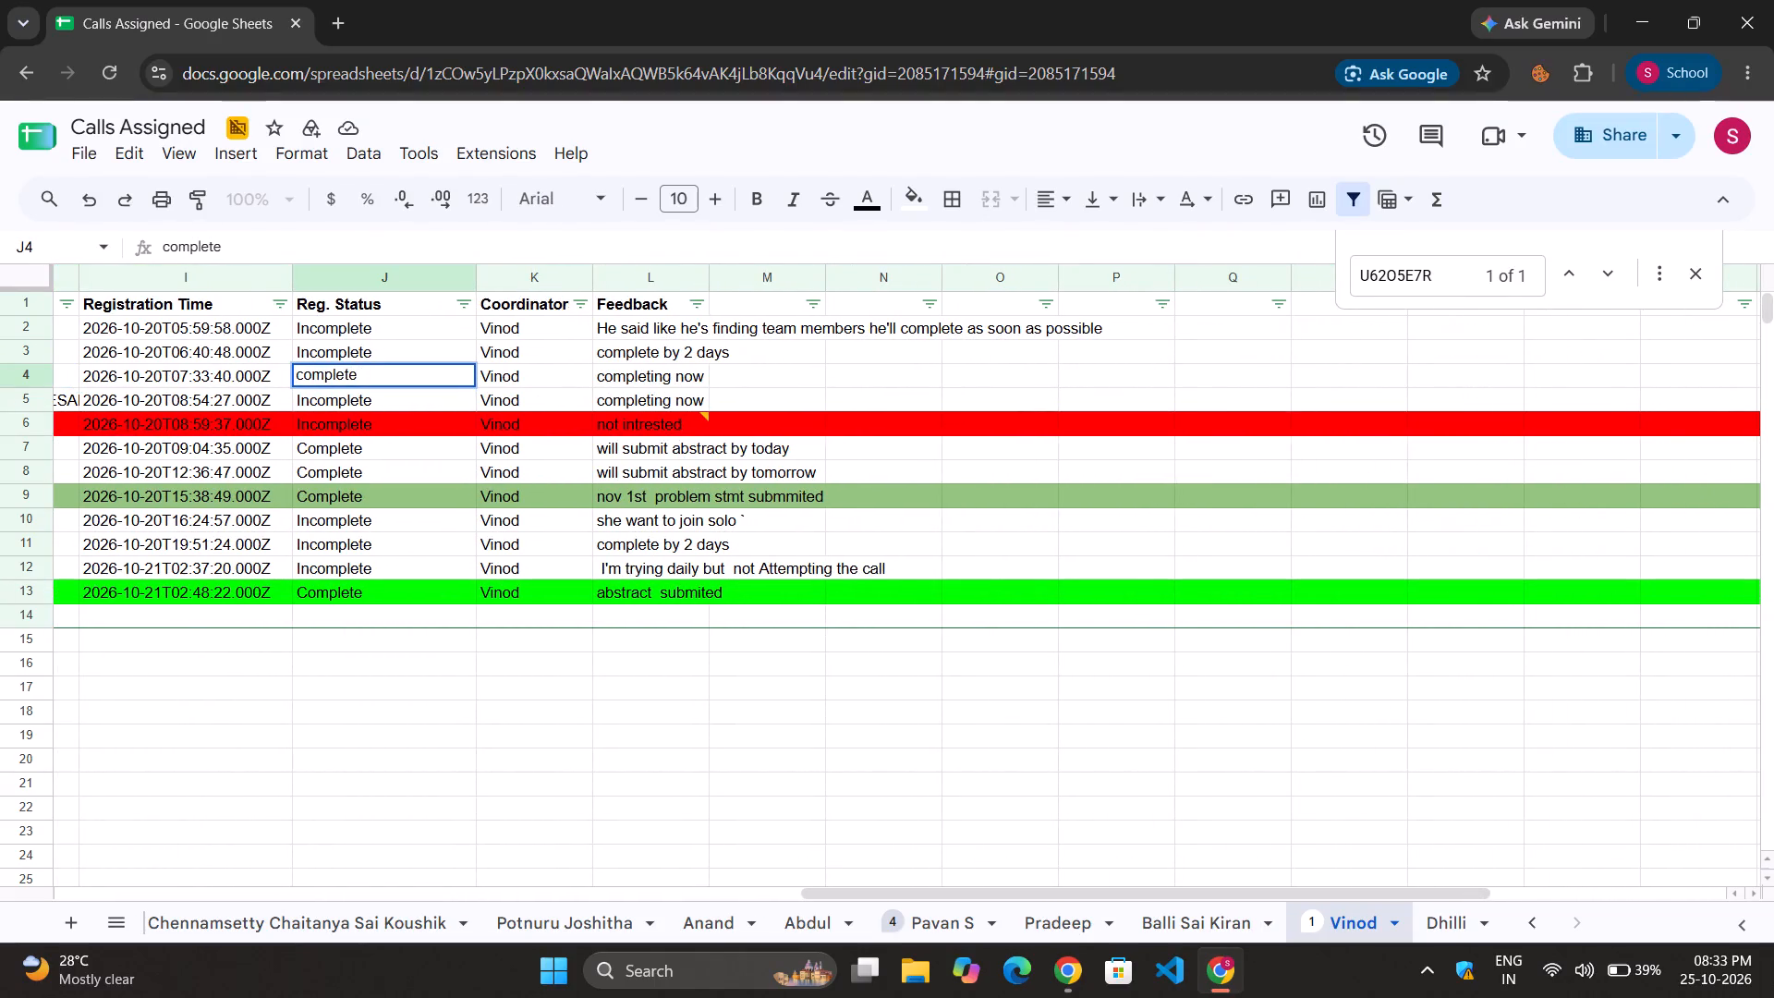
{"action": "left_click", "coordinate": [390, 368]}
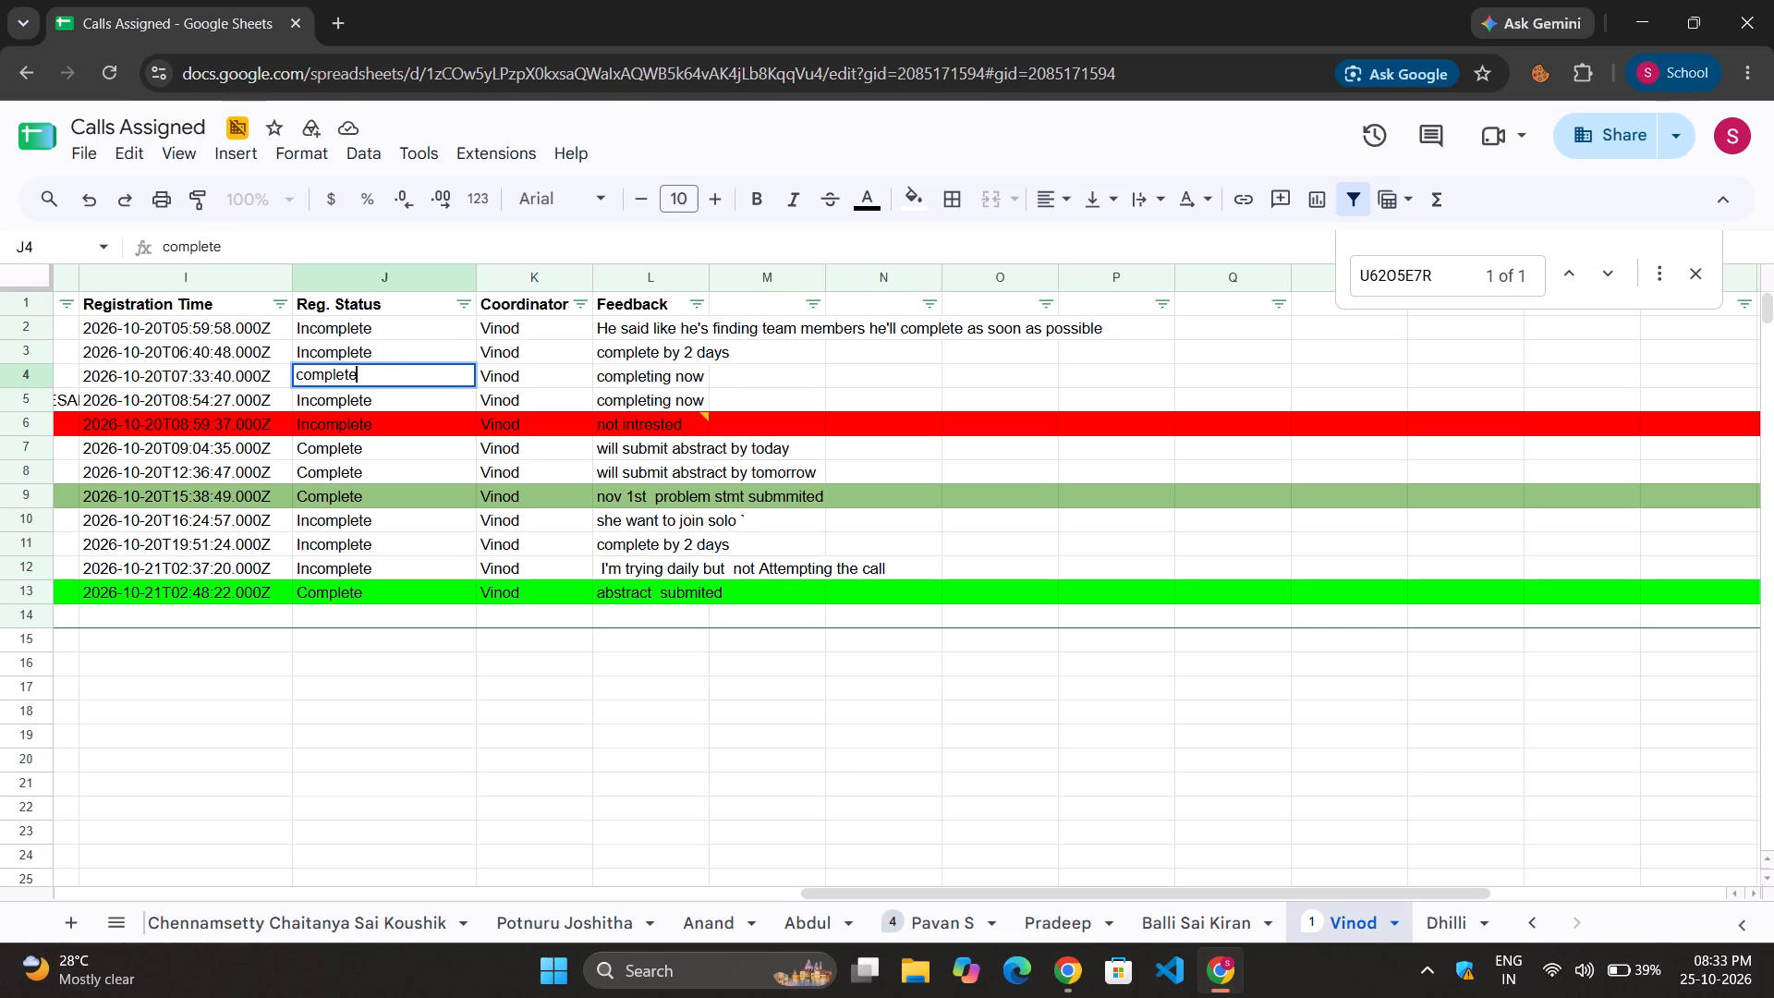
{"action": "left_click", "coordinate": [364, 687]}
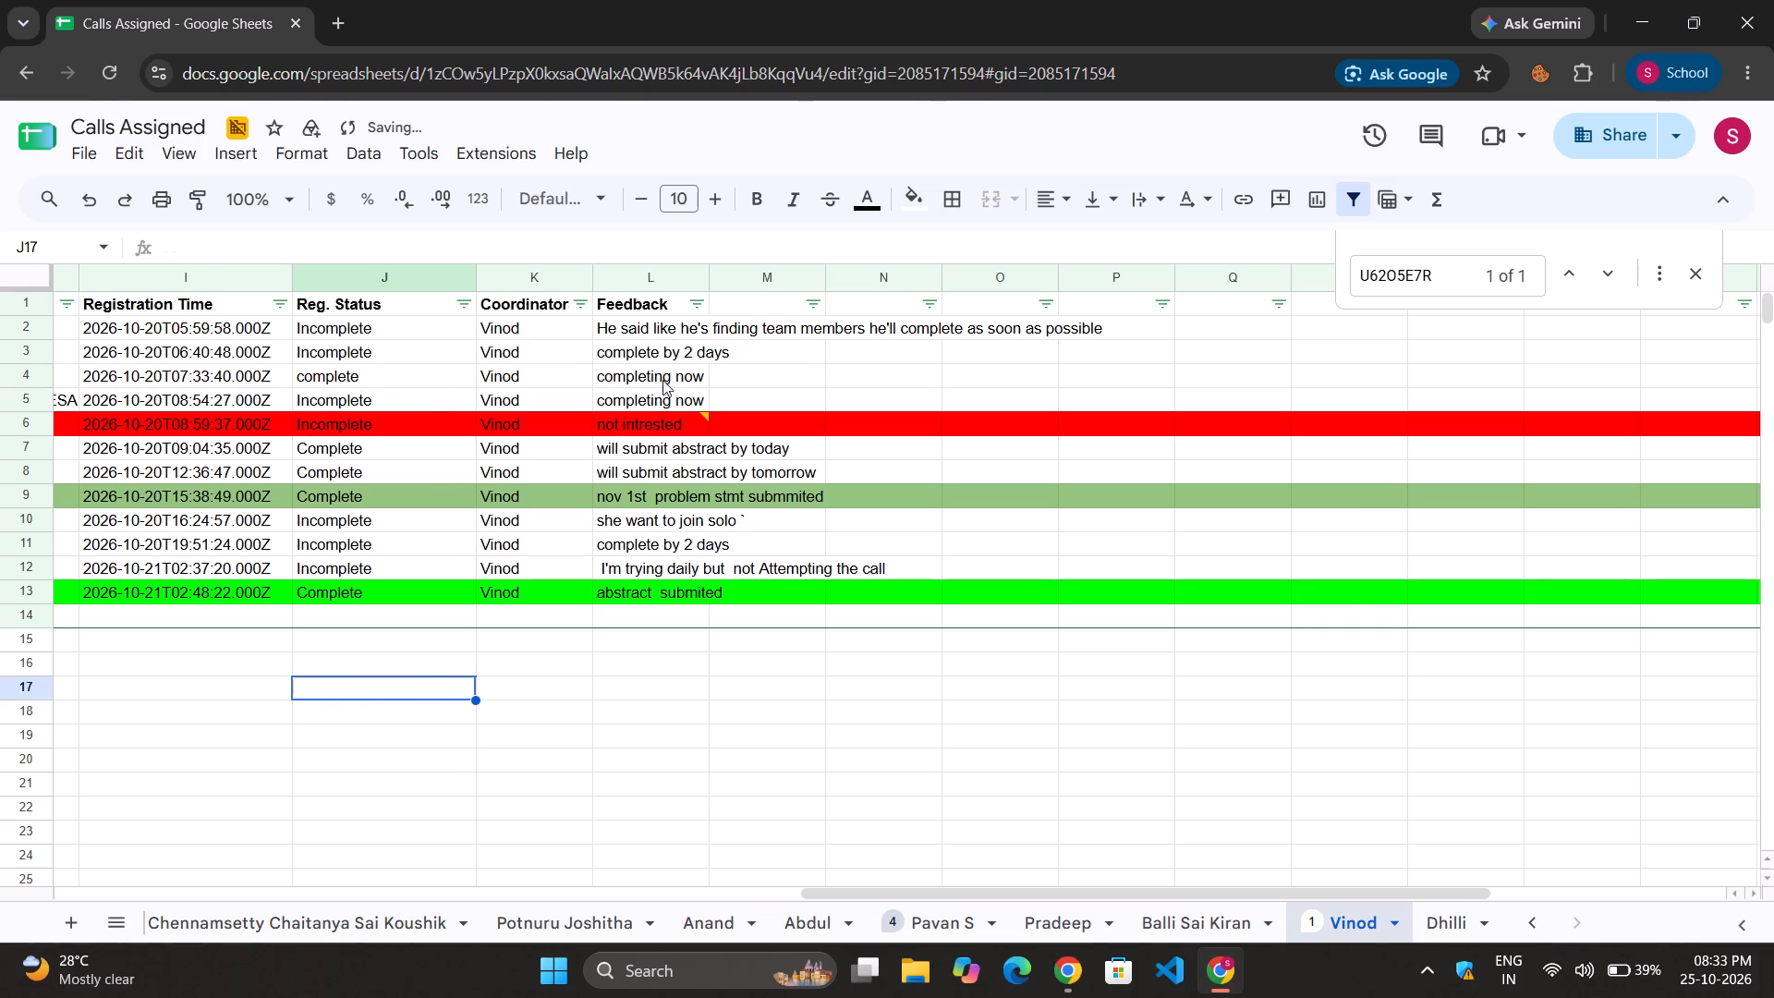
Examine the Ghost team's rows 536 to 539 in the filtered candidate data, through to Reg. Status.
{"action": "key", "text": "alt+Tab"}
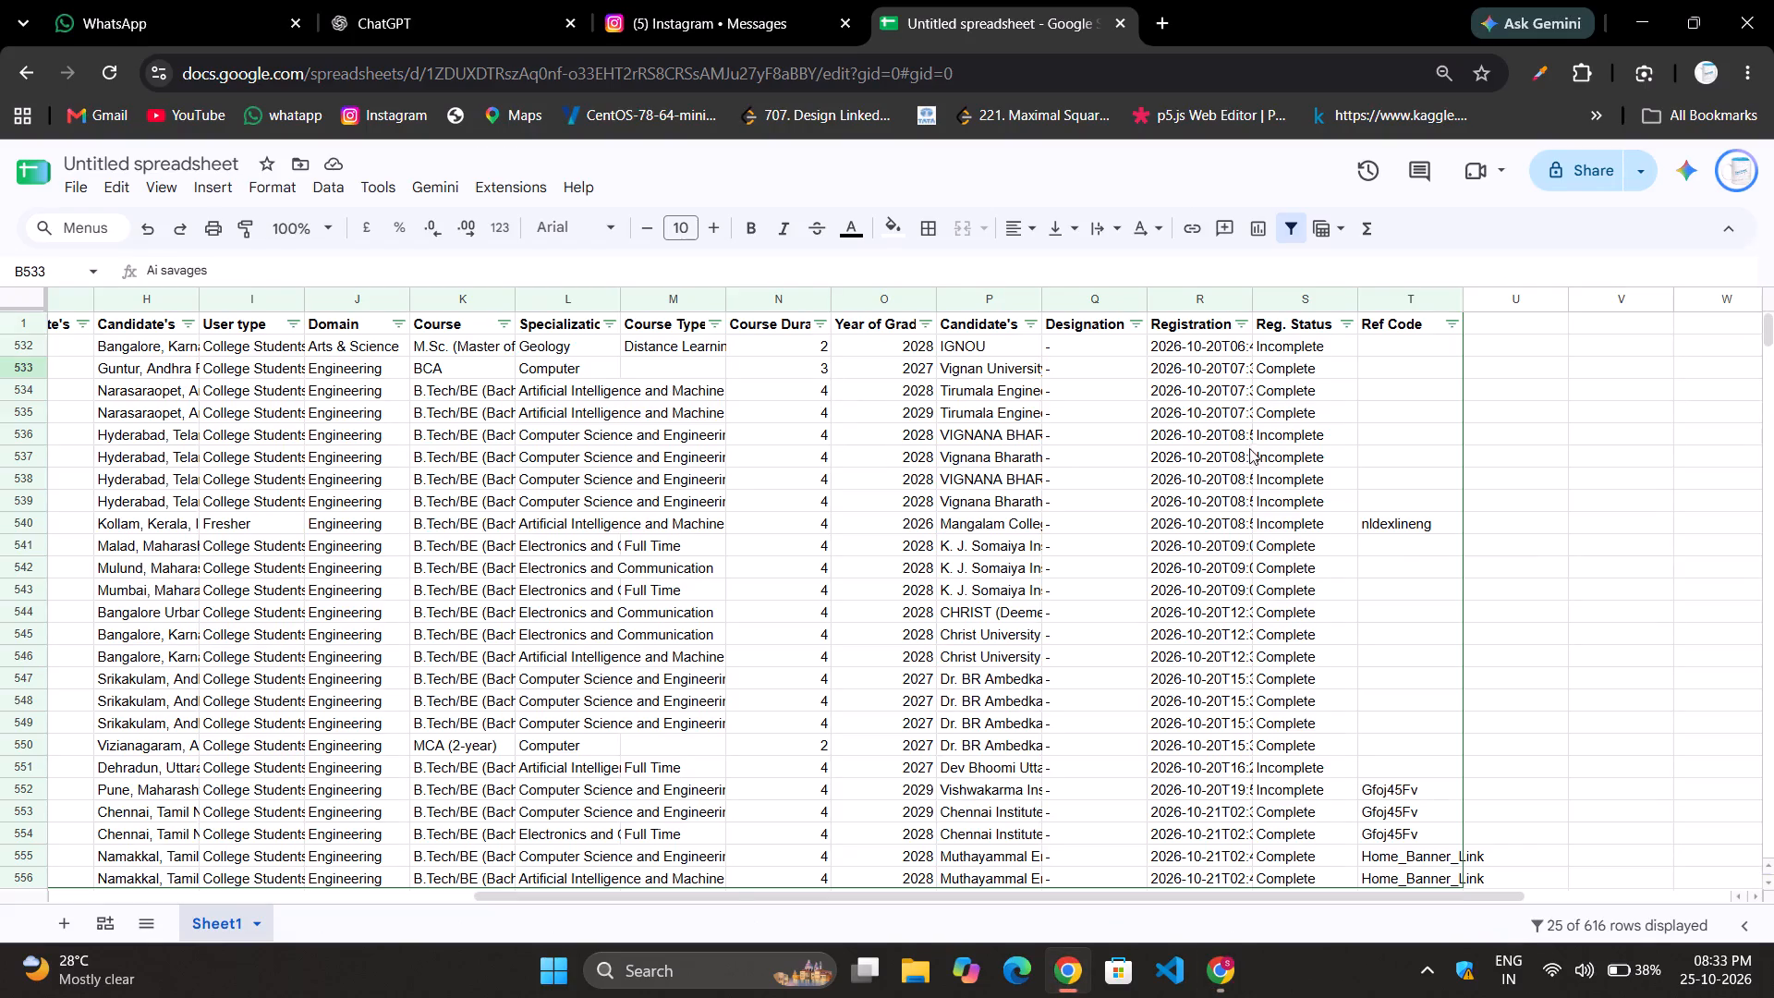
{"action": "scroll", "coordinate": [1247, 438], "scroll_direction": "right", "scroll_amount": 4}
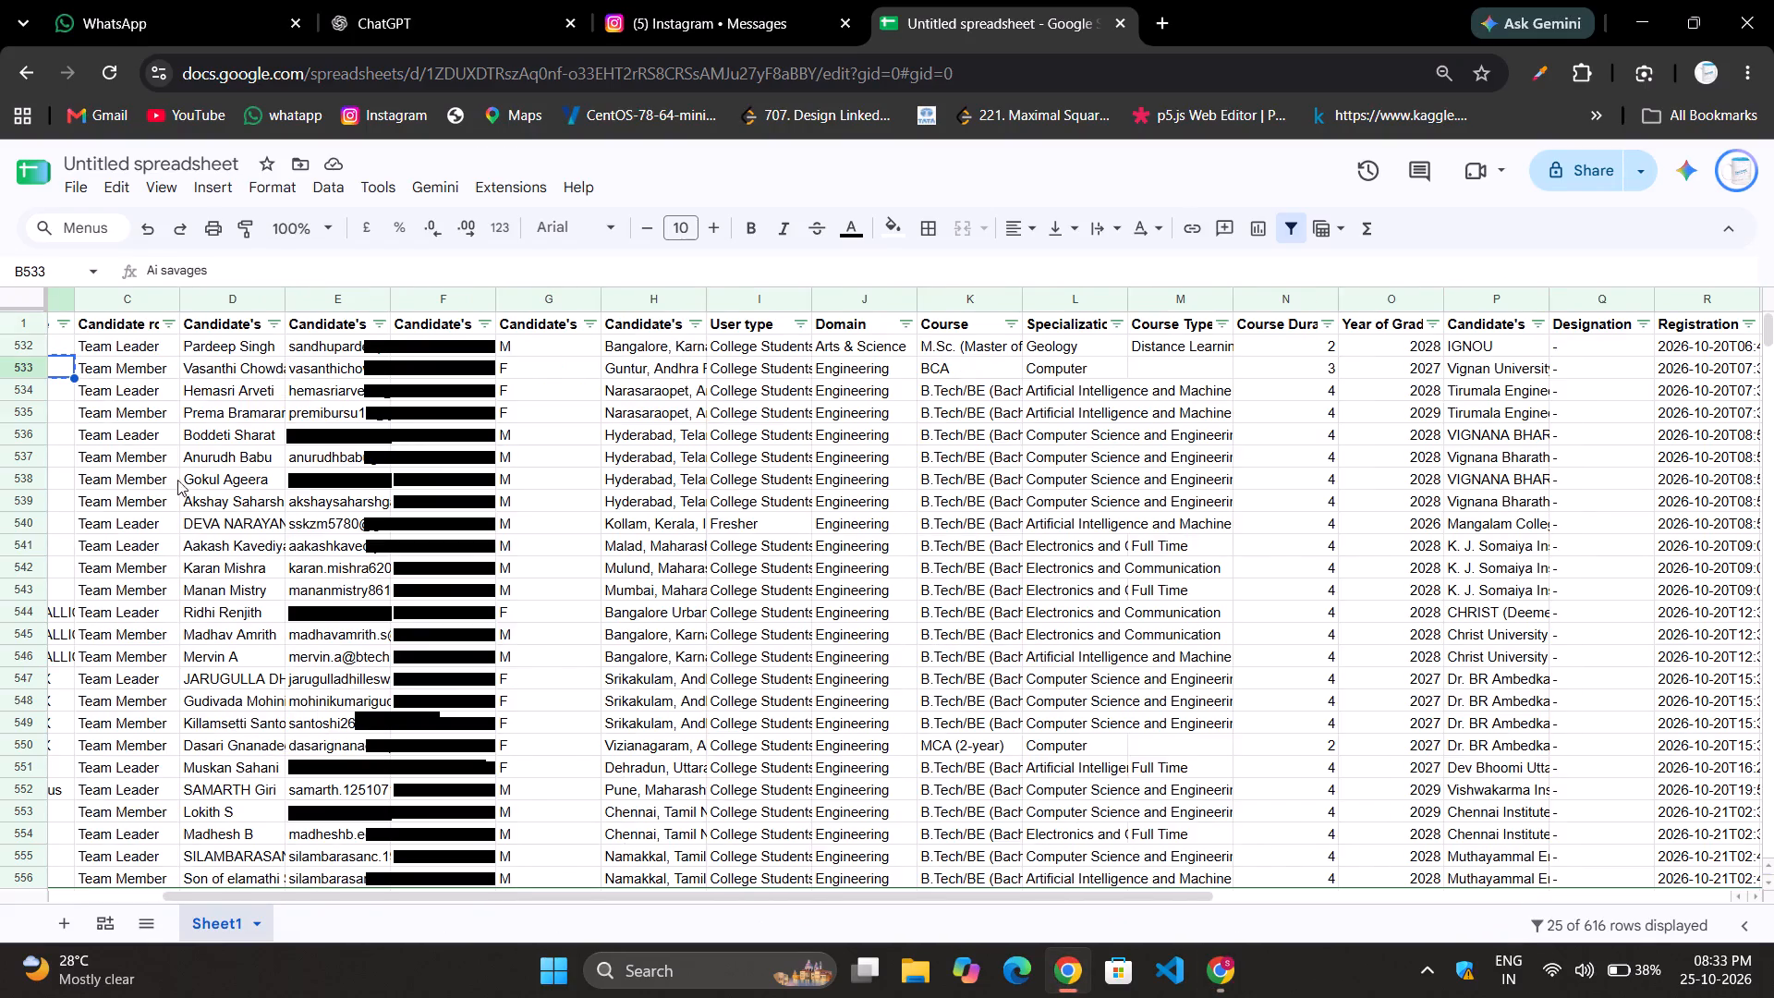
{"action": "left_click", "coordinate": [213, 431]}
{"action": "scroll", "coordinate": [213, 431], "scroll_direction": "left", "scroll_amount": 3}
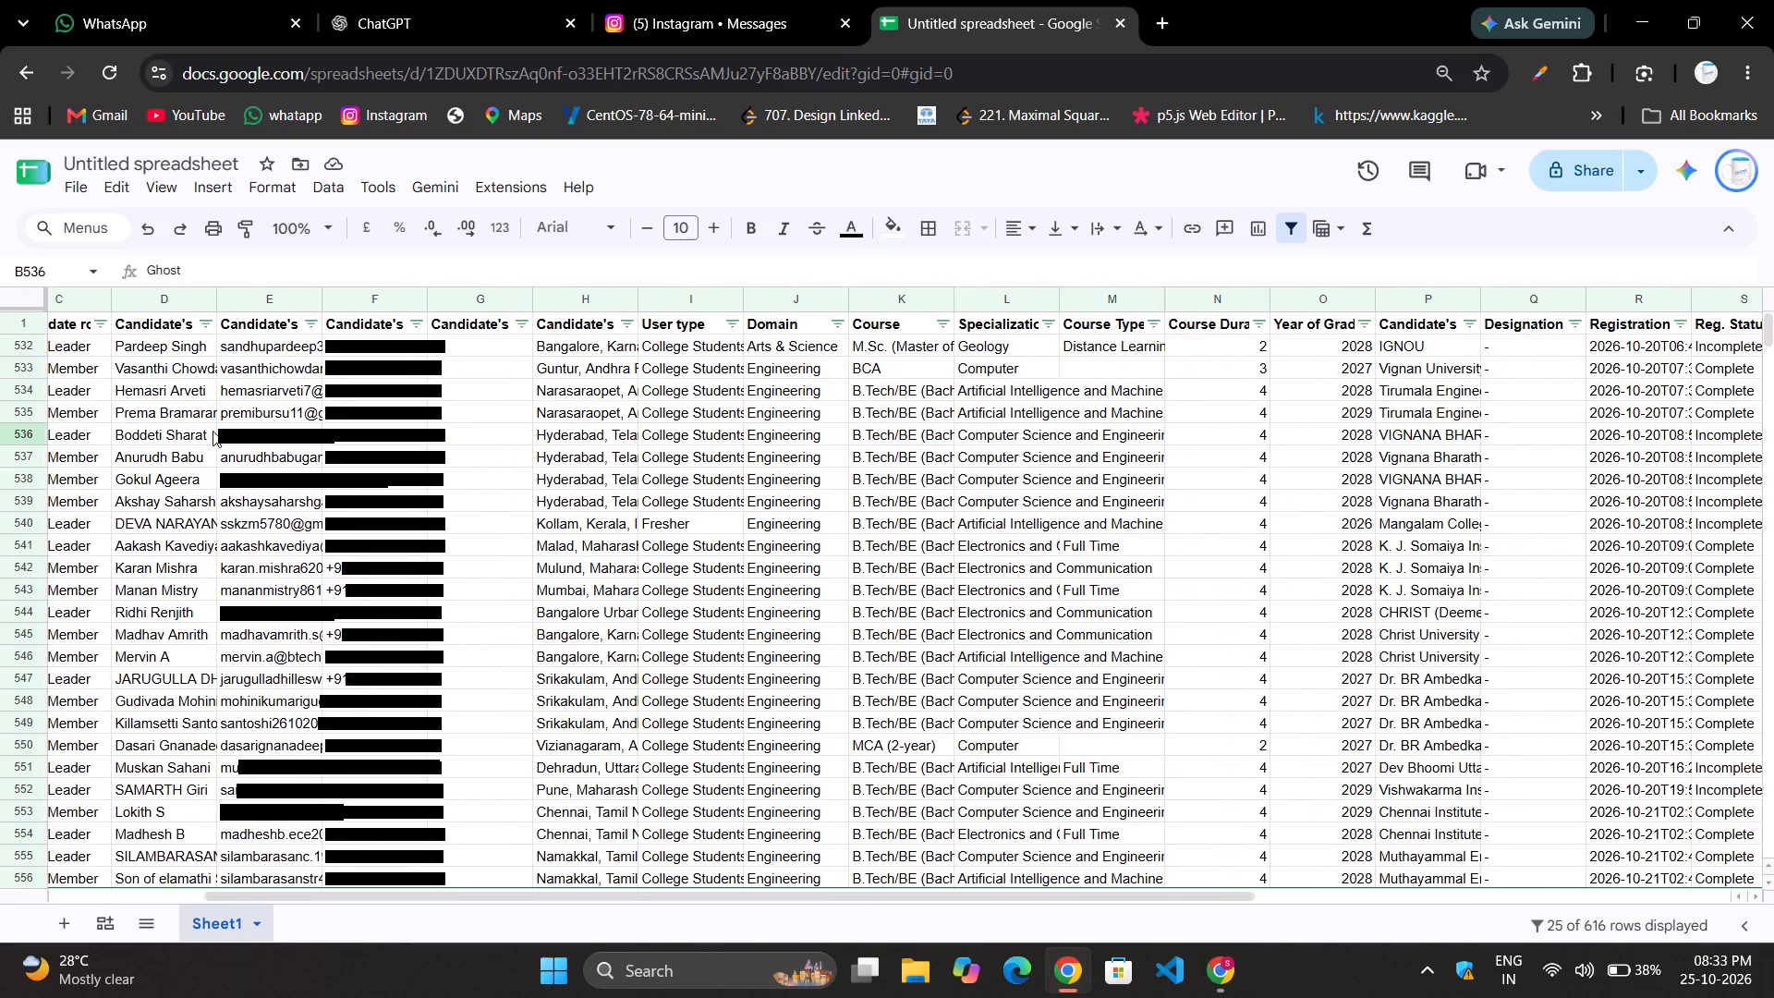
{"action": "scroll", "coordinate": [213, 431], "scroll_direction": "left", "scroll_amount": 2}
{"action": "scroll", "coordinate": [213, 431], "scroll_direction": "right", "scroll_amount": 6}
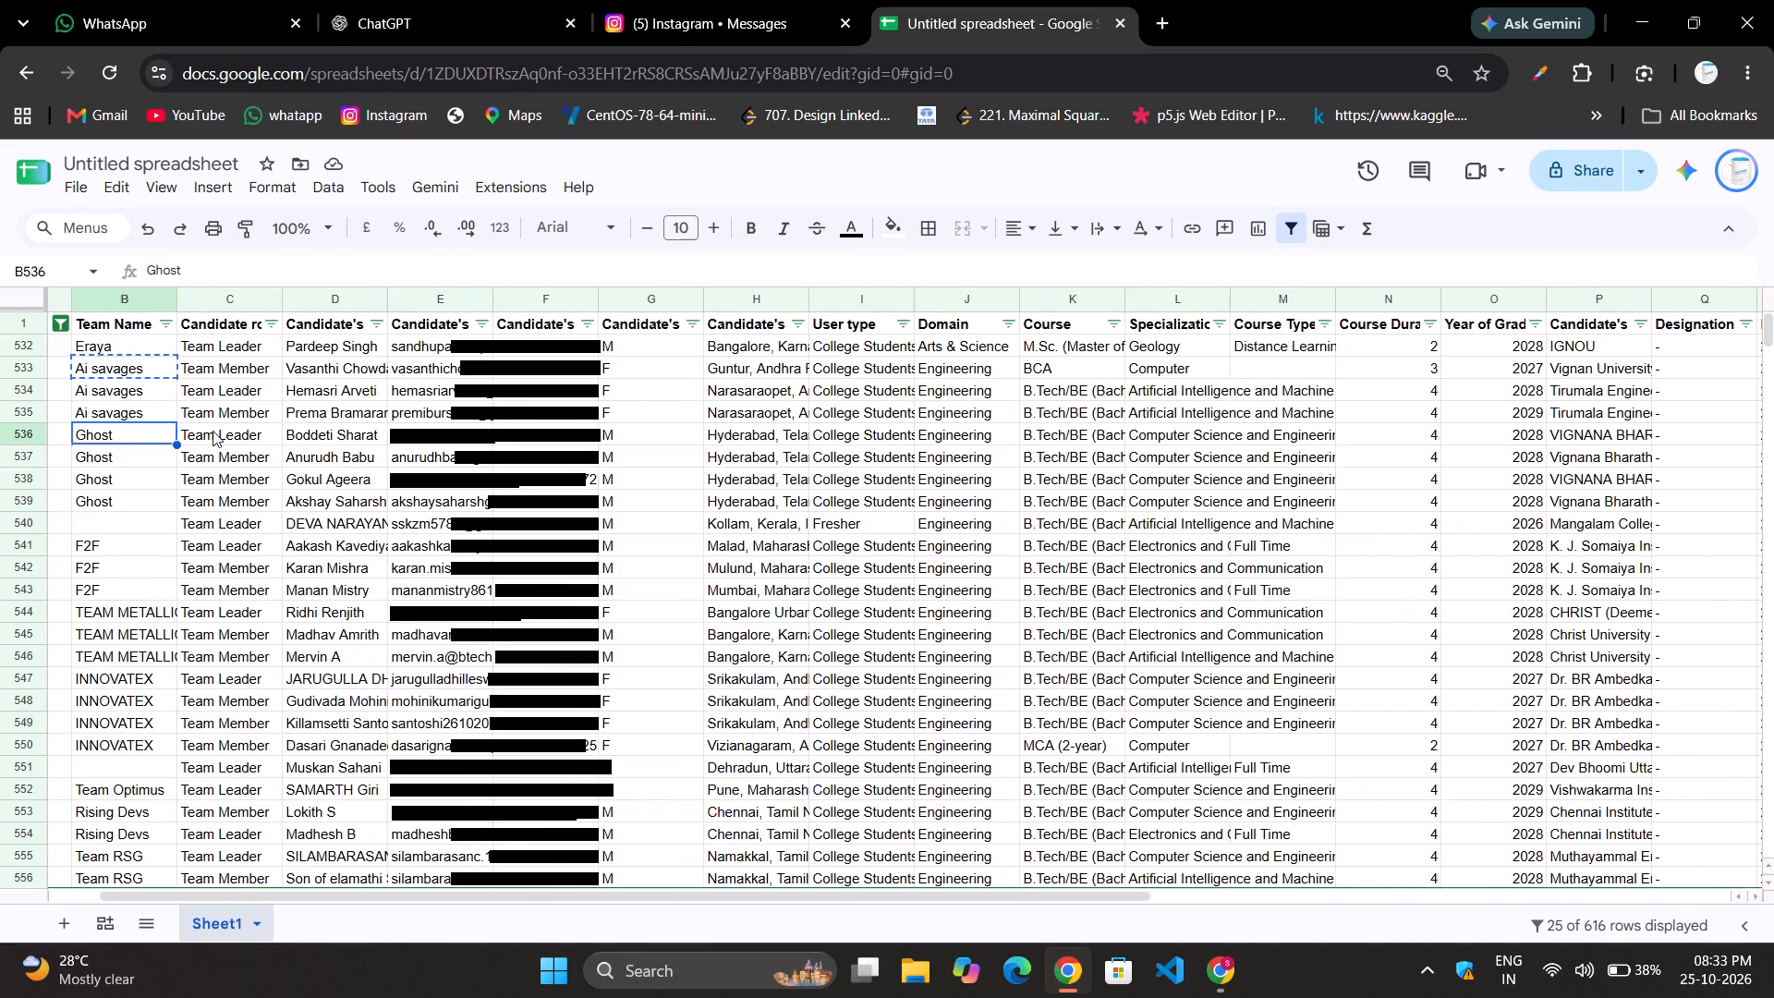
{"action": "left_click_drag", "start_coordinate": [180, 437], "coordinate": [181, 506]}
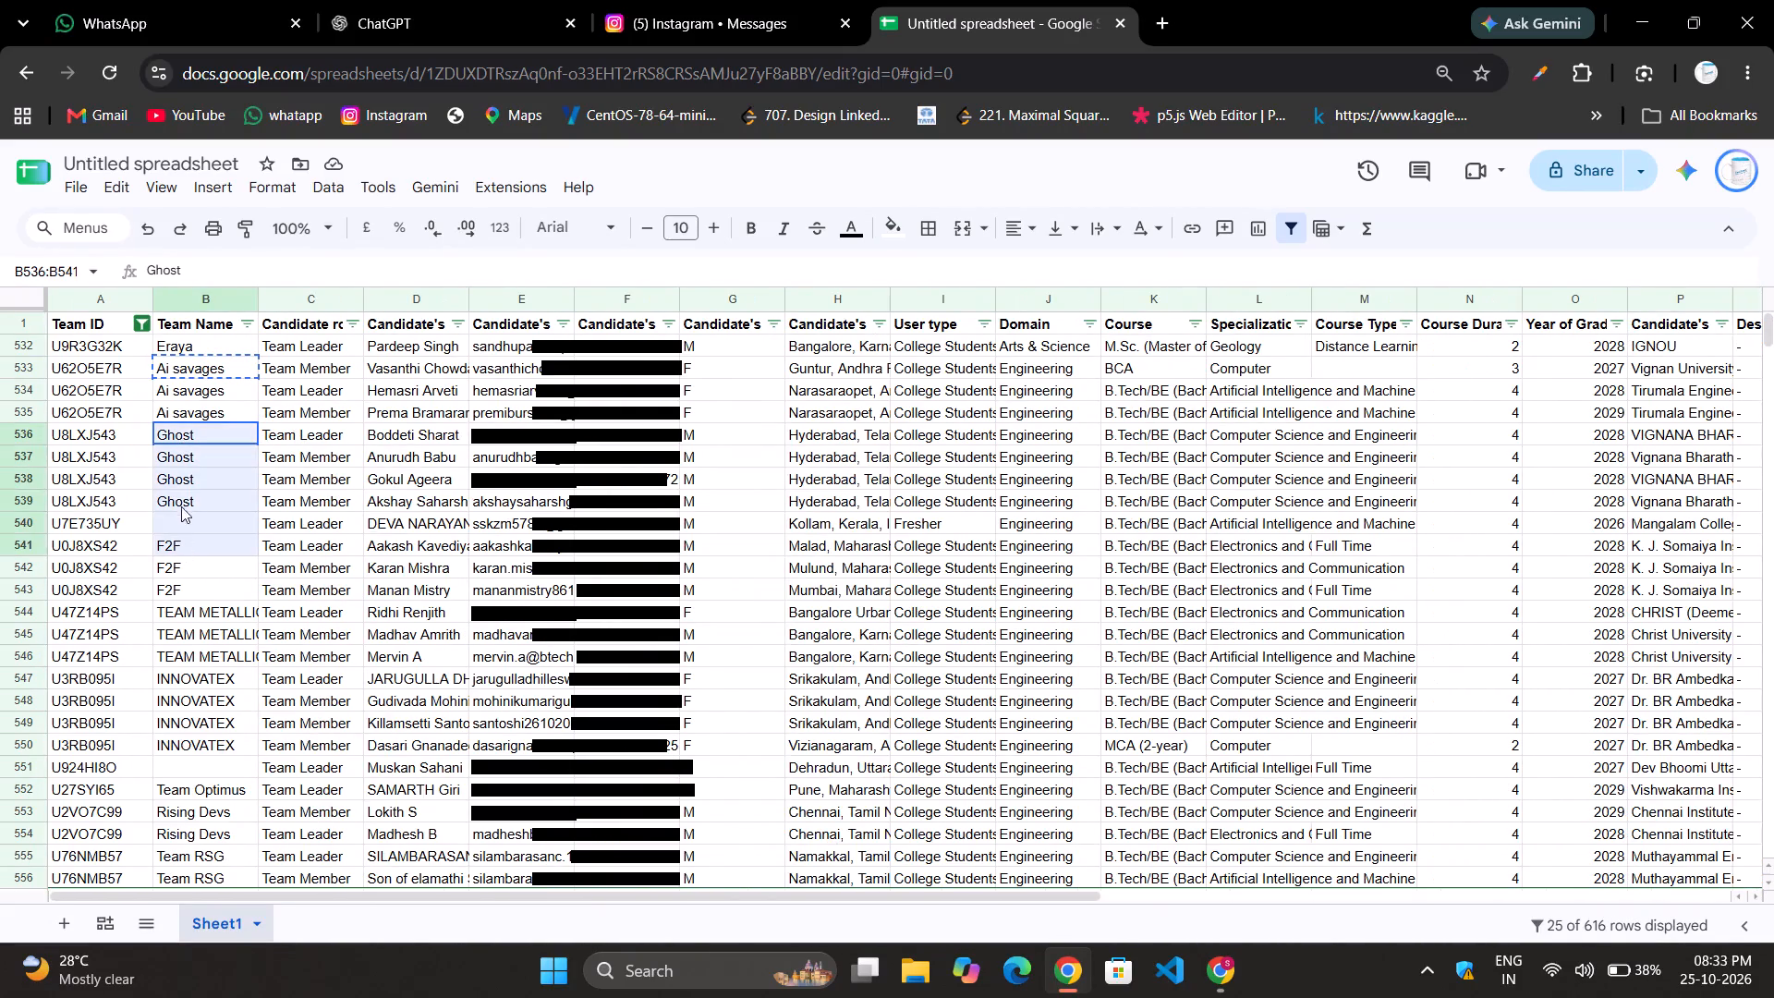
{"action": "left_click_drag", "start_coordinate": [181, 506], "coordinate": [184, 499]}
{"action": "scroll", "coordinate": [184, 499], "scroll_direction": "left", "scroll_amount": 3}
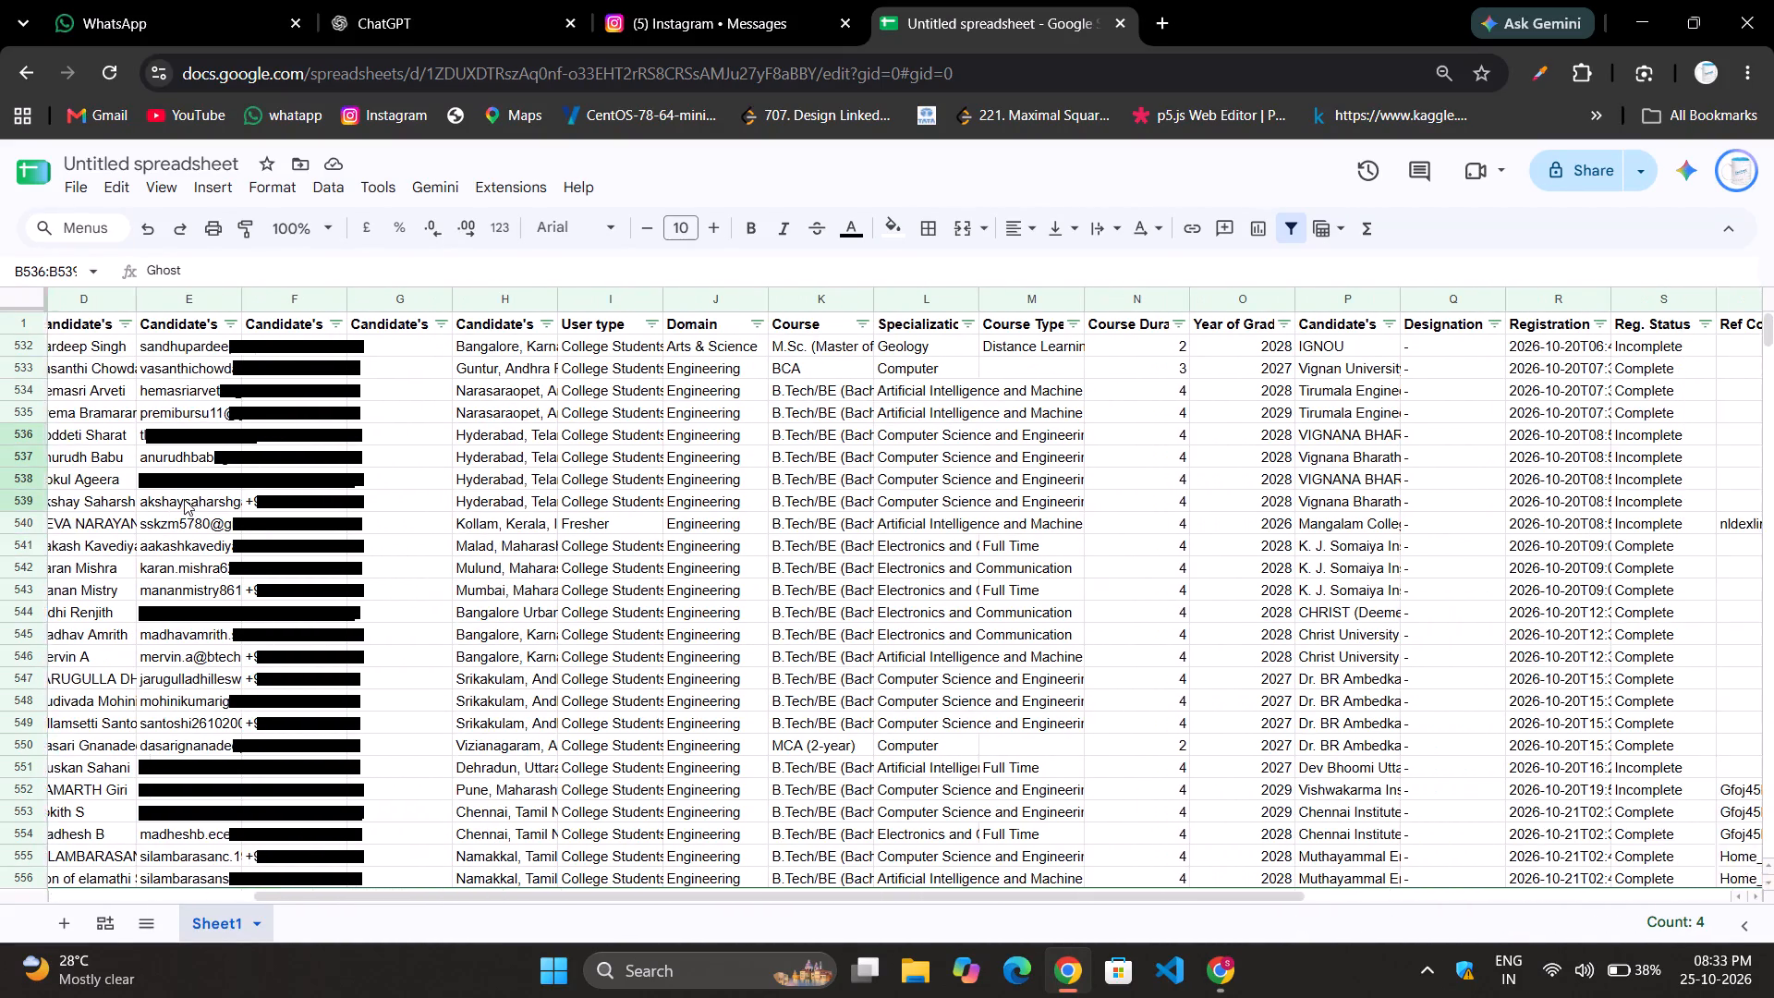
{"action": "scroll", "coordinate": [184, 499], "scroll_direction": "left", "scroll_amount": 1}
Check the Ghost team's row 5 on the Vinod sheet against the filtered data, through registration status and feedback.
{"action": "key", "text": "alt+Tab"}
{"action": "scroll", "coordinate": [309, 518], "scroll_direction": "right", "scroll_amount": 4}
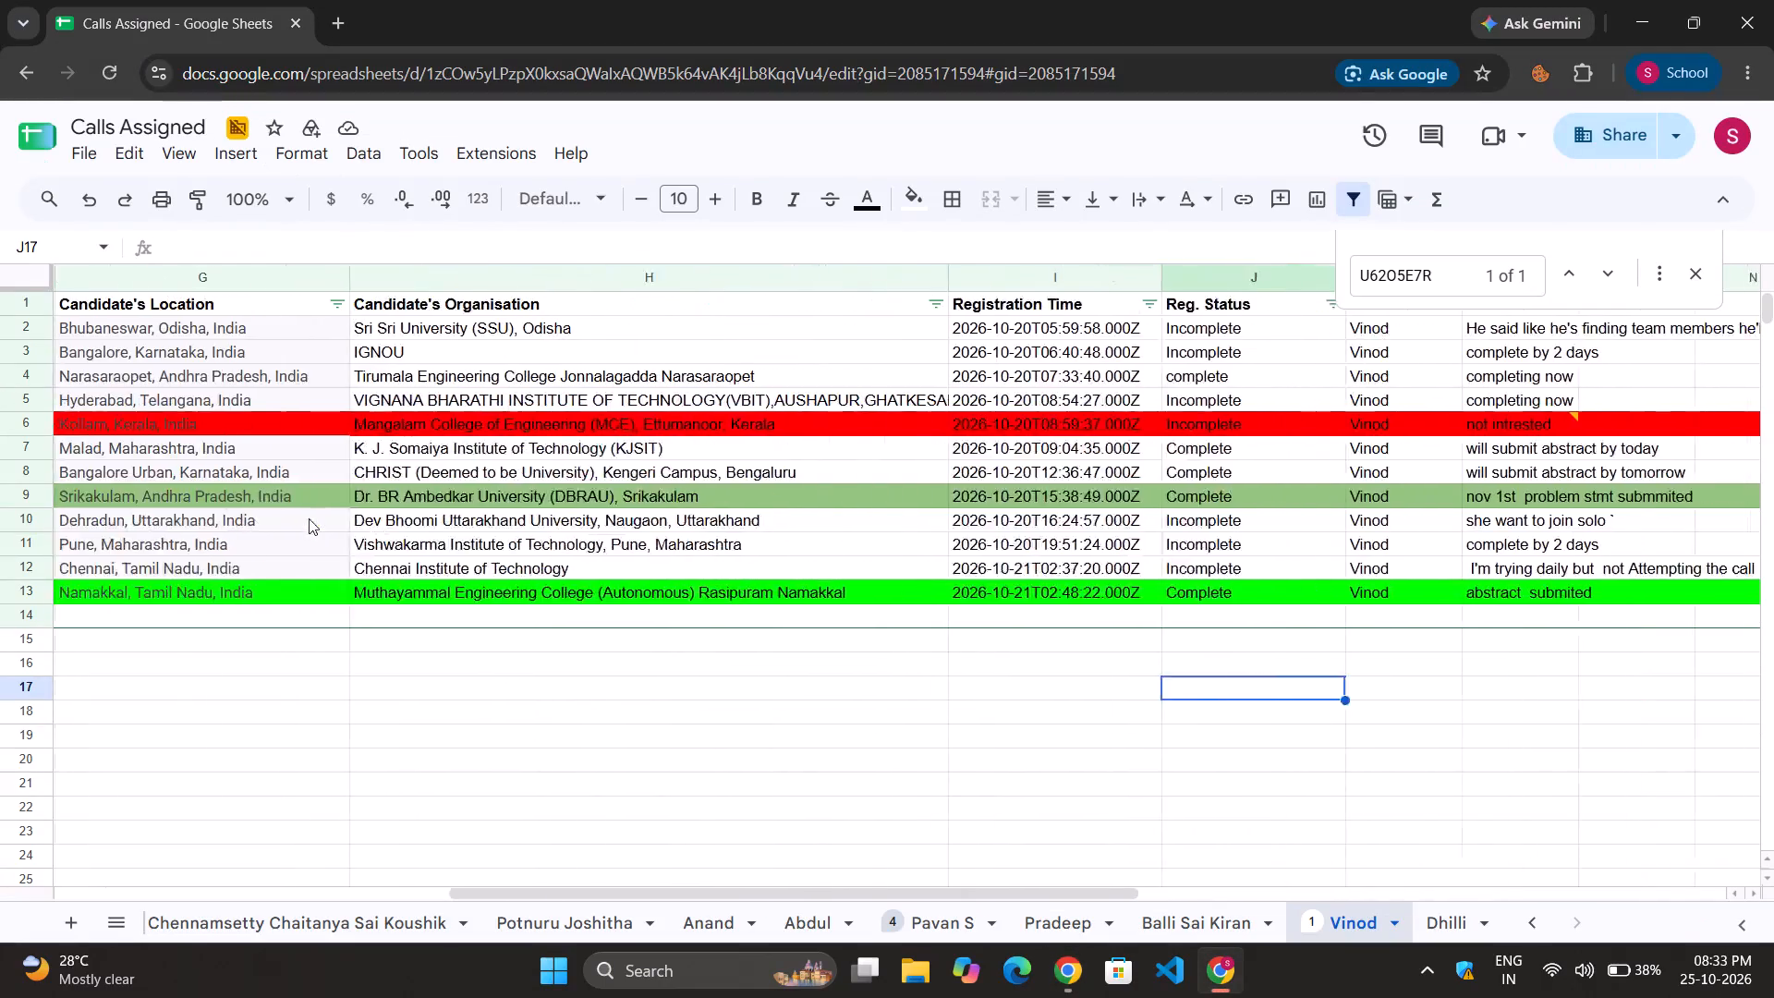
{"action": "scroll", "coordinate": [309, 518], "scroll_direction": "right", "scroll_amount": 3}
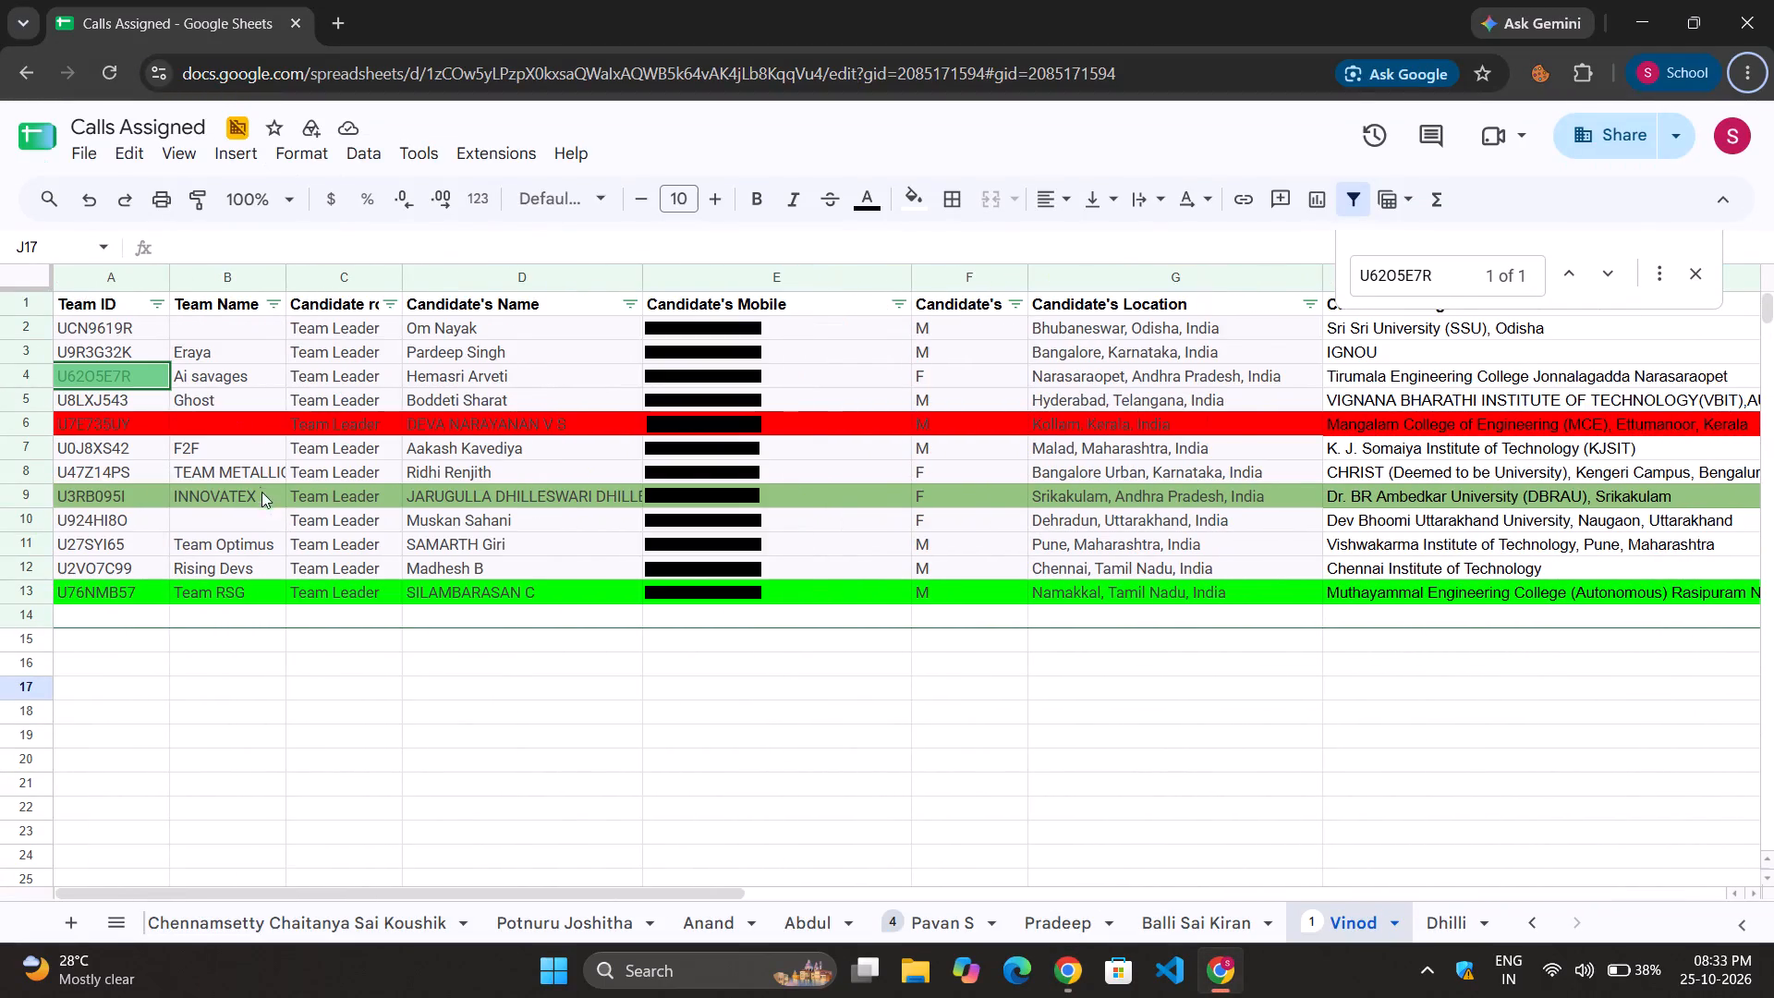
{"action": "left_click", "coordinate": [255, 400]}
{"action": "scroll", "coordinate": [255, 400], "scroll_direction": "left", "scroll_amount": 3}
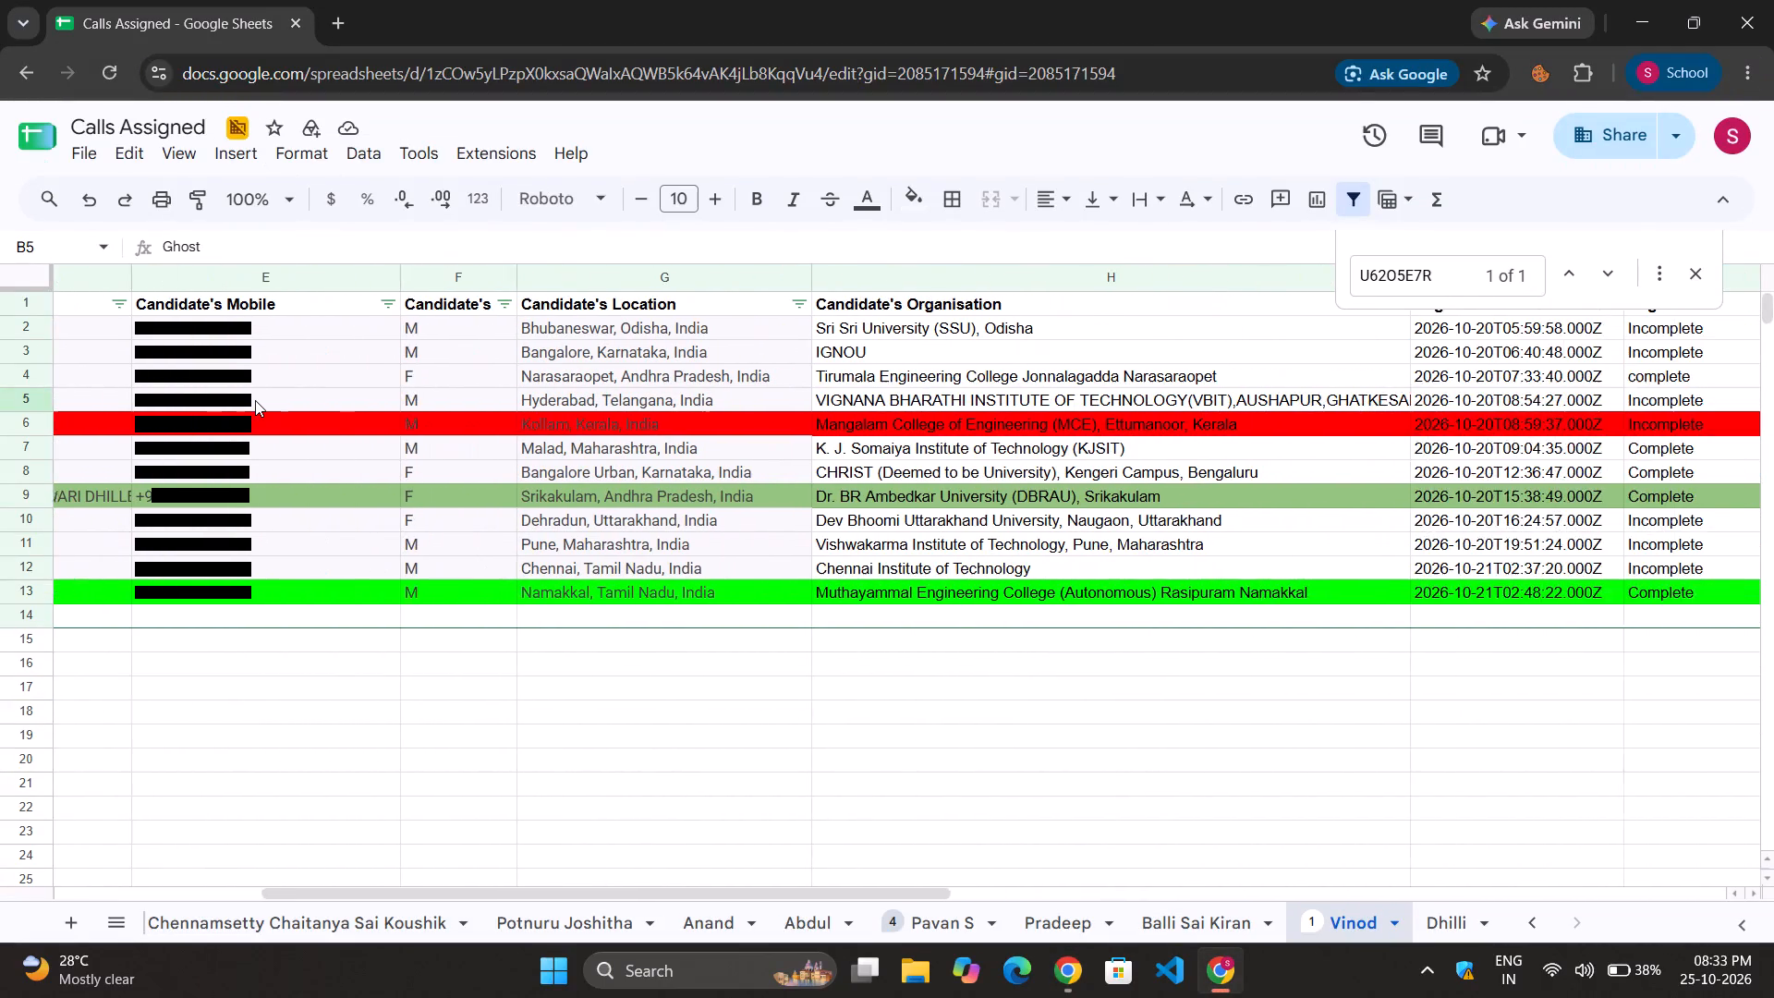
{"action": "scroll", "coordinate": [255, 400], "scroll_direction": "left", "scroll_amount": 3}
{"action": "scroll", "coordinate": [255, 400], "scroll_direction": "right", "scroll_amount": 1}
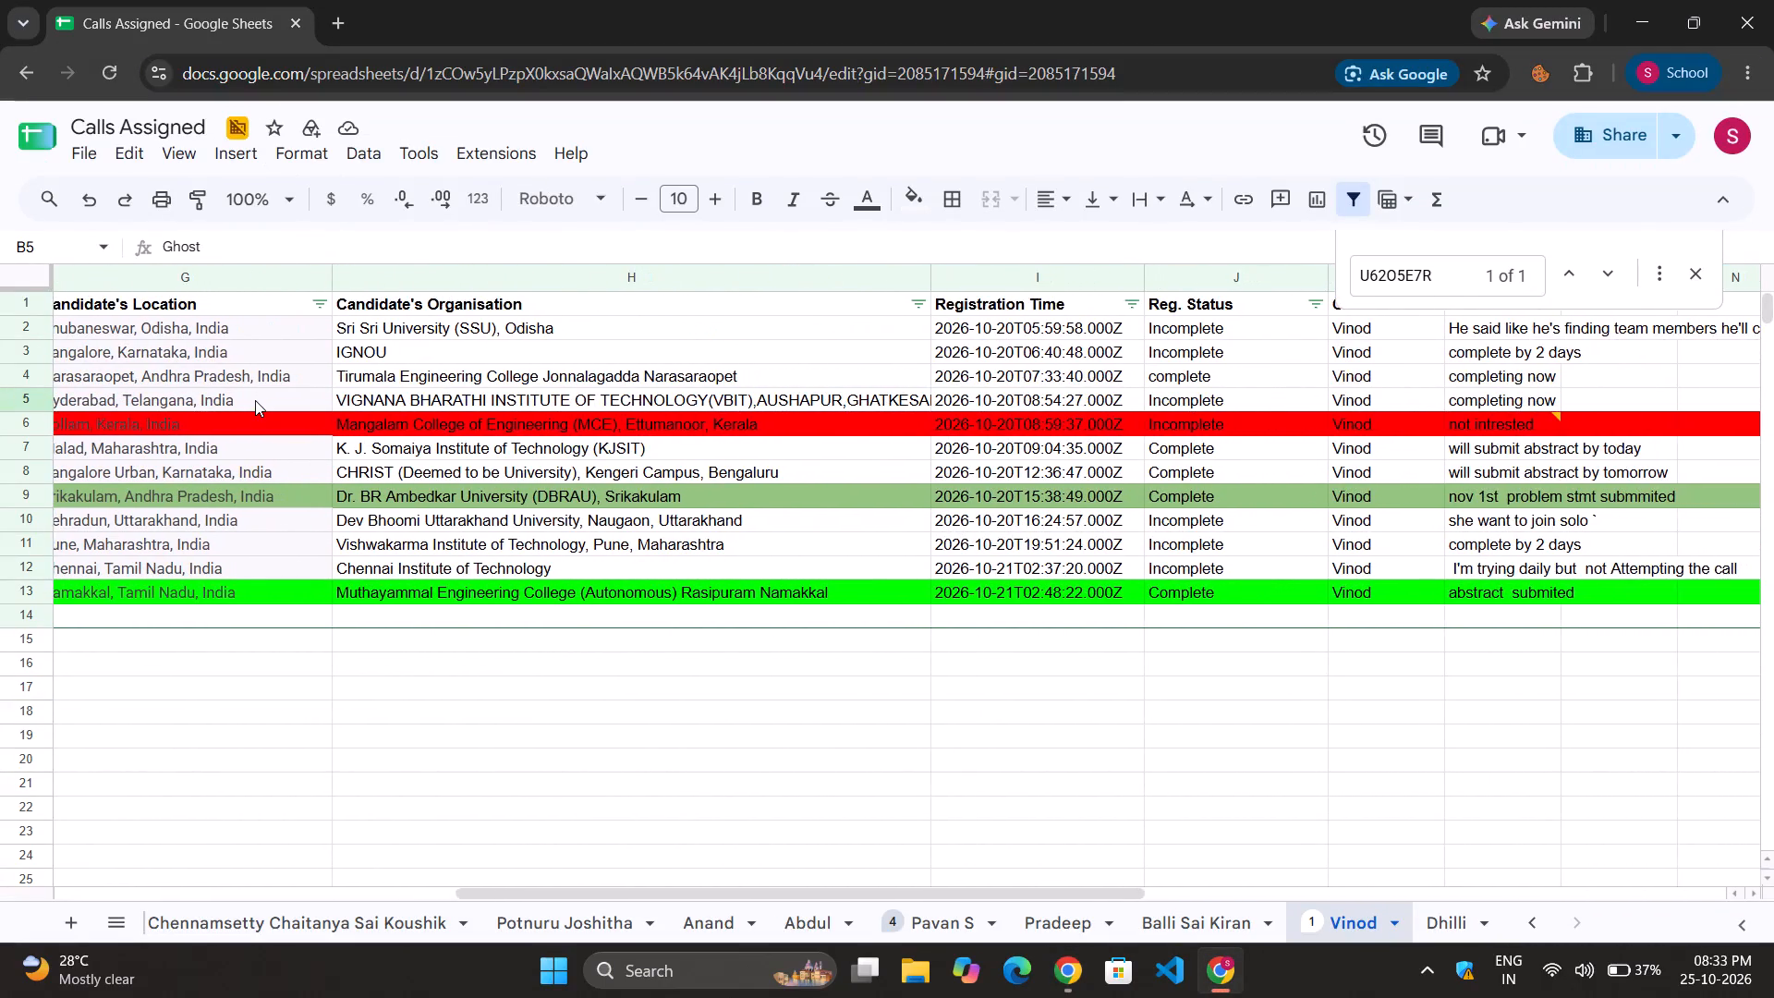
{"action": "scroll", "coordinate": [255, 400], "scroll_direction": "right", "scroll_amount": 2}
{"action": "scroll", "coordinate": [255, 400], "scroll_direction": "left", "scroll_amount": 1}
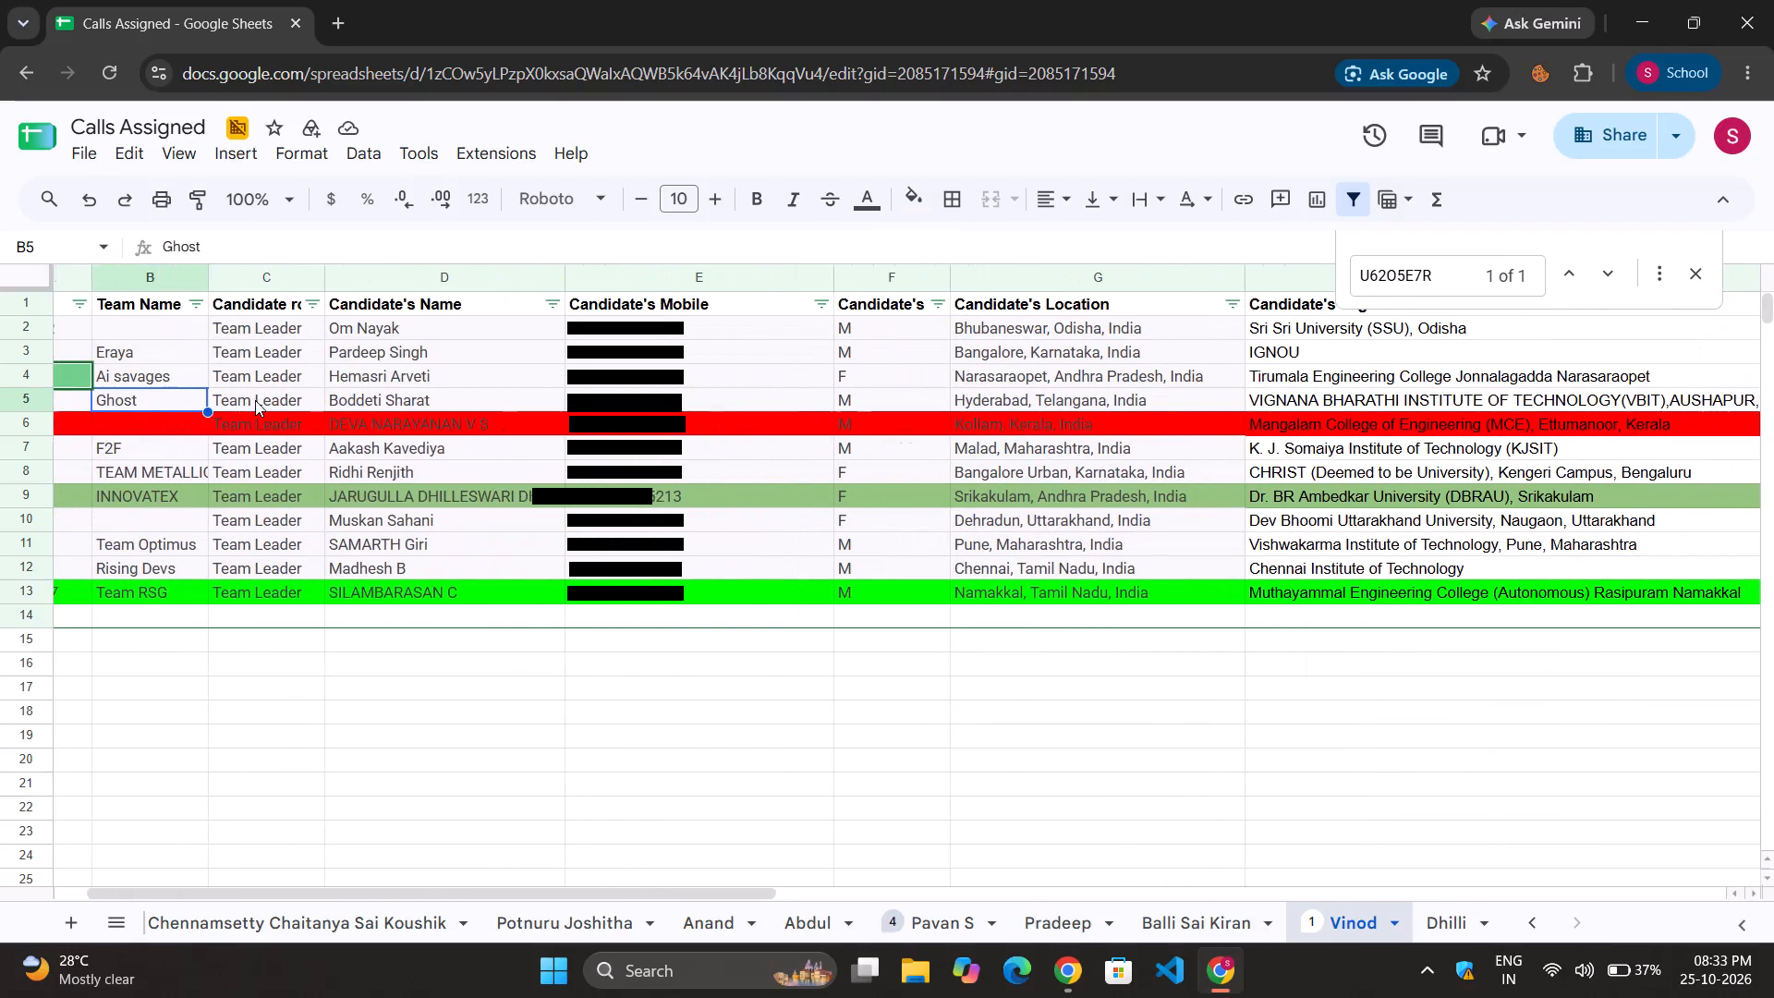
{"action": "scroll", "coordinate": [255, 400], "scroll_direction": "left", "scroll_amount": 1}
{"action": "scroll", "coordinate": [255, 400], "scroll_direction": "right", "scroll_amount": 2}
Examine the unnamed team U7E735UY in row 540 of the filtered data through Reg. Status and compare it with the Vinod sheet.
{"action": "key", "text": "alt+Tab"}
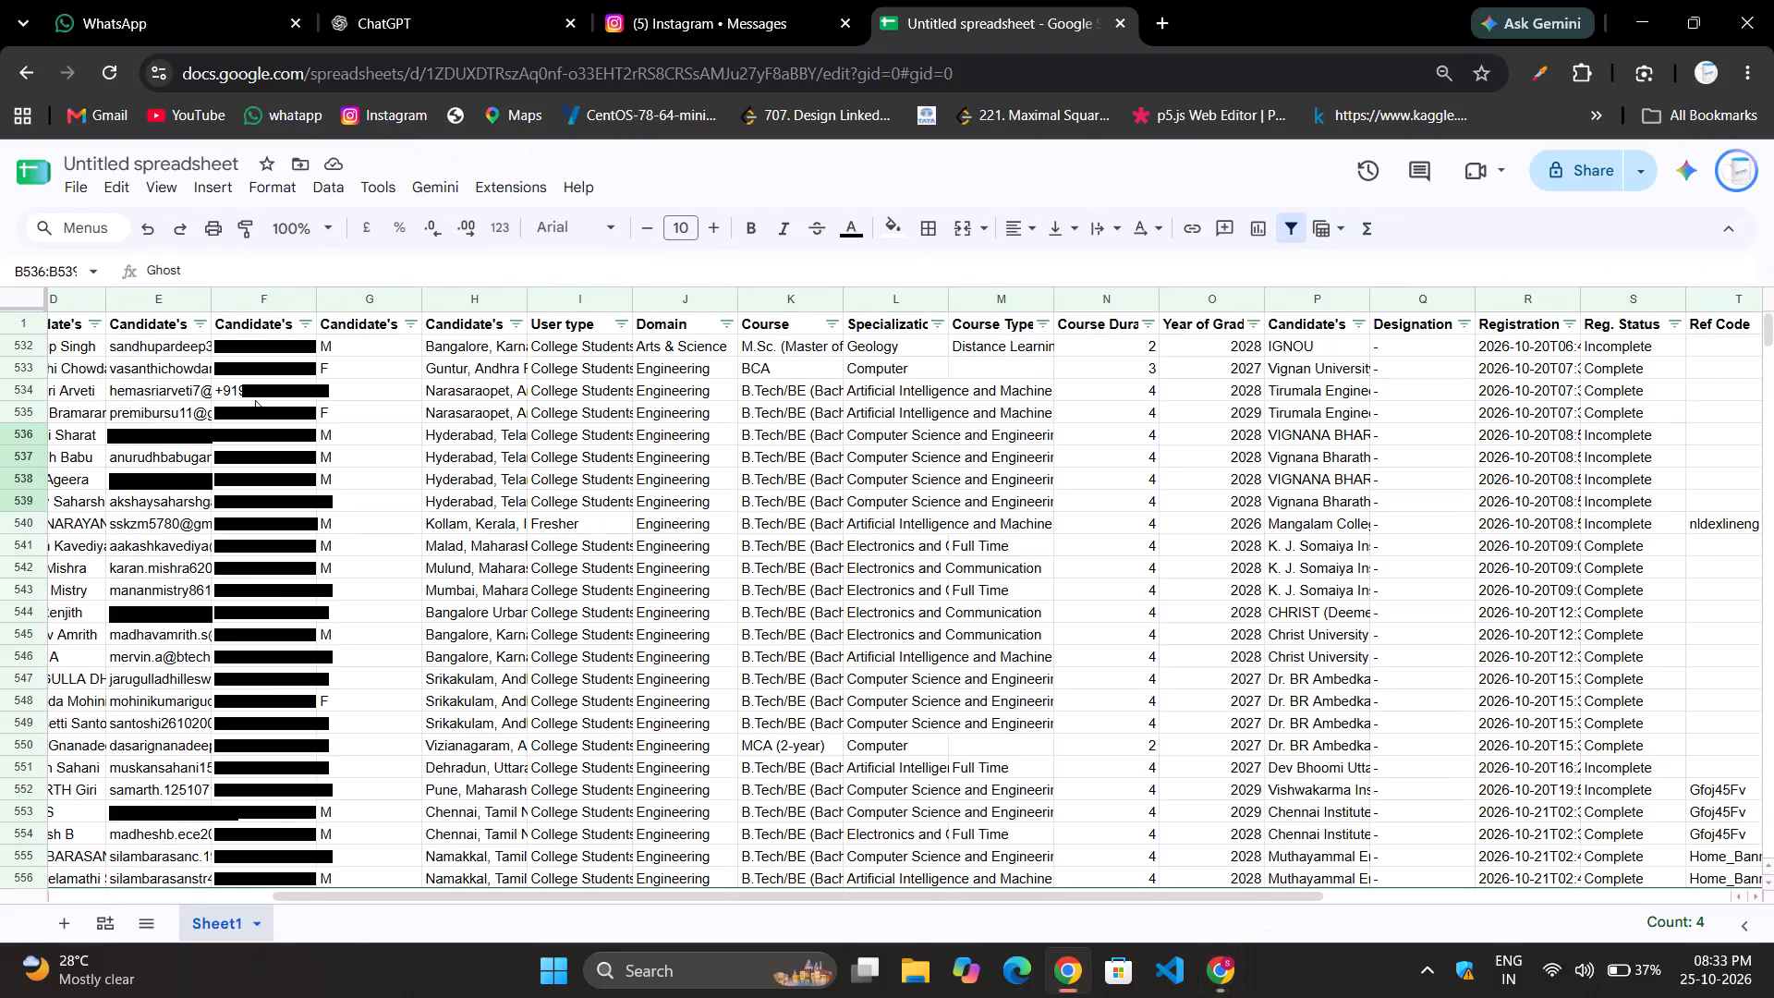
{"action": "scroll", "coordinate": [255, 400], "scroll_direction": "right", "scroll_amount": 3}
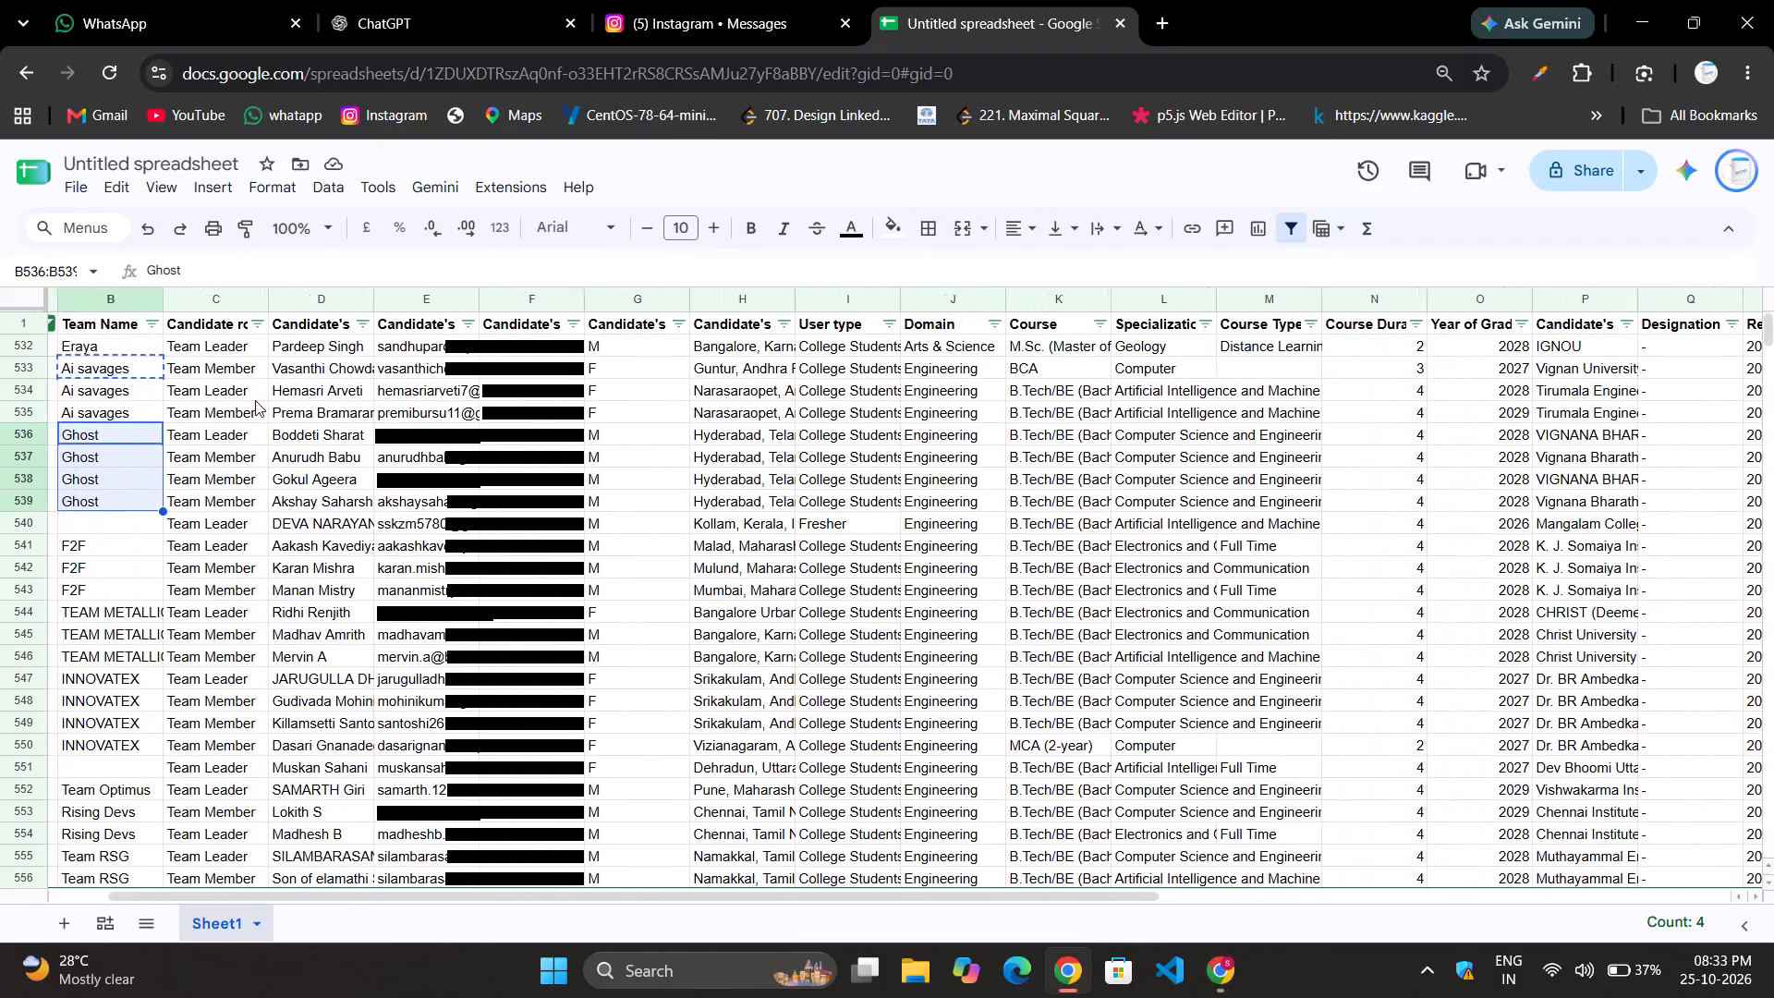
{"action": "scroll", "coordinate": [255, 400], "scroll_direction": "down", "scroll_amount": 1}
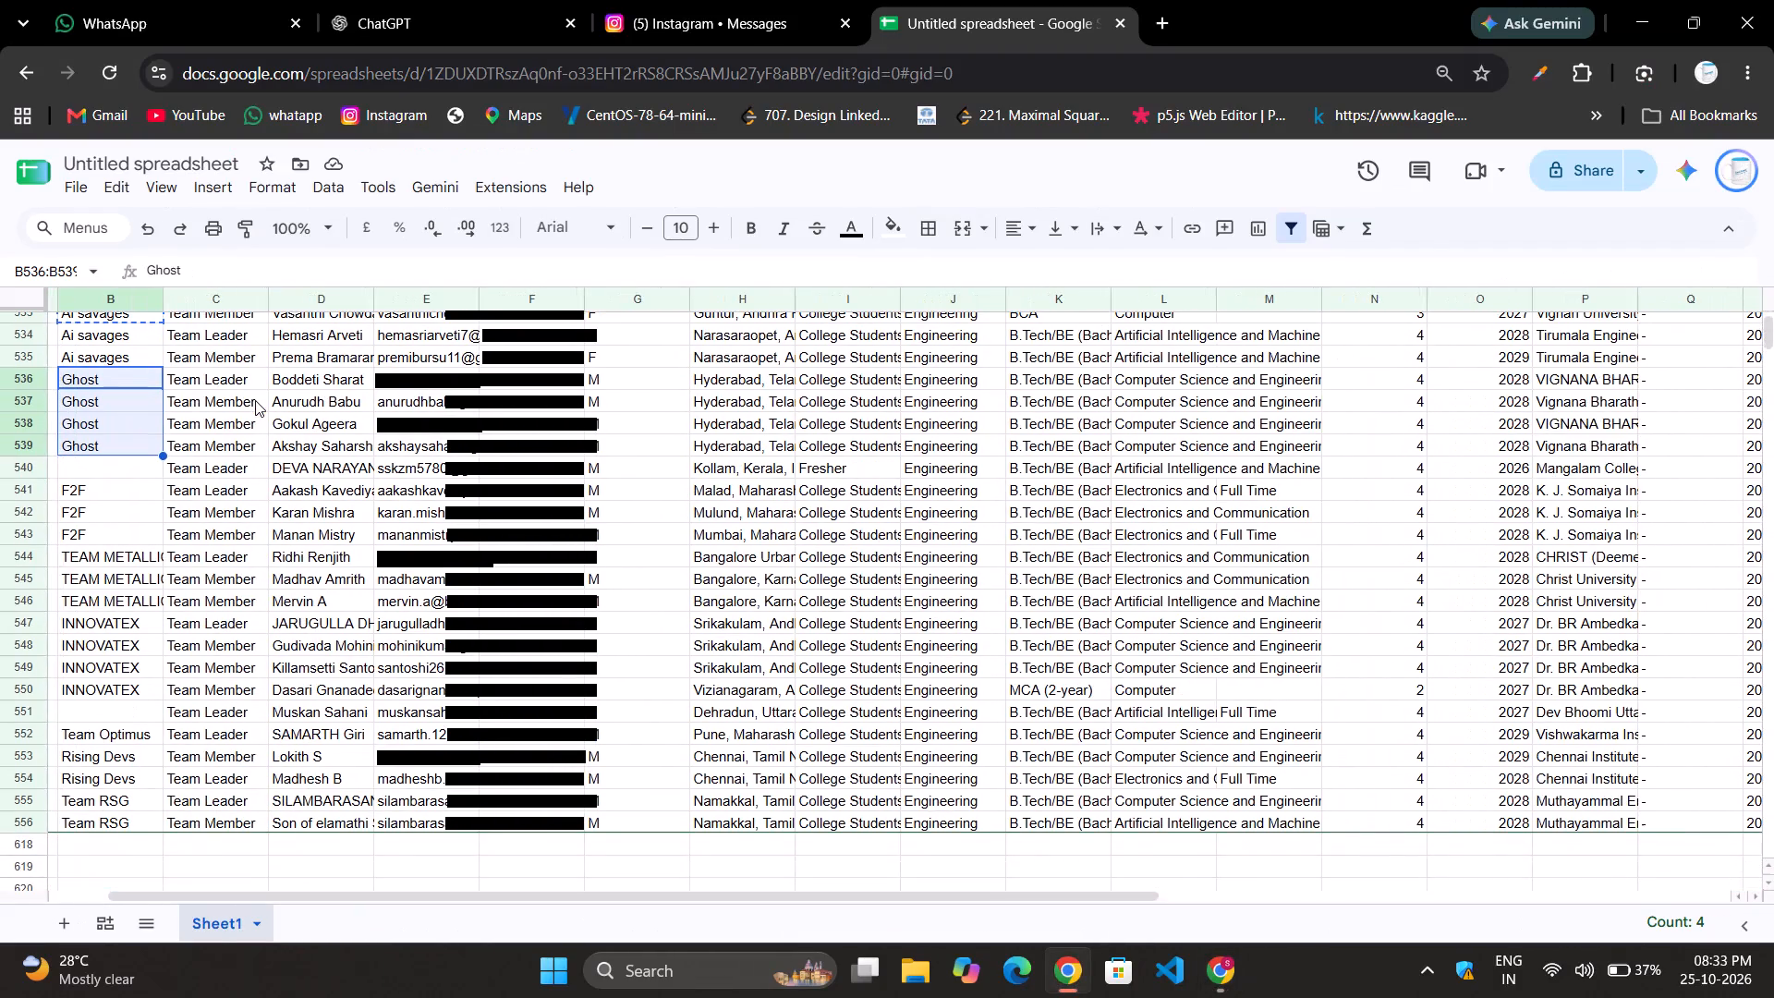
{"action": "left_click", "coordinate": [220, 474]}
{"action": "scroll", "coordinate": [220, 474], "scroll_direction": "right", "scroll_amount": 1}
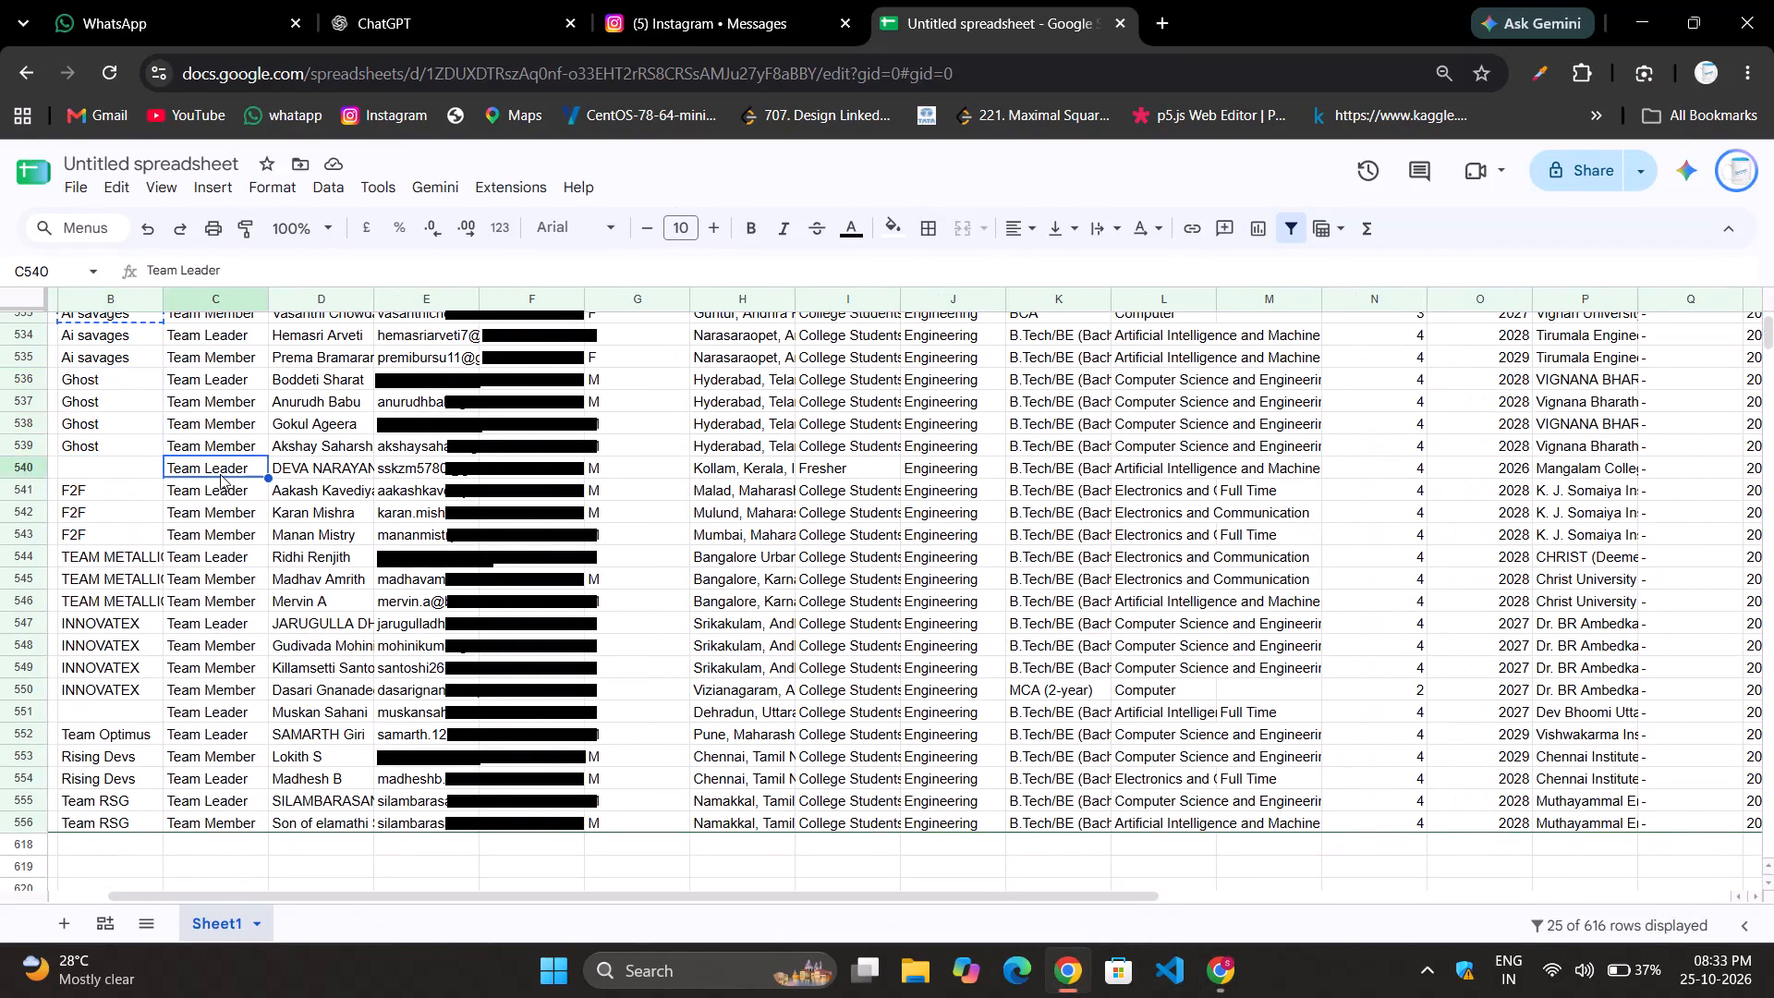
{"action": "scroll", "coordinate": [220, 474], "scroll_direction": "right", "scroll_amount": 1}
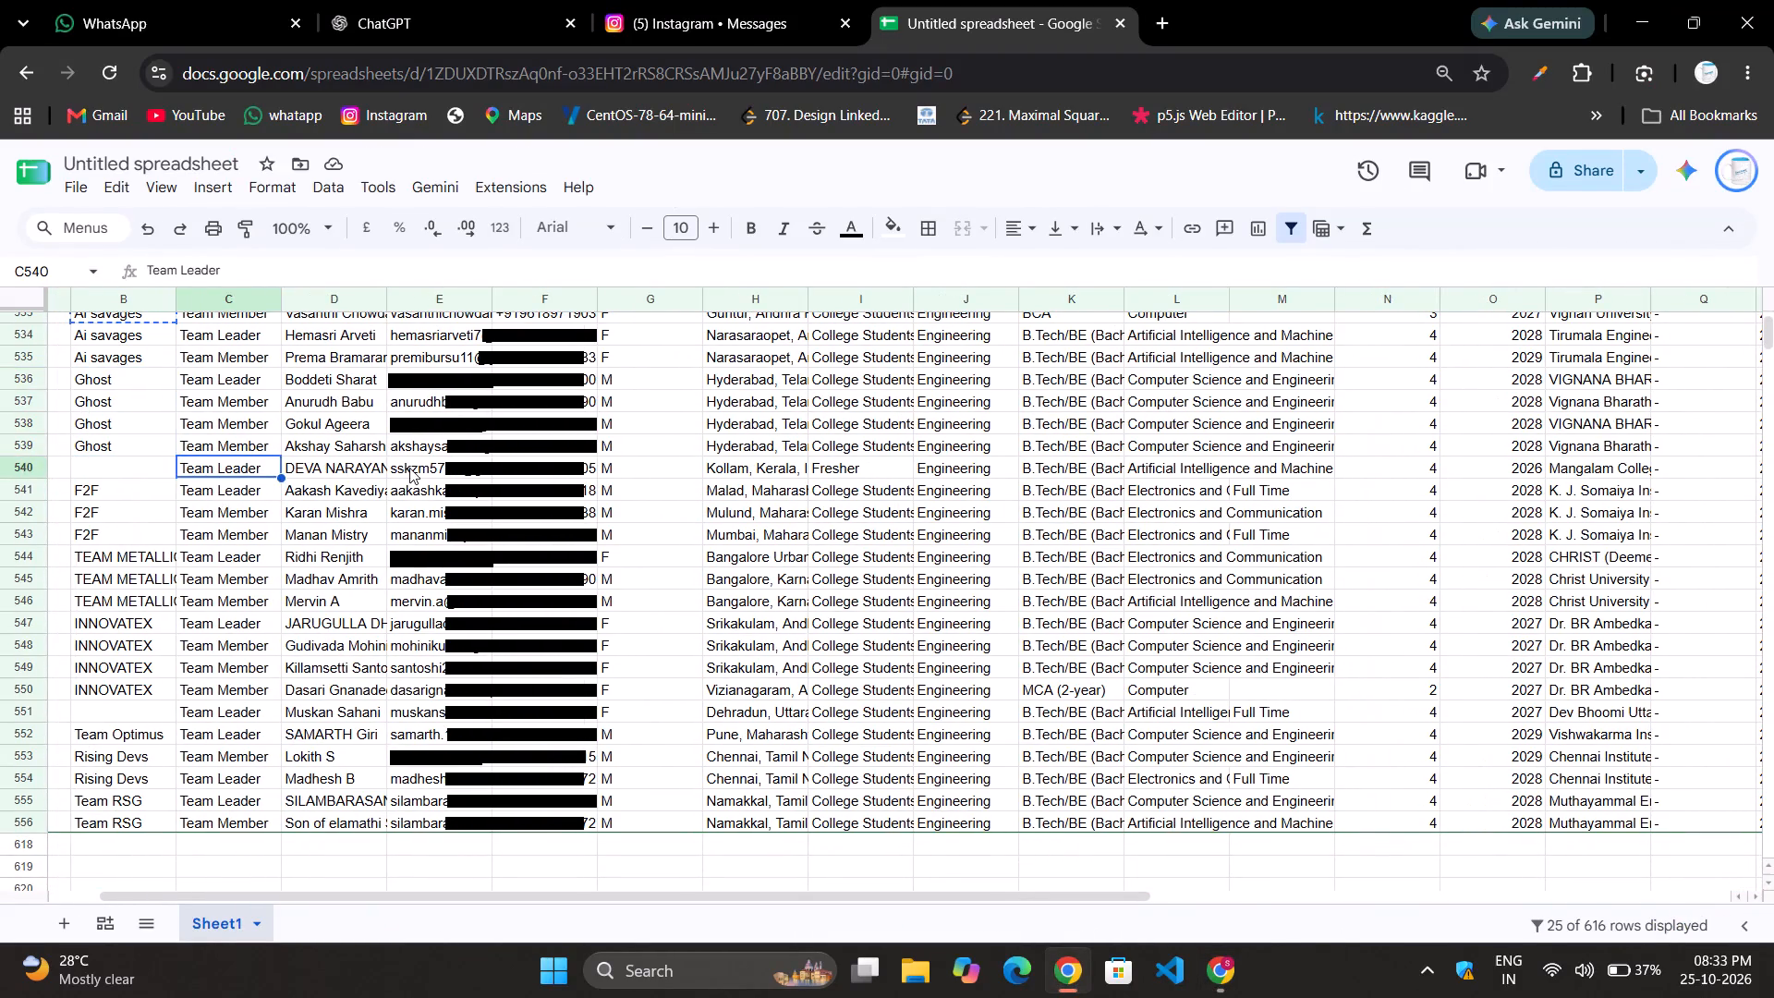
{"action": "scroll", "coordinate": [409, 468], "scroll_direction": "left", "scroll_amount": 3}
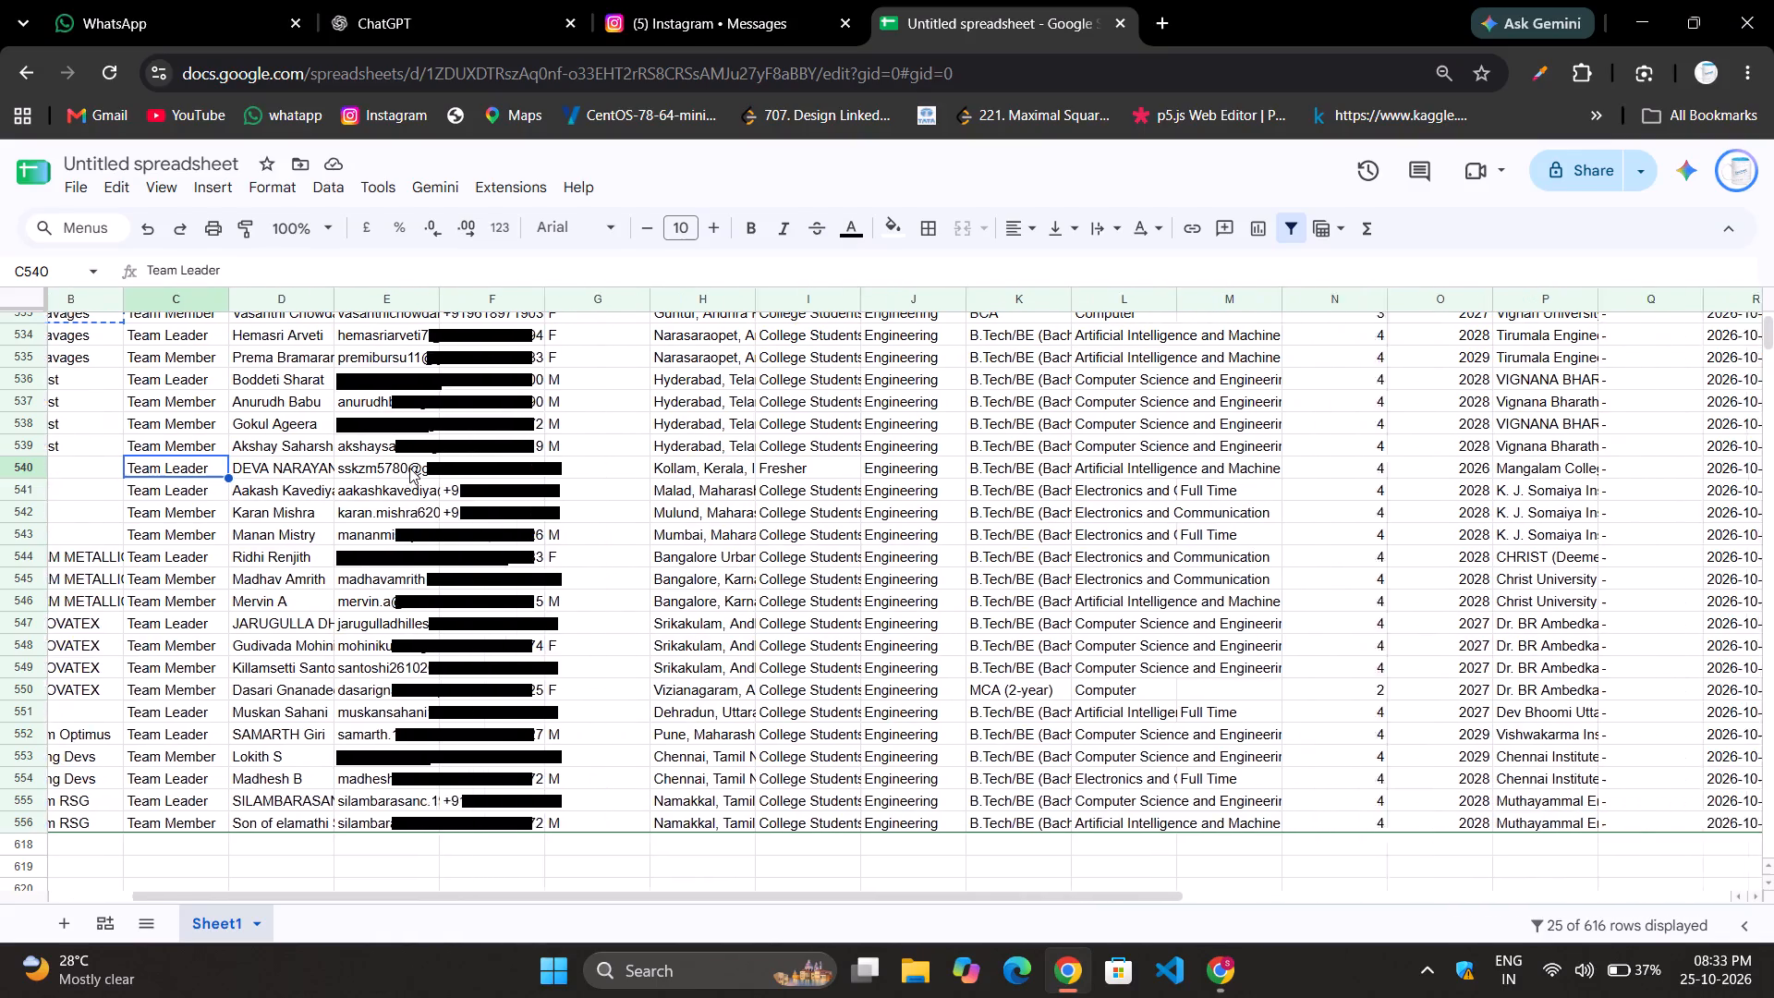
{"action": "scroll", "coordinate": [409, 468], "scroll_direction": "left", "scroll_amount": 3}
{"action": "scroll", "coordinate": [409, 468], "scroll_direction": "right", "scroll_amount": 1}
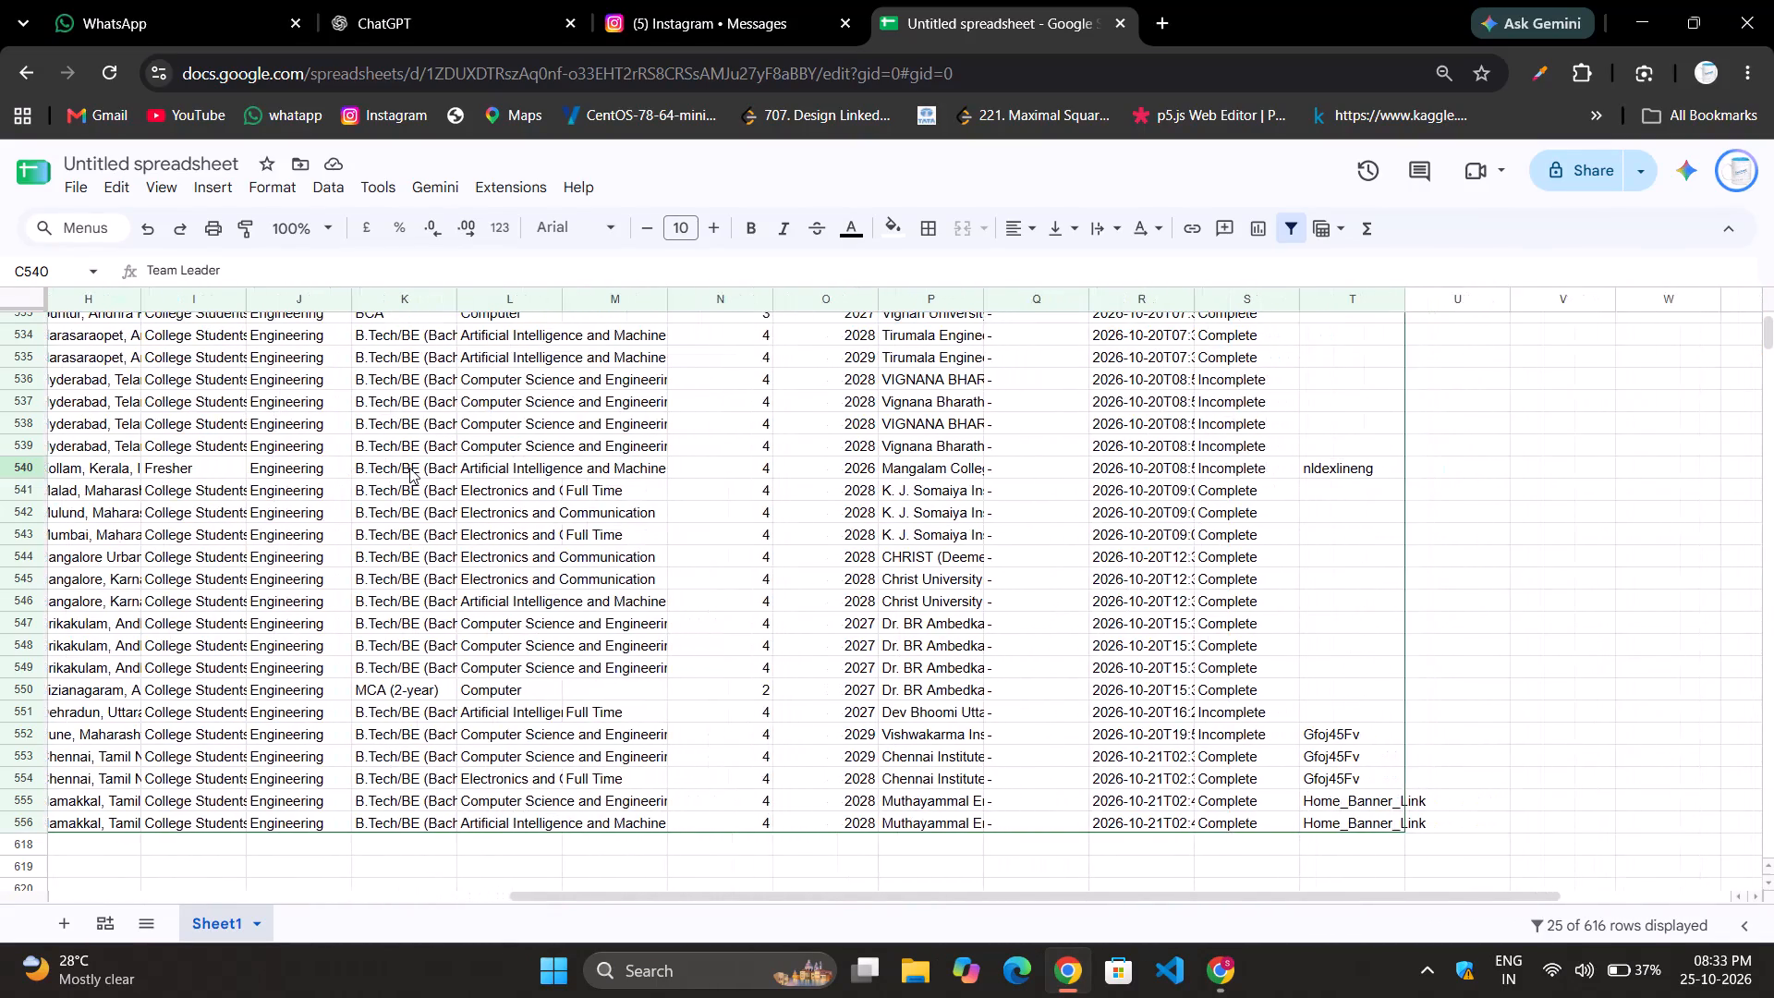
{"action": "scroll", "coordinate": [409, 468], "scroll_direction": "right", "scroll_amount": 2}
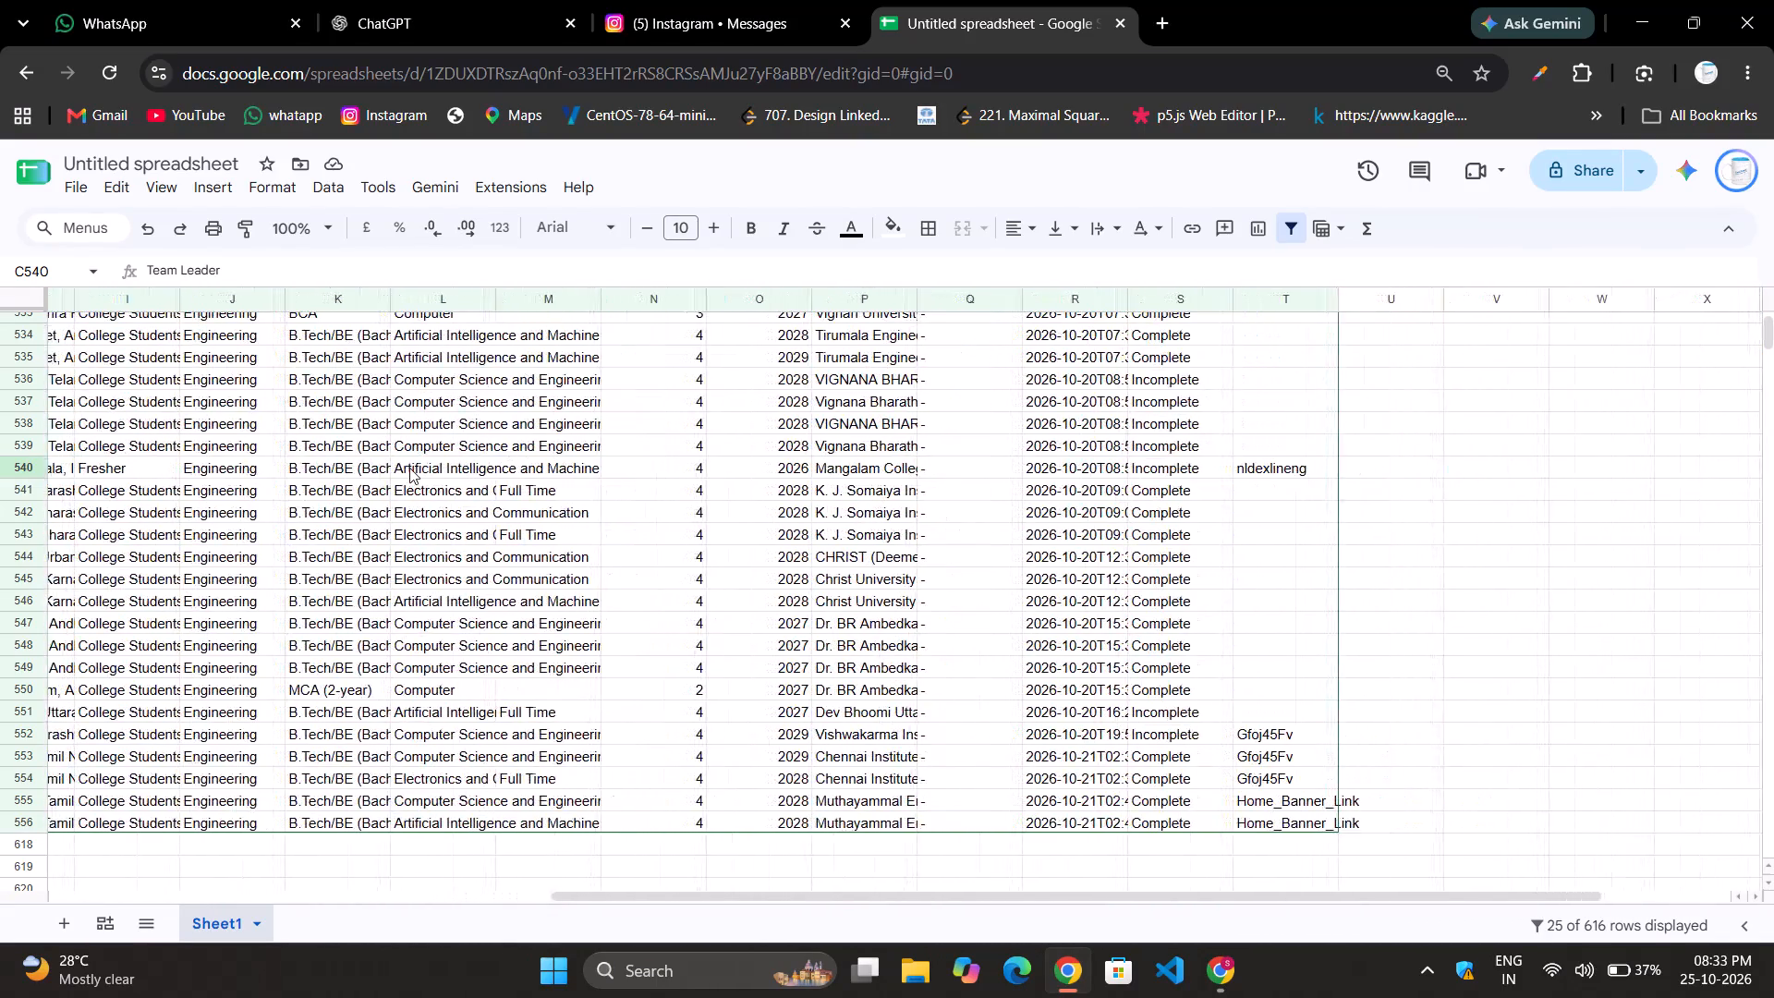
{"action": "scroll", "coordinate": [409, 468], "scroll_direction": "right", "scroll_amount": 1}
{"action": "scroll", "coordinate": [393, 468], "scroll_direction": "left", "scroll_amount": 4}
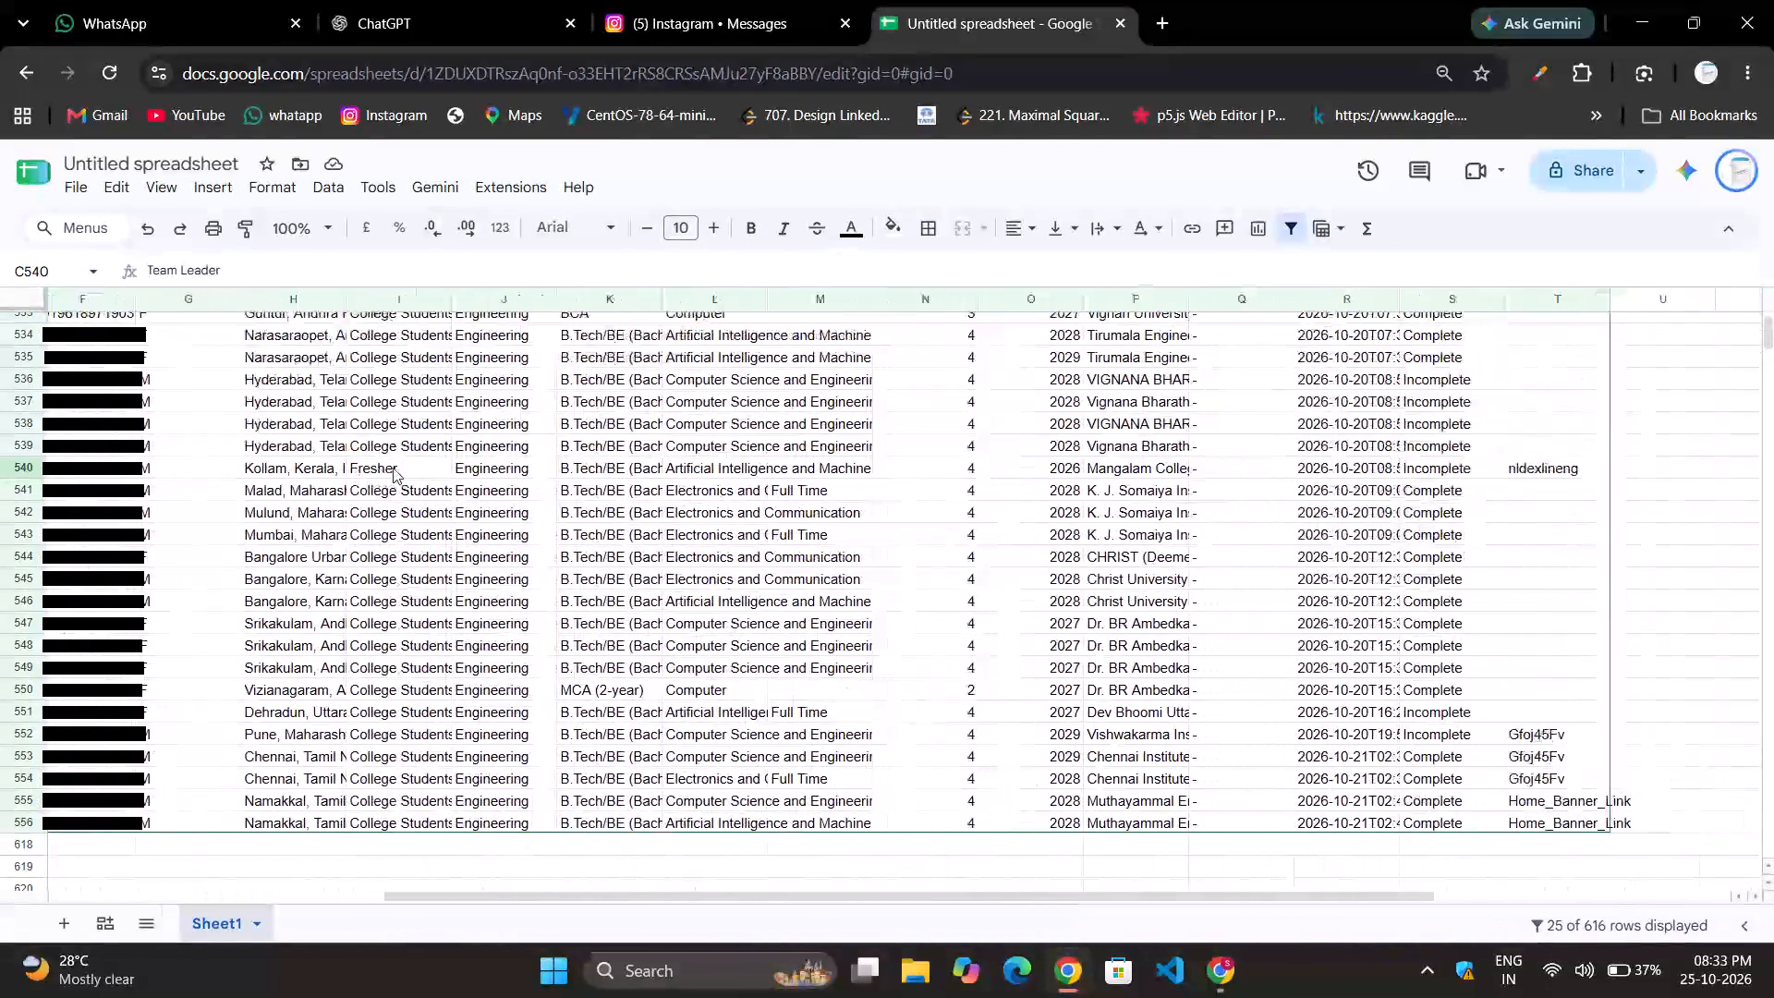
{"action": "scroll", "coordinate": [393, 468], "scroll_direction": "left", "scroll_amount": 2}
{"action": "scroll", "coordinate": [628, 466], "scroll_direction": "left", "scroll_amount": 1}
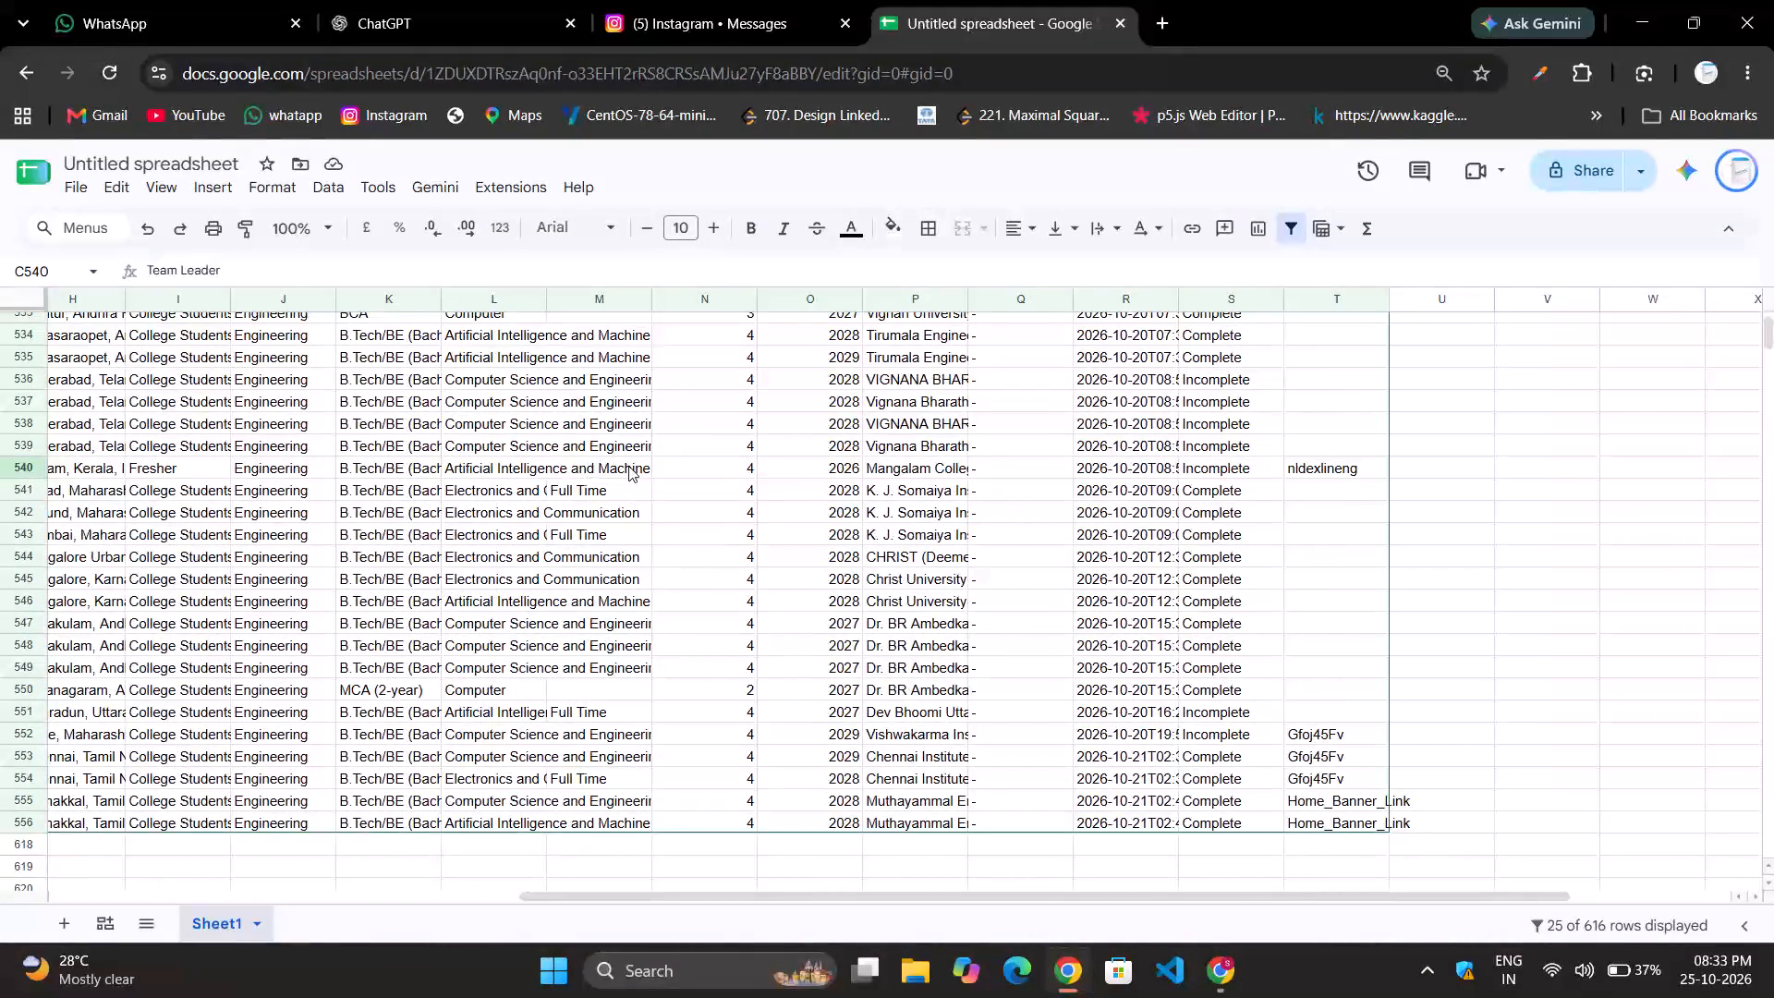
{"action": "scroll", "coordinate": [731, 471], "scroll_direction": "left", "scroll_amount": 1}
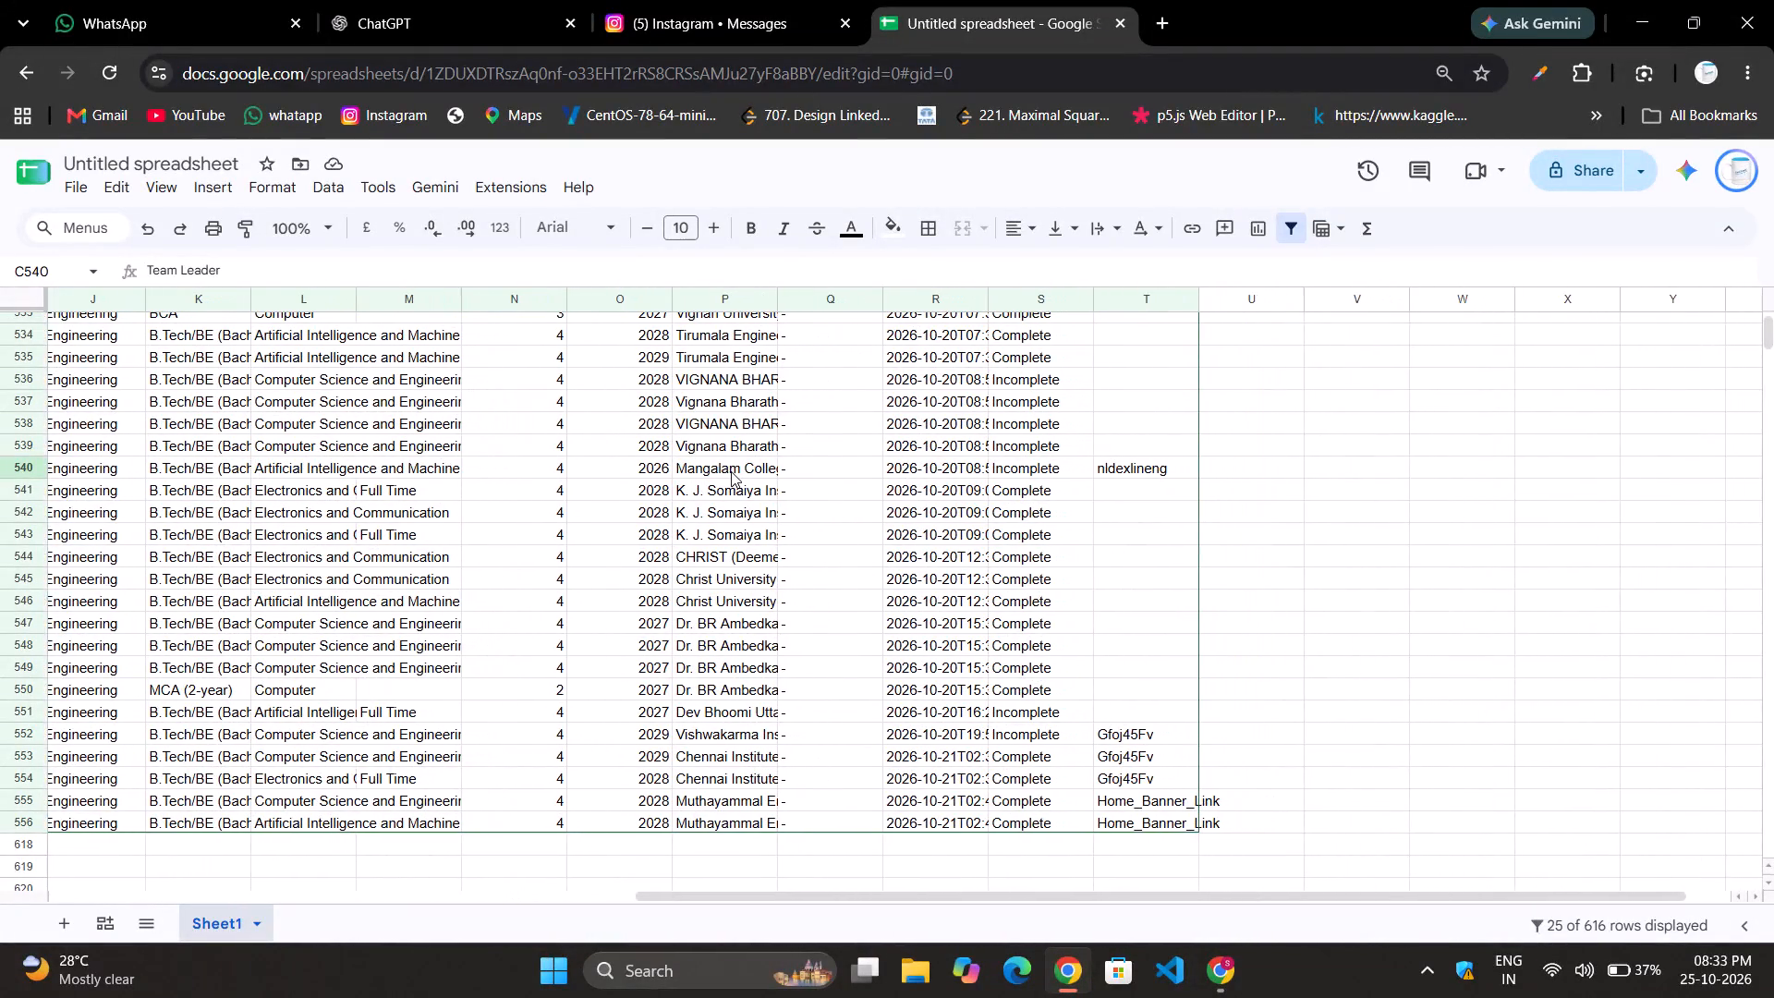
{"action": "scroll", "coordinate": [731, 471], "scroll_direction": "right", "scroll_amount": 3}
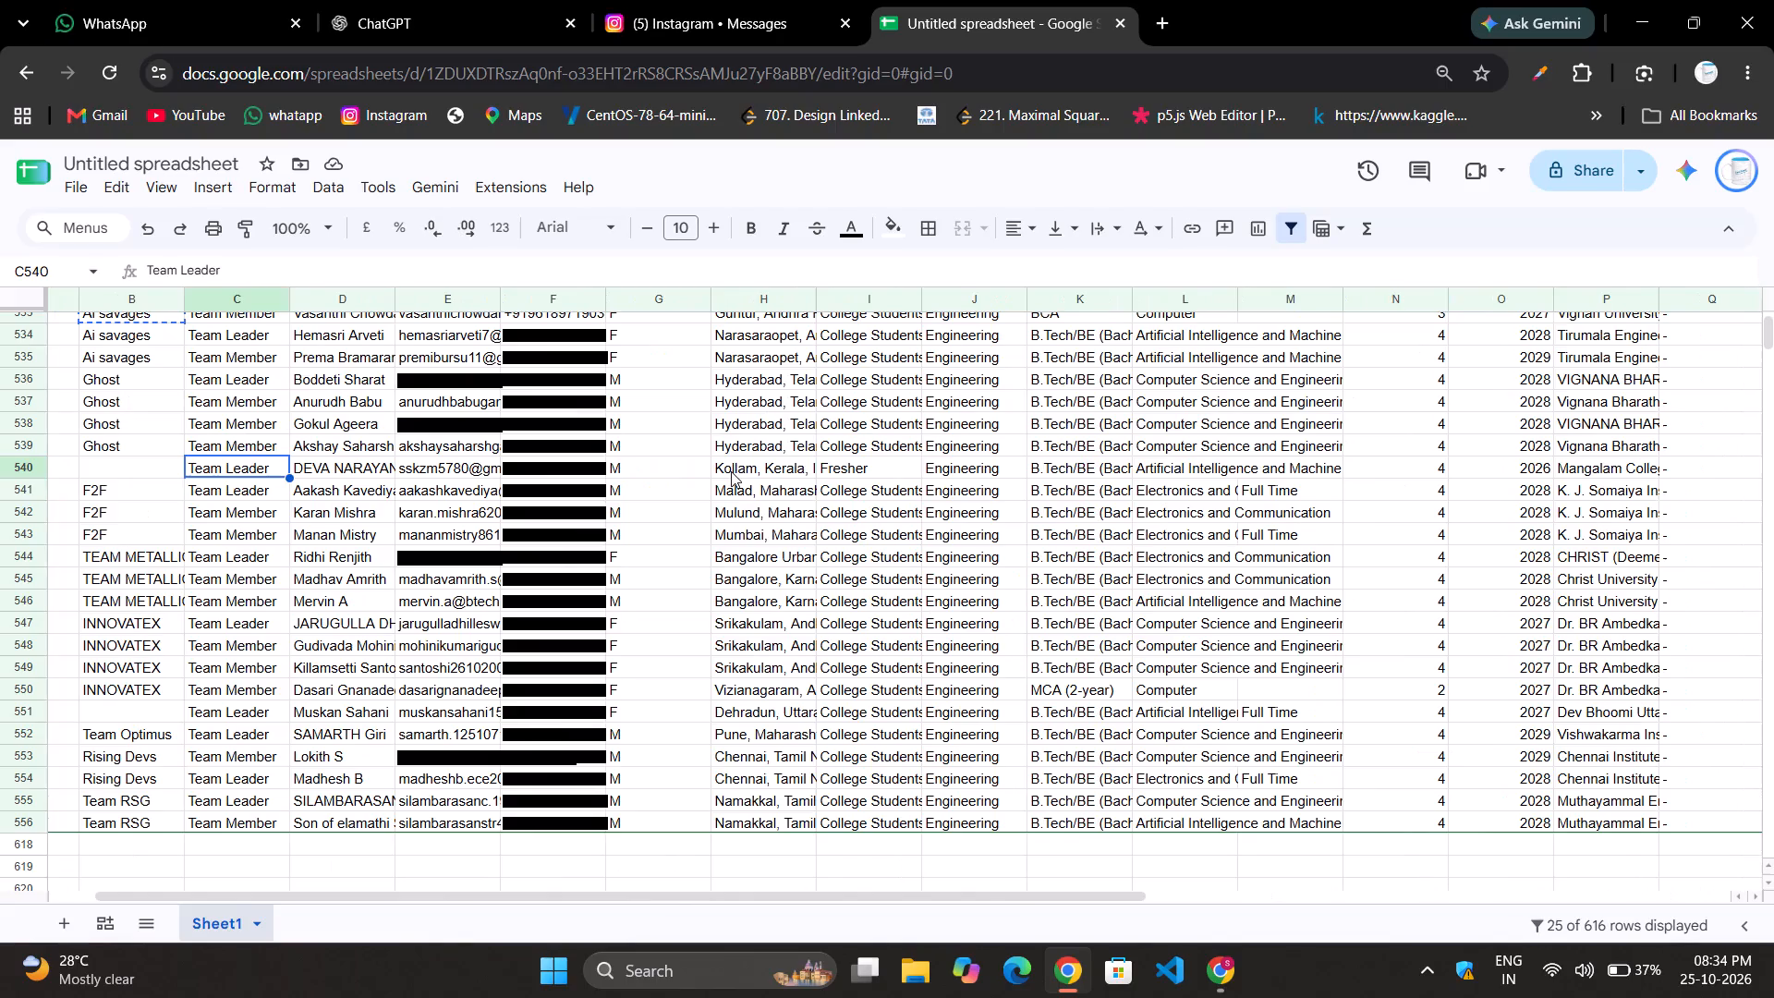
{"action": "key", "text": "alt+Tab"}
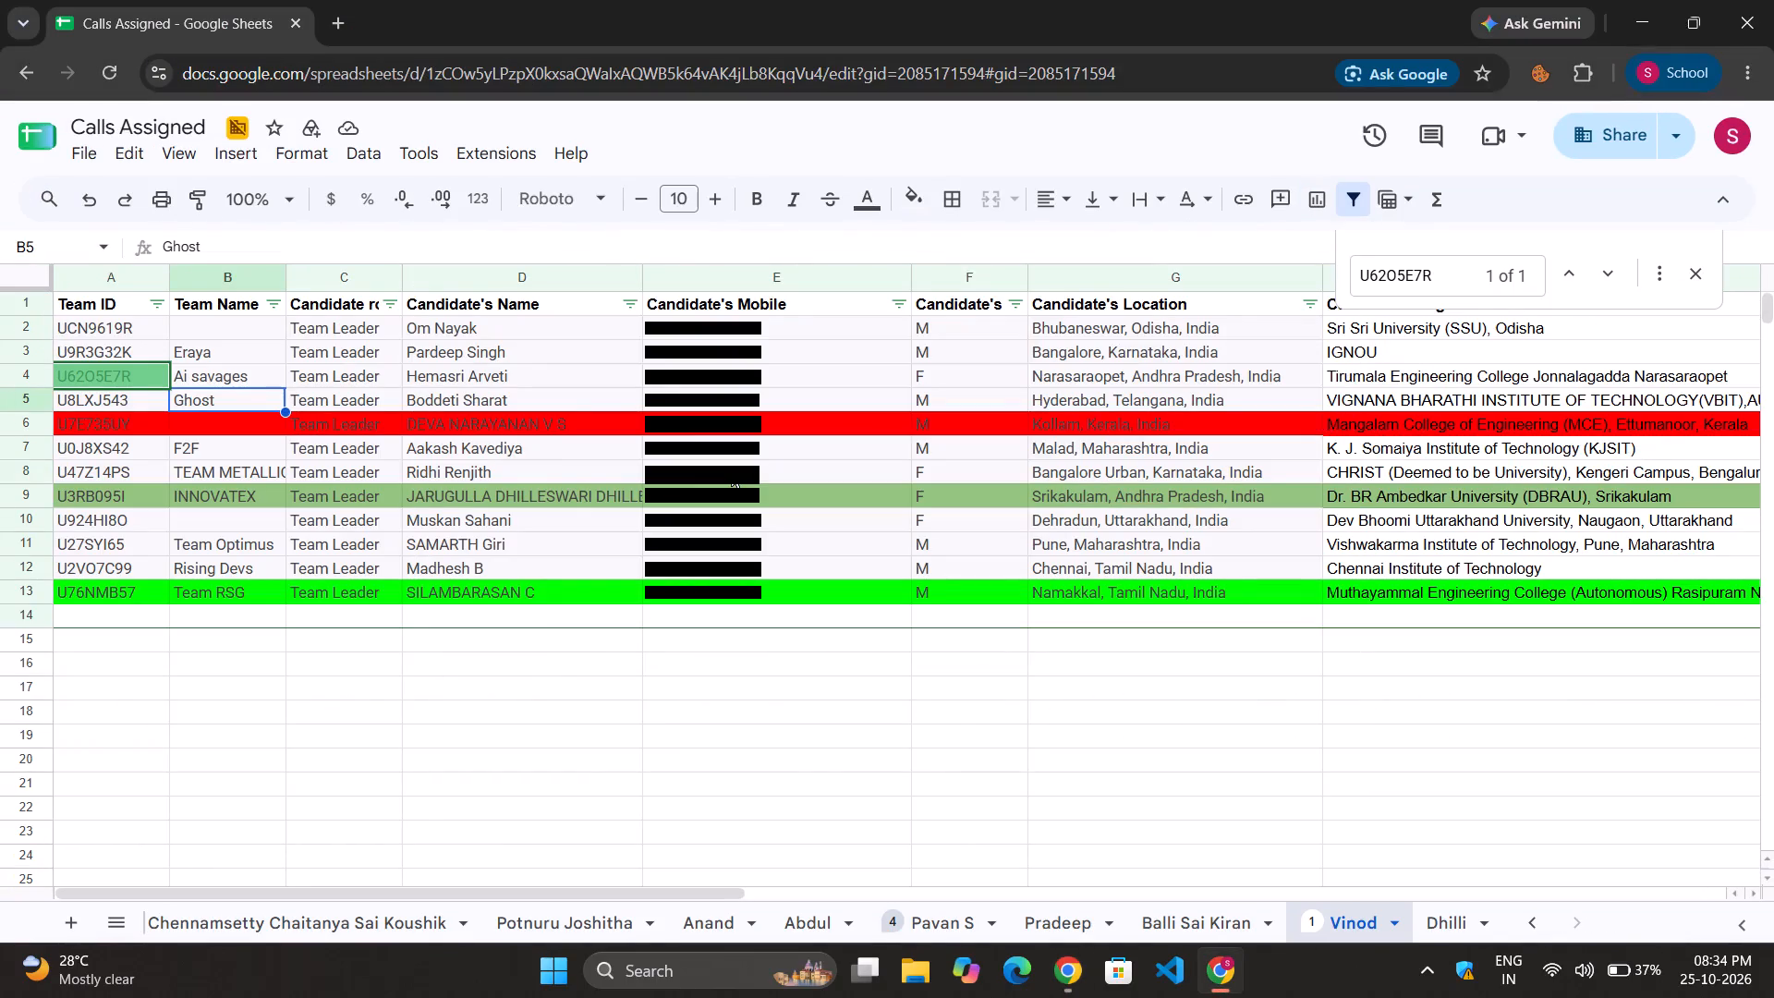
{"action": "key", "text": "alt+Tab"}
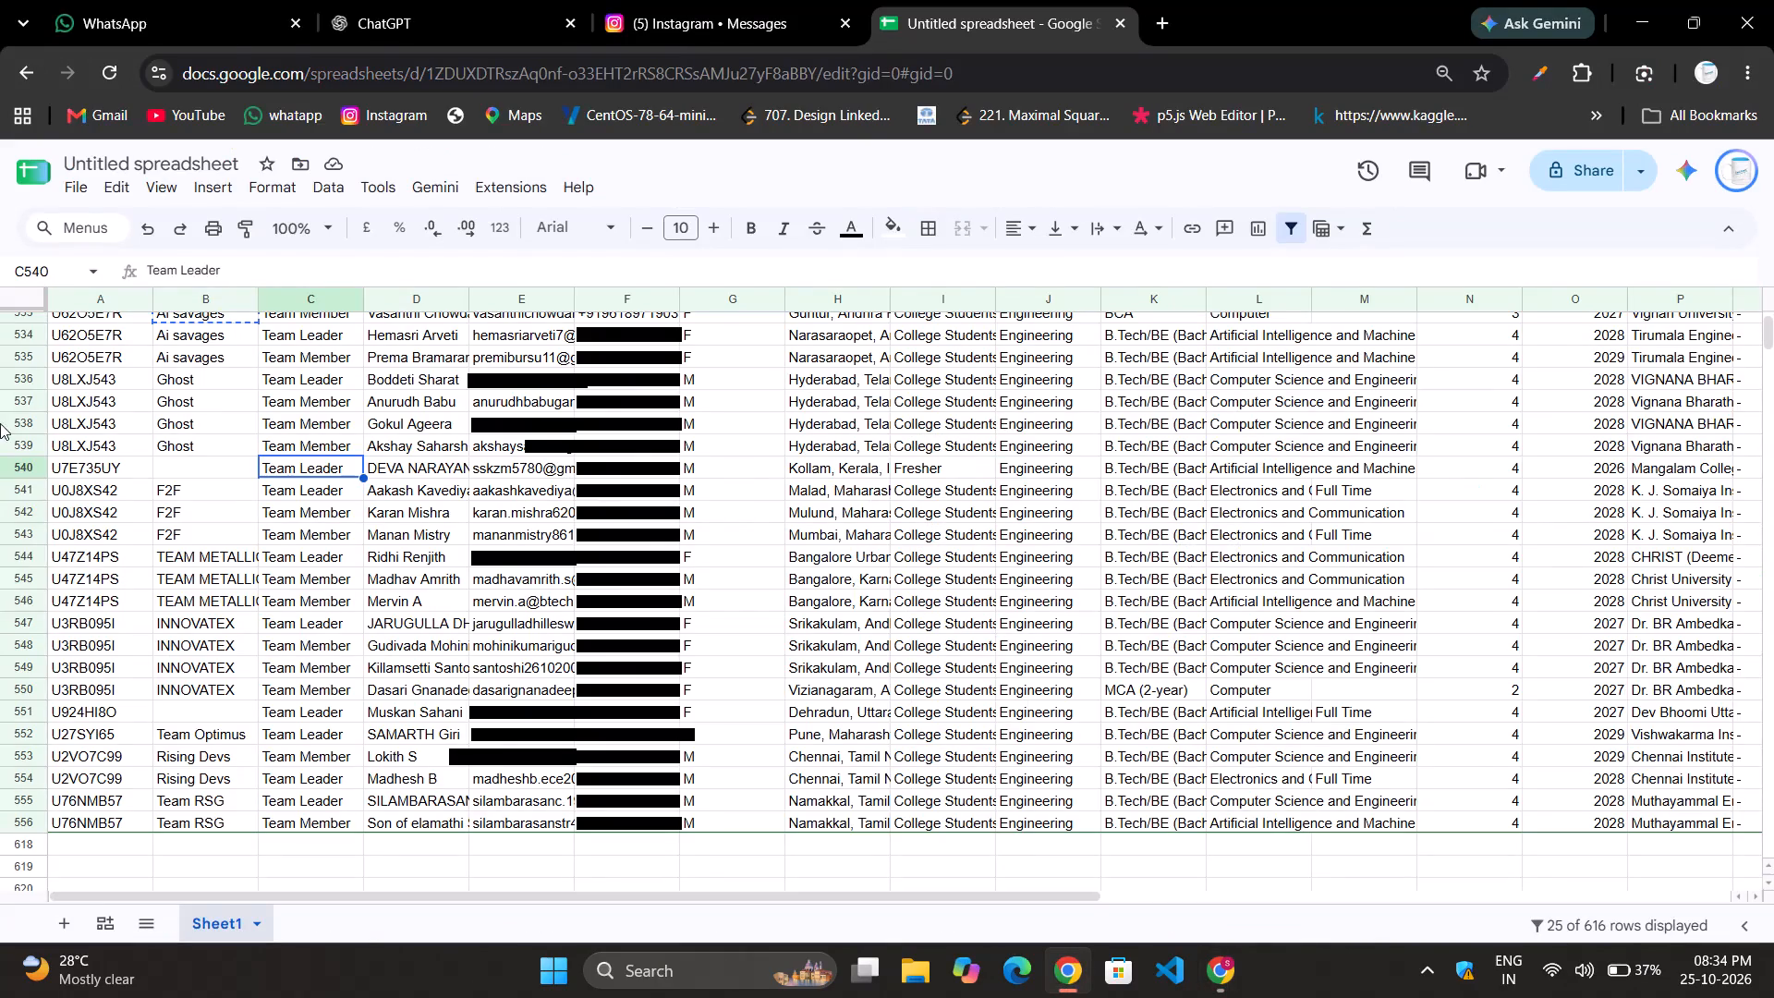
Check the F2F team's rows from 541 in the filtered data through Reg. Status against row 7 of the Vinod sheet.
{"action": "left_click", "coordinate": [199, 492]}
{"action": "scroll", "coordinate": [199, 492], "scroll_direction": "left", "scroll_amount": 1}
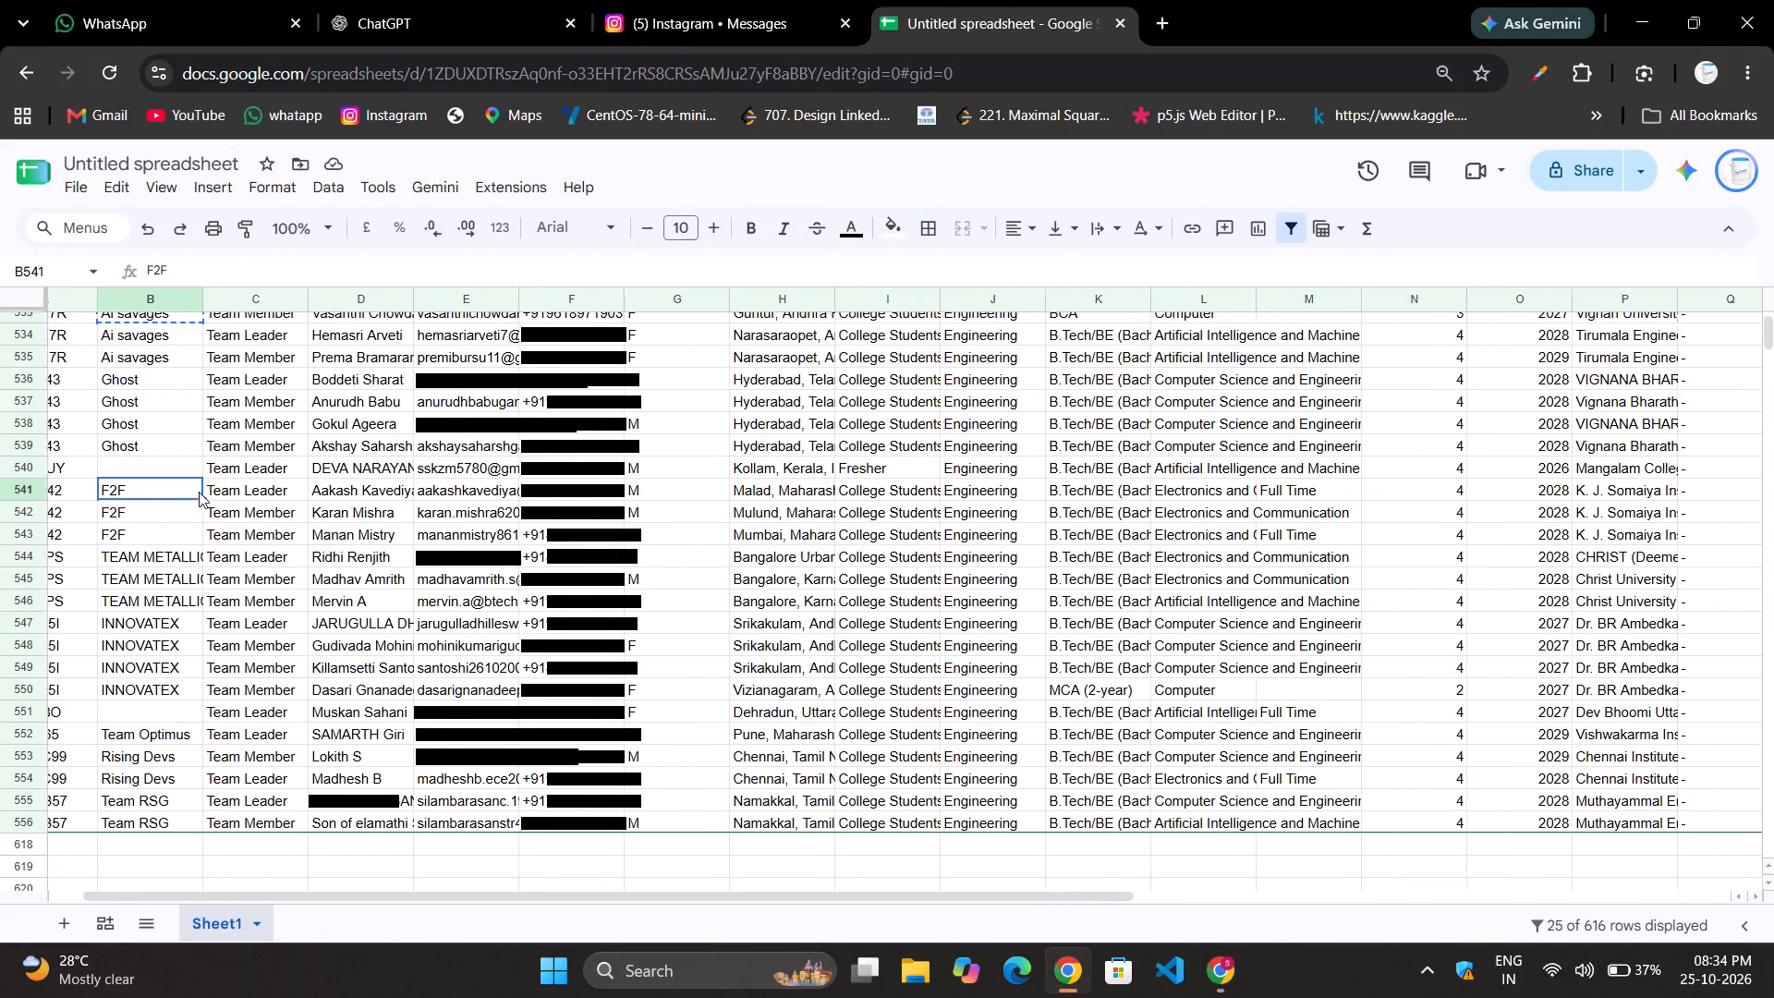
{"action": "scroll", "coordinate": [199, 492], "scroll_direction": "left", "scroll_amount": 2}
{"action": "scroll", "coordinate": [199, 492], "scroll_direction": "right", "scroll_amount": 1}
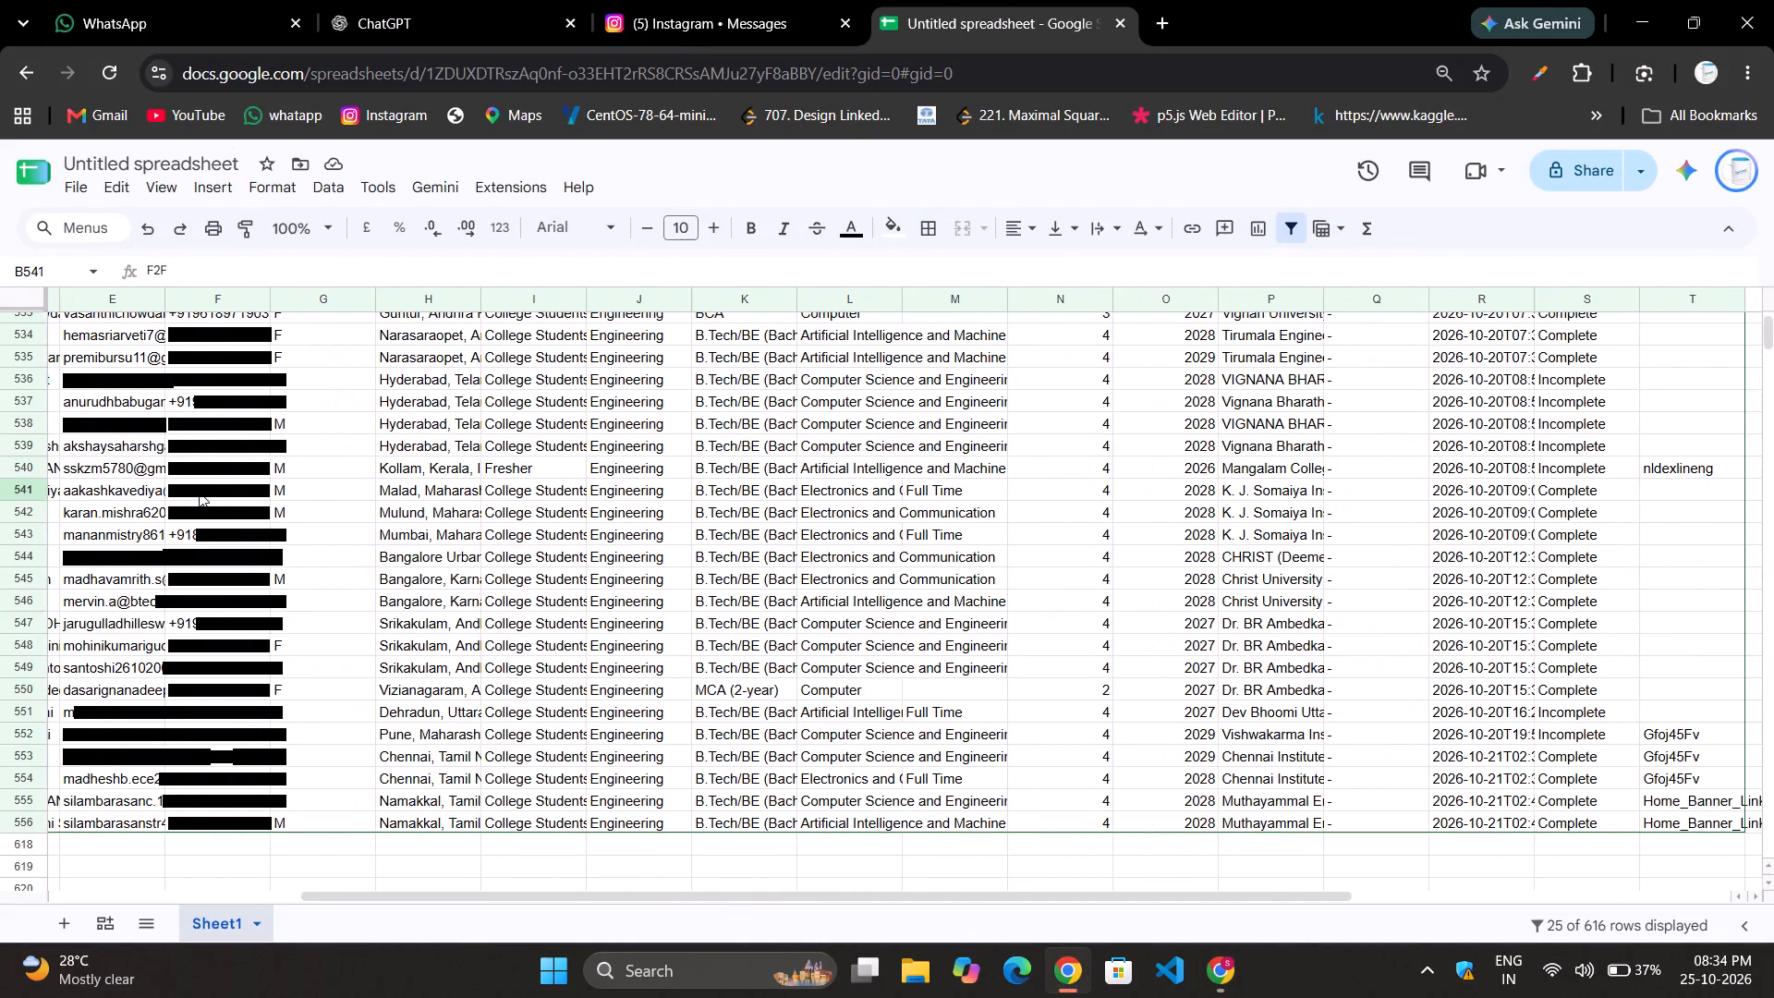
{"action": "scroll", "coordinate": [199, 492], "scroll_direction": "right", "scroll_amount": 1}
{"action": "scroll", "coordinate": [185, 492], "scroll_direction": "left", "scroll_amount": 2}
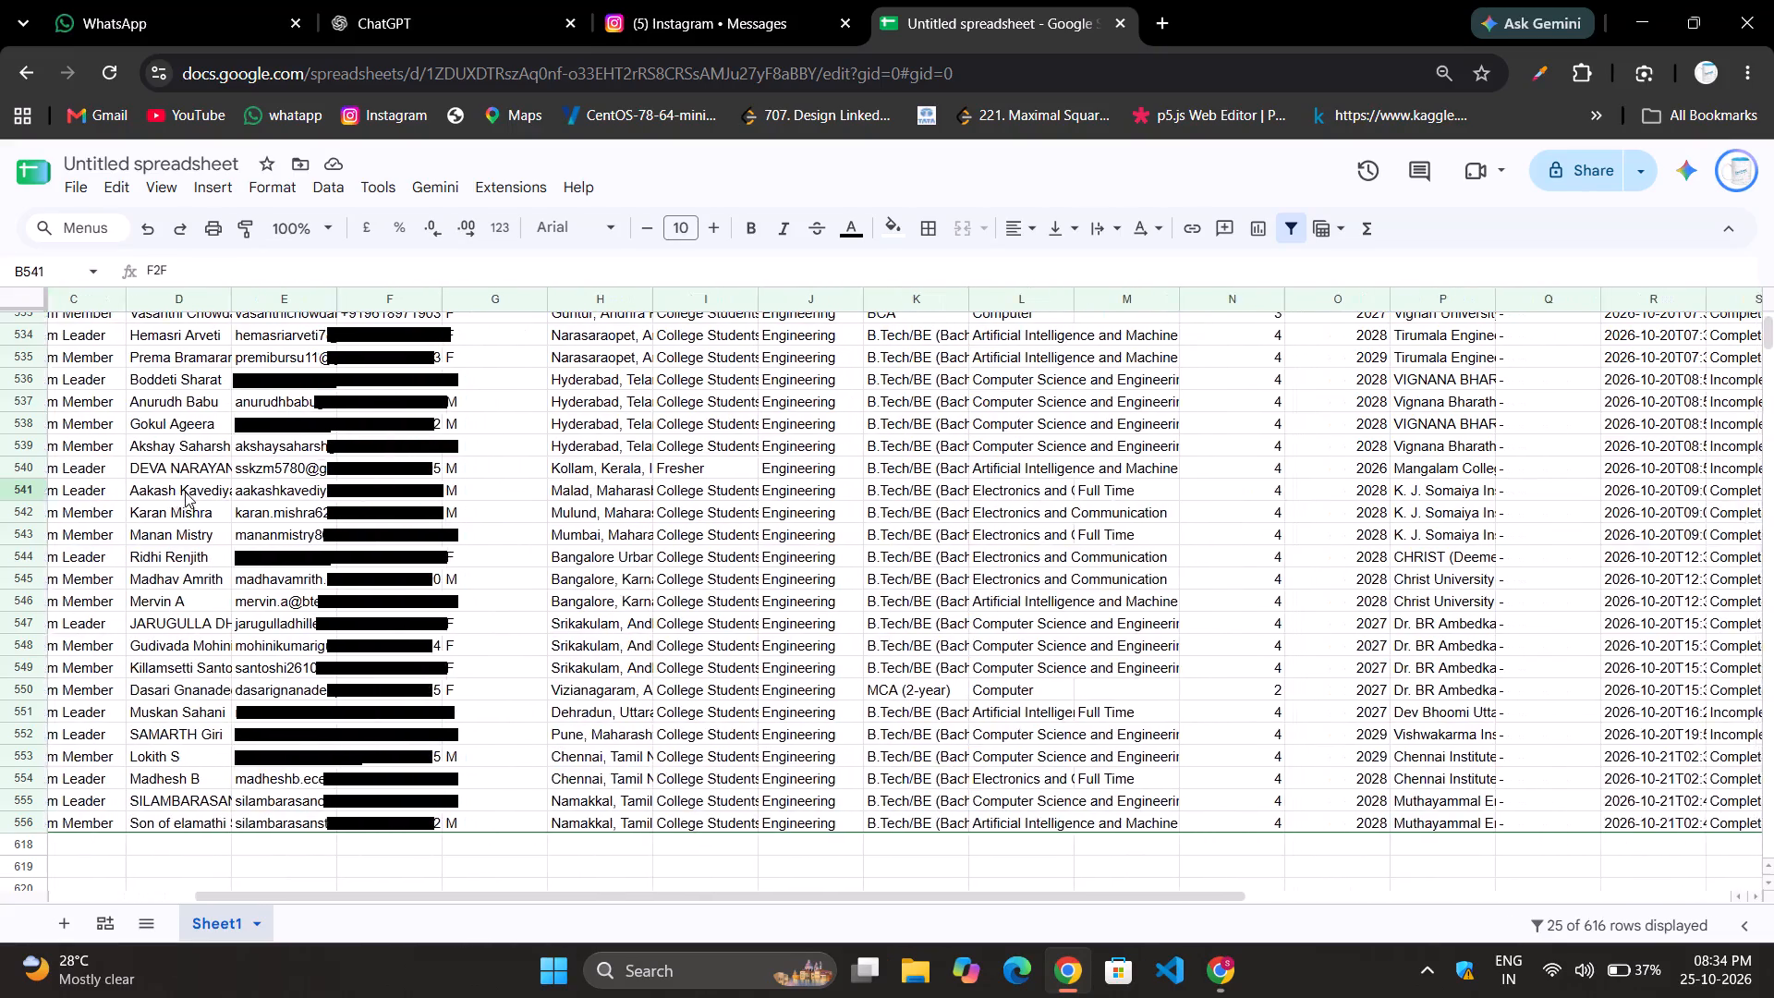
{"action": "scroll", "coordinate": [185, 492], "scroll_direction": "left", "scroll_amount": 4}
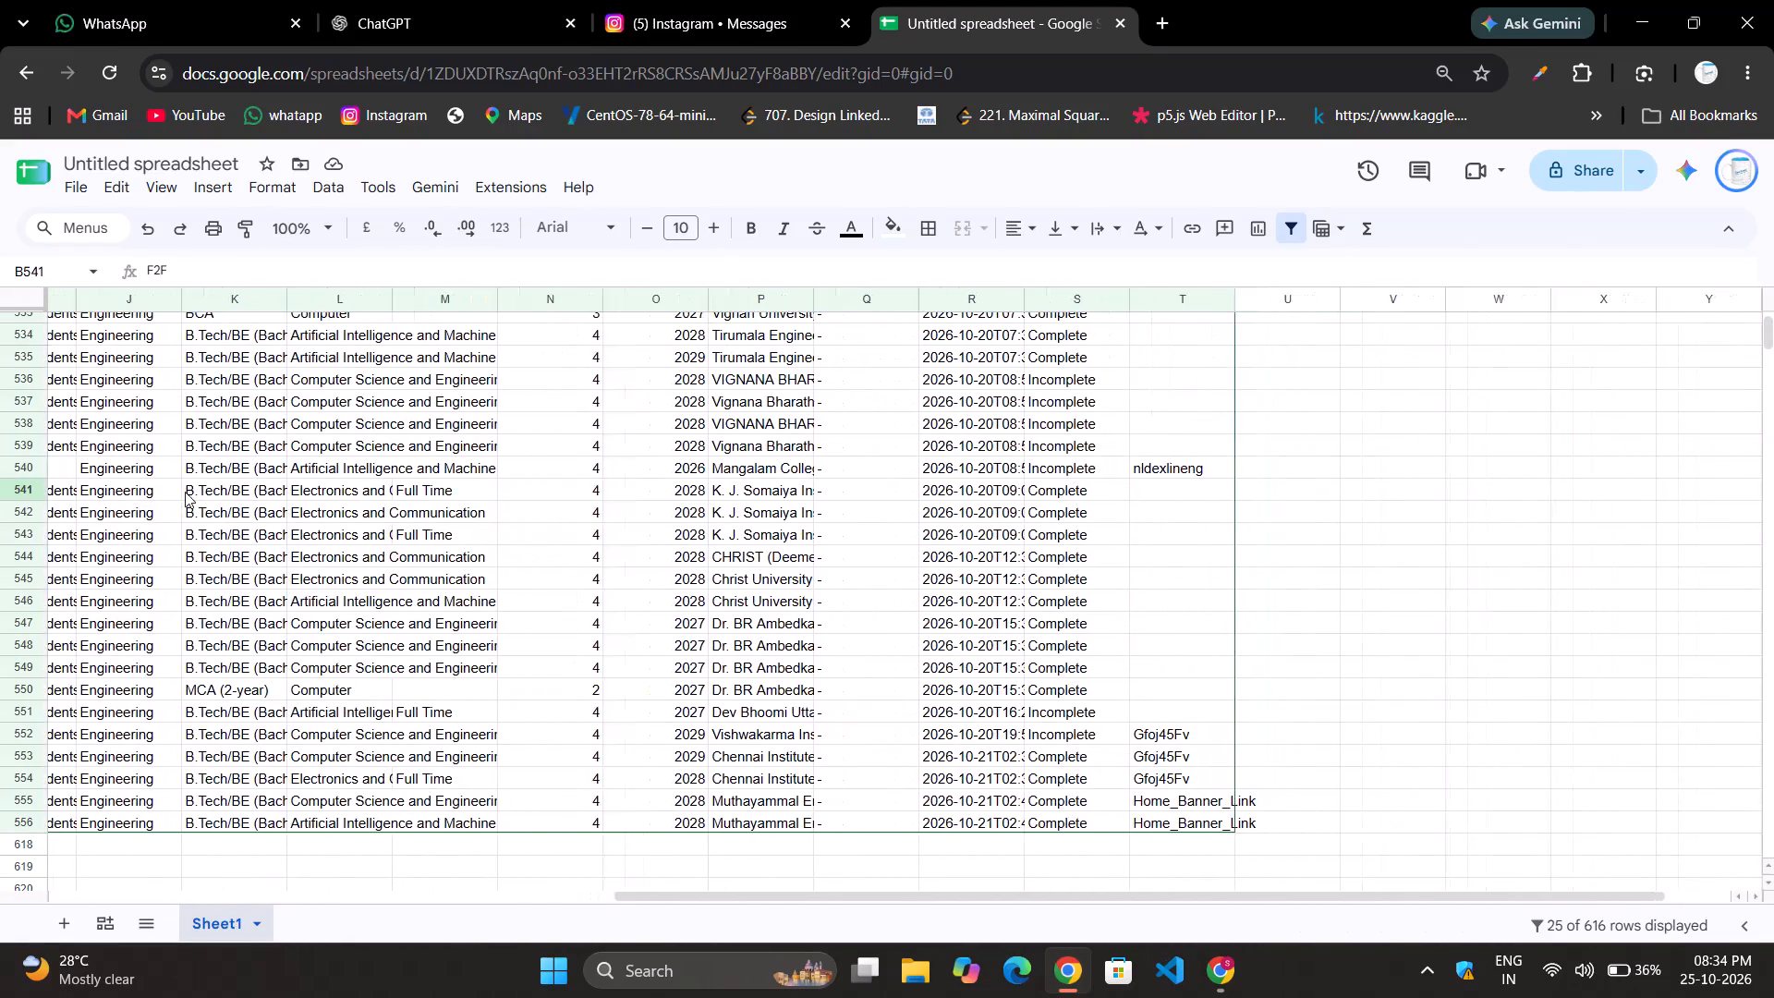
{"action": "key", "text": "alt+Tab"}
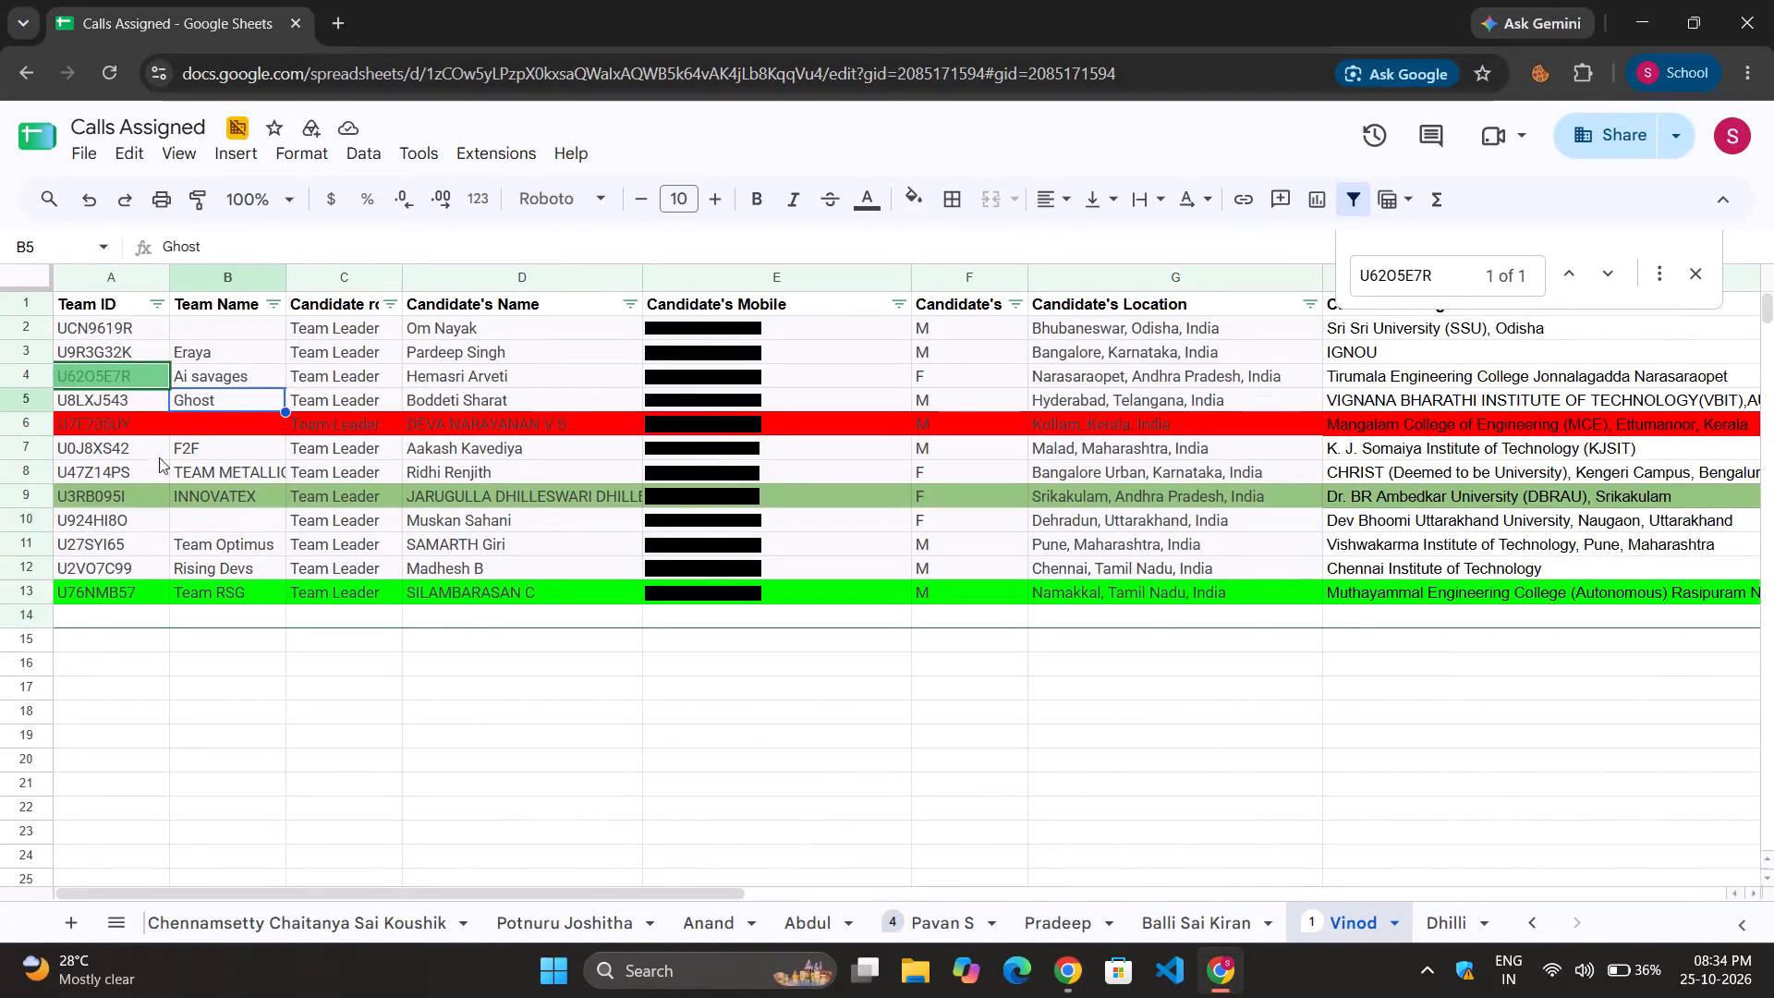
{"action": "left_click", "coordinate": [213, 448]}
{"action": "scroll", "coordinate": [213, 448], "scroll_direction": "left", "scroll_amount": 3}
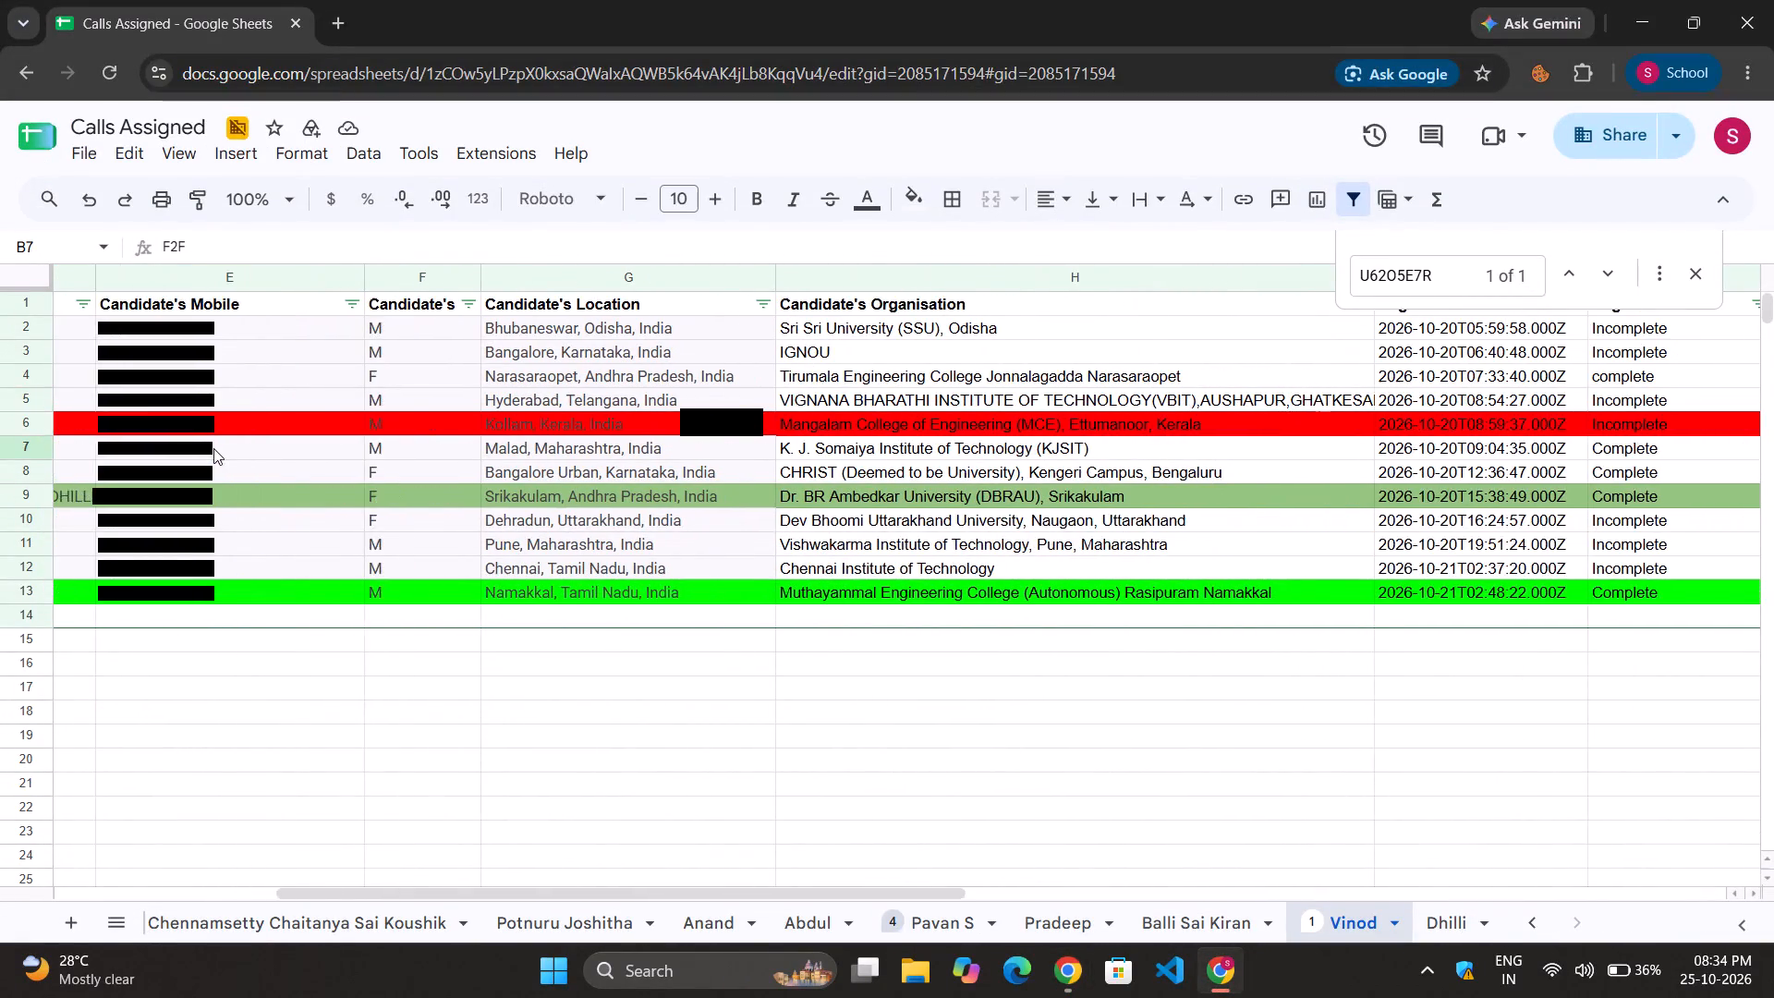
{"action": "scroll", "coordinate": [213, 448], "scroll_direction": "left", "scroll_amount": 2}
{"action": "scroll", "coordinate": [452, 456], "scroll_direction": "right", "scroll_amount": 6}
Check TEAM METALLICA's rows from 544 in the filtered data through Reg. Status against row 8 of the Vinod sheet.
{"action": "key", "text": "alt+Tab"}
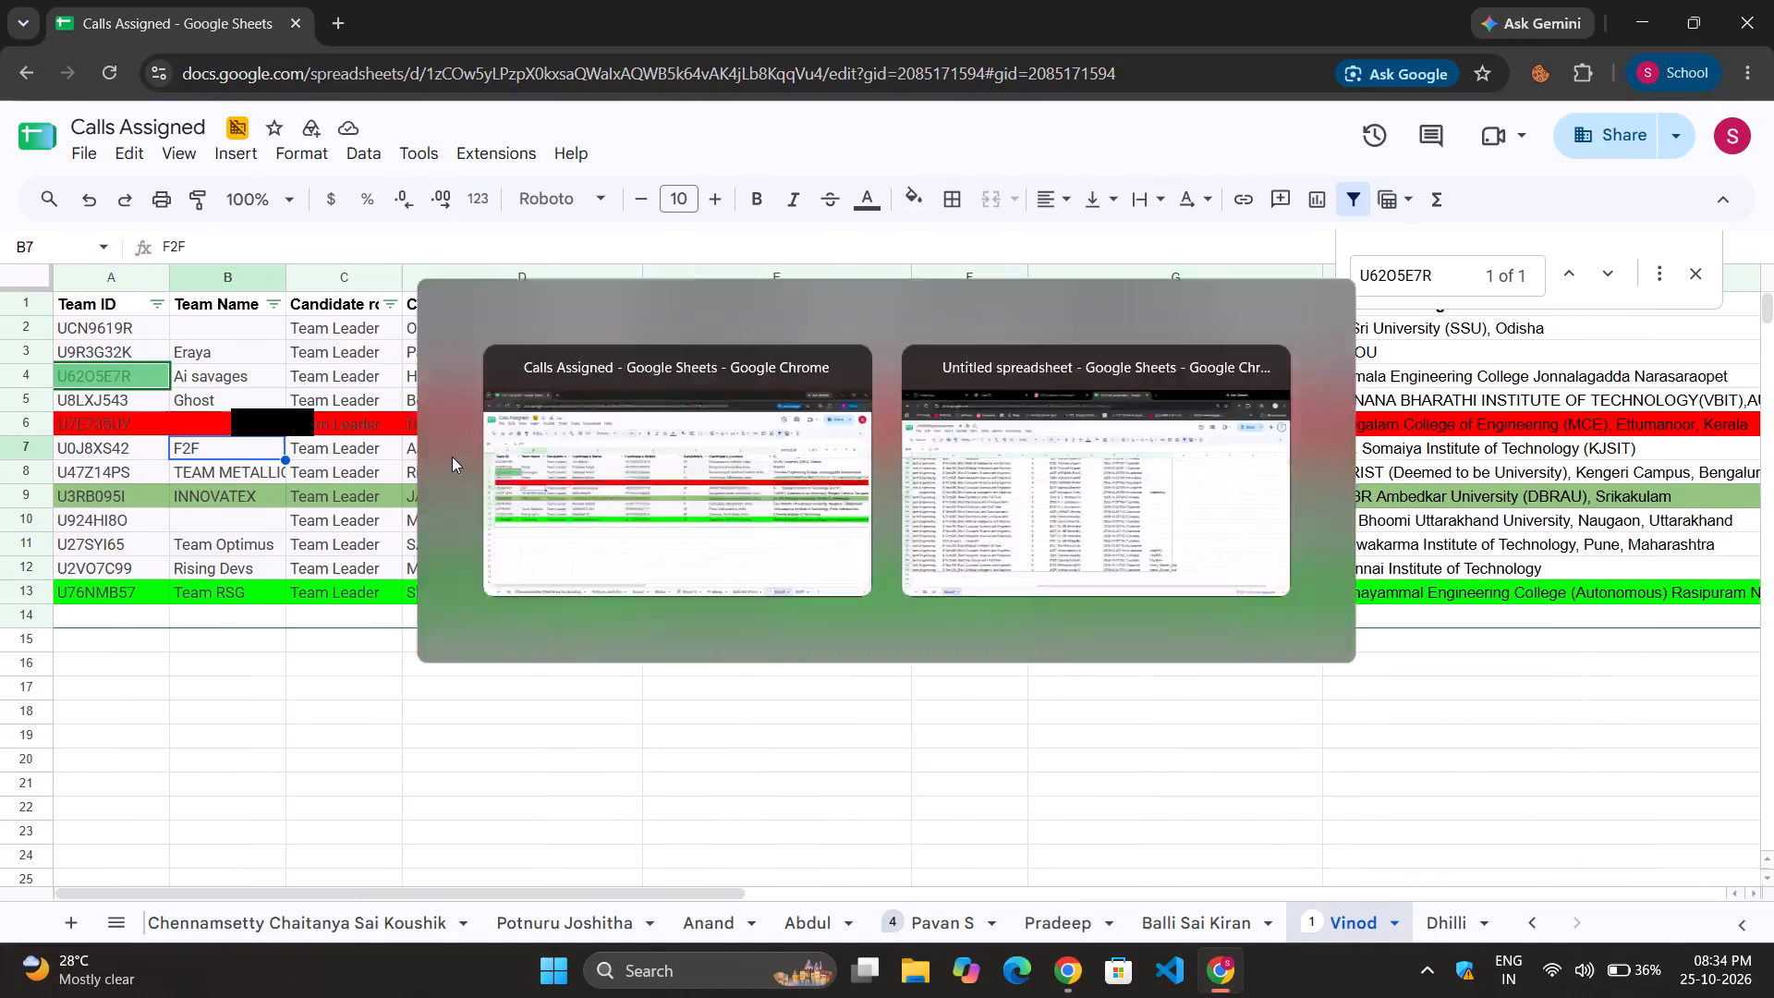
{"action": "scroll", "coordinate": [466, 478], "scroll_direction": "right", "scroll_amount": 6}
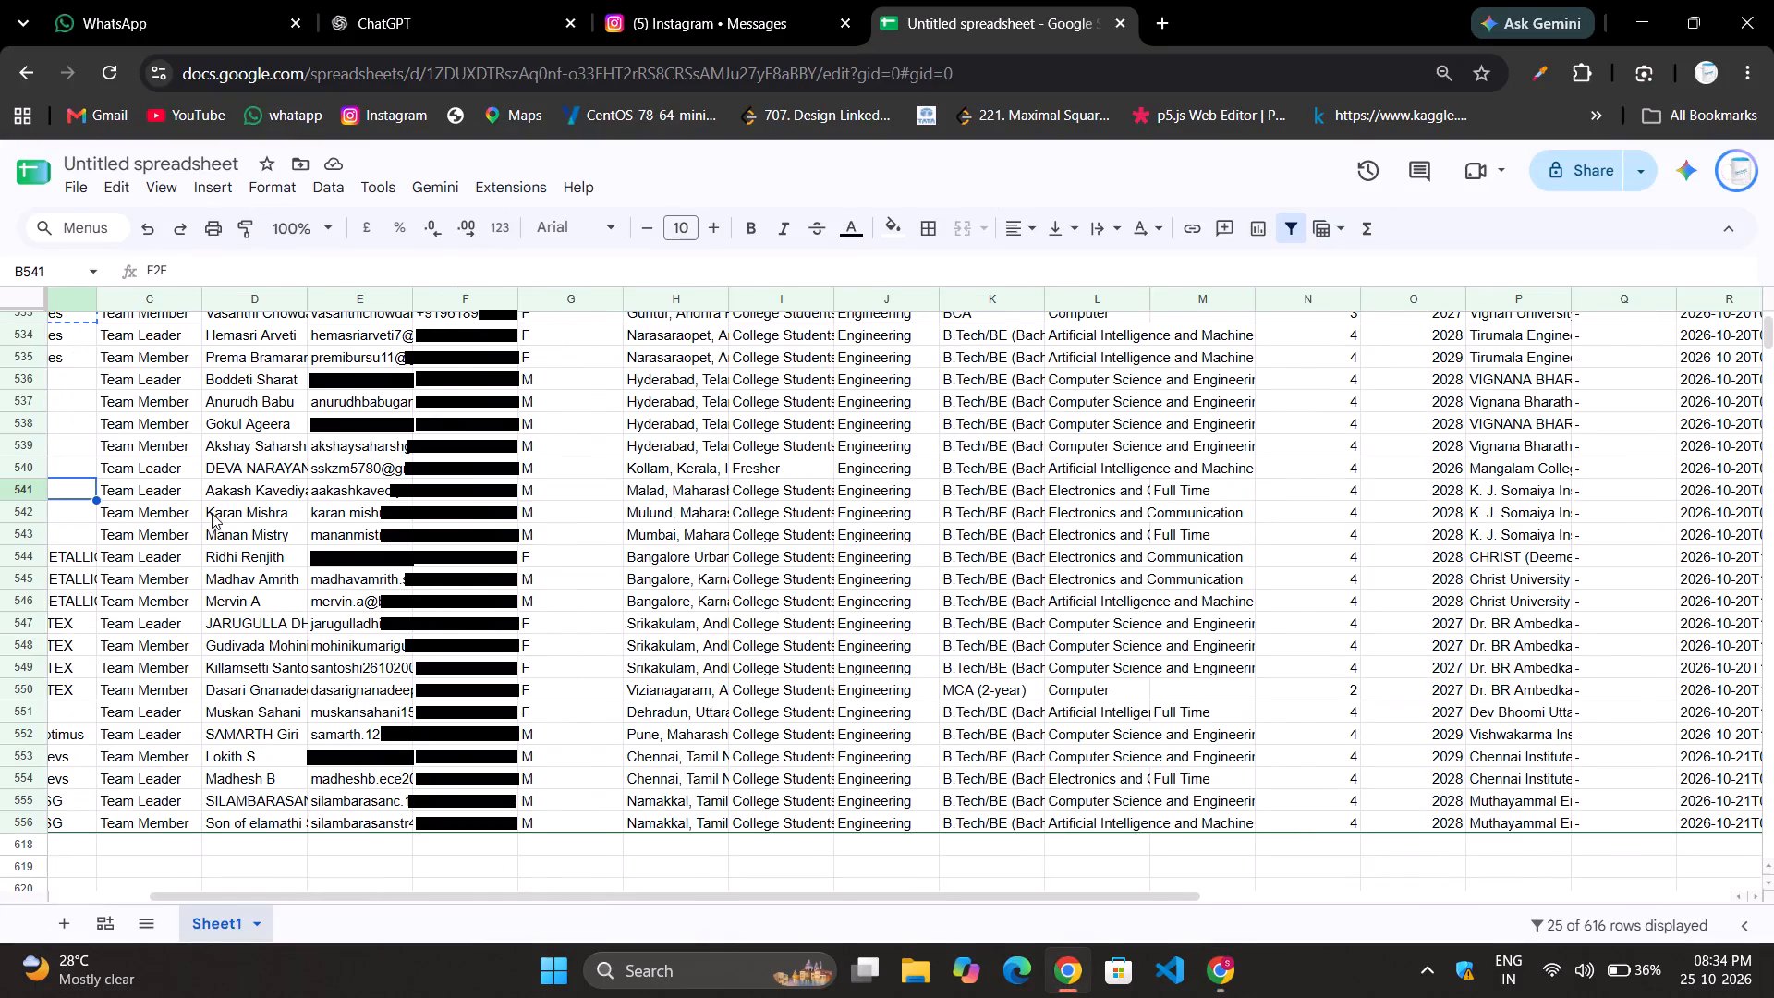
{"action": "left_click", "coordinate": [204, 561]}
{"action": "scroll", "coordinate": [204, 561], "scroll_direction": "left", "scroll_amount": 1}
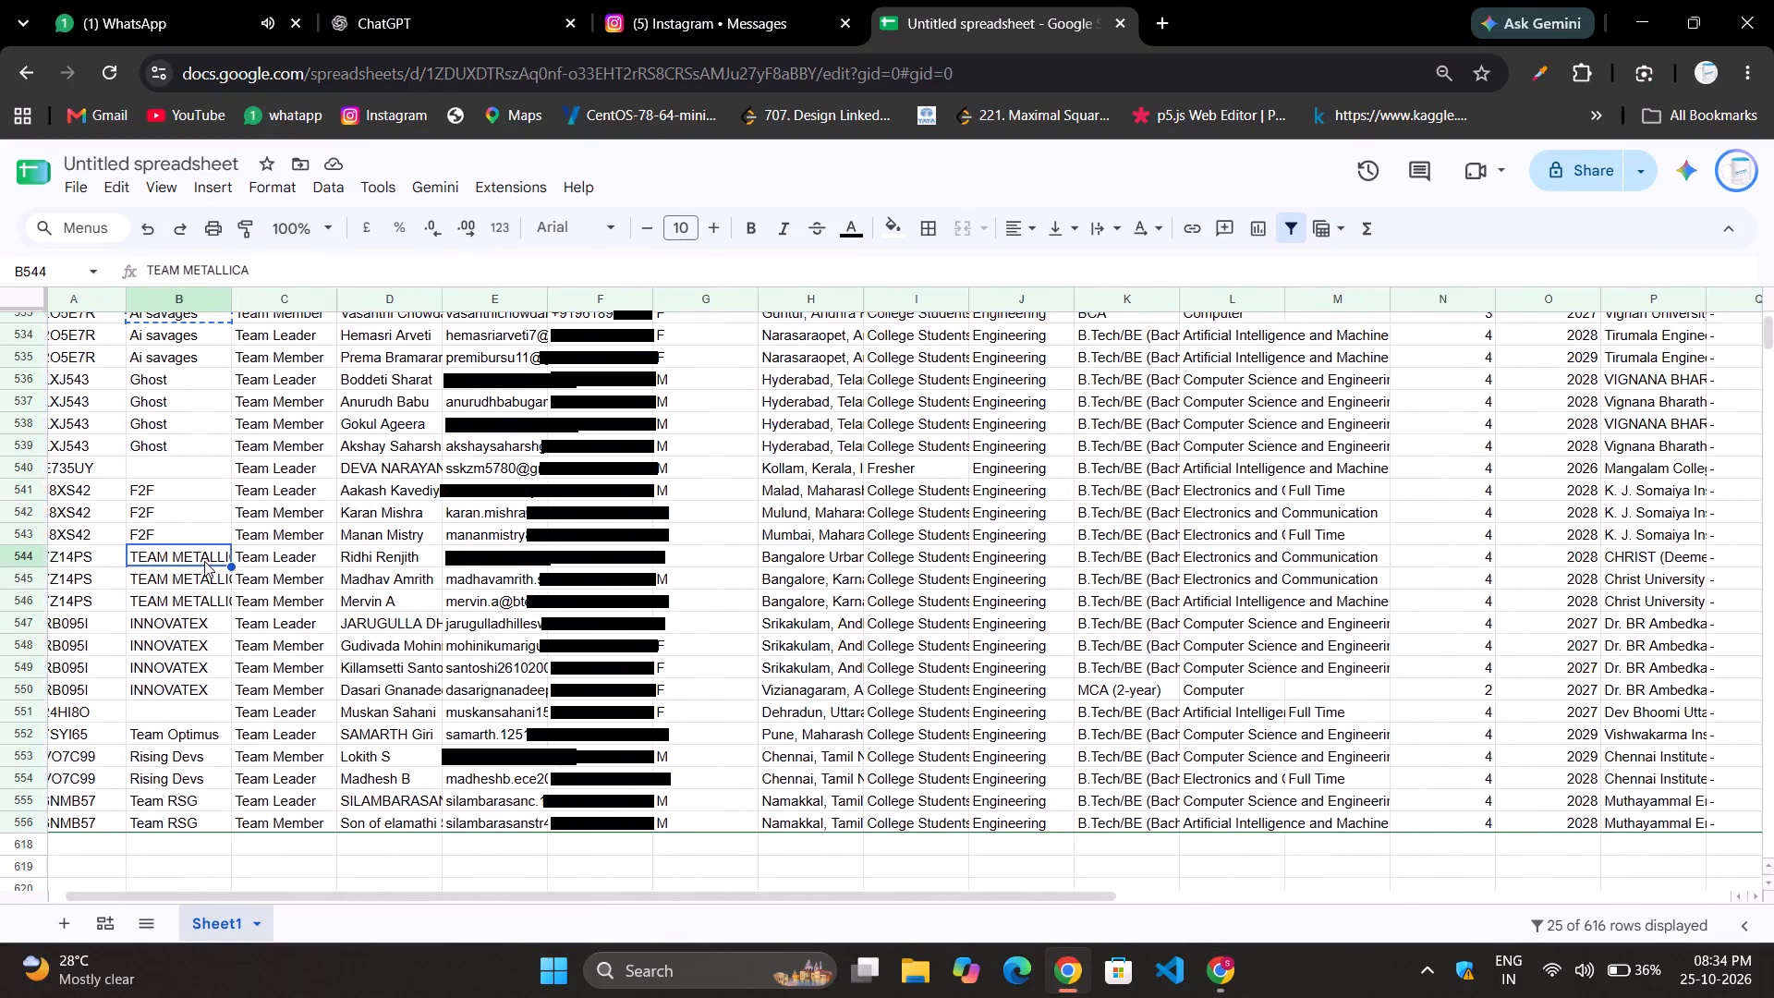
{"action": "scroll", "coordinate": [204, 561], "scroll_direction": "left", "scroll_amount": 4}
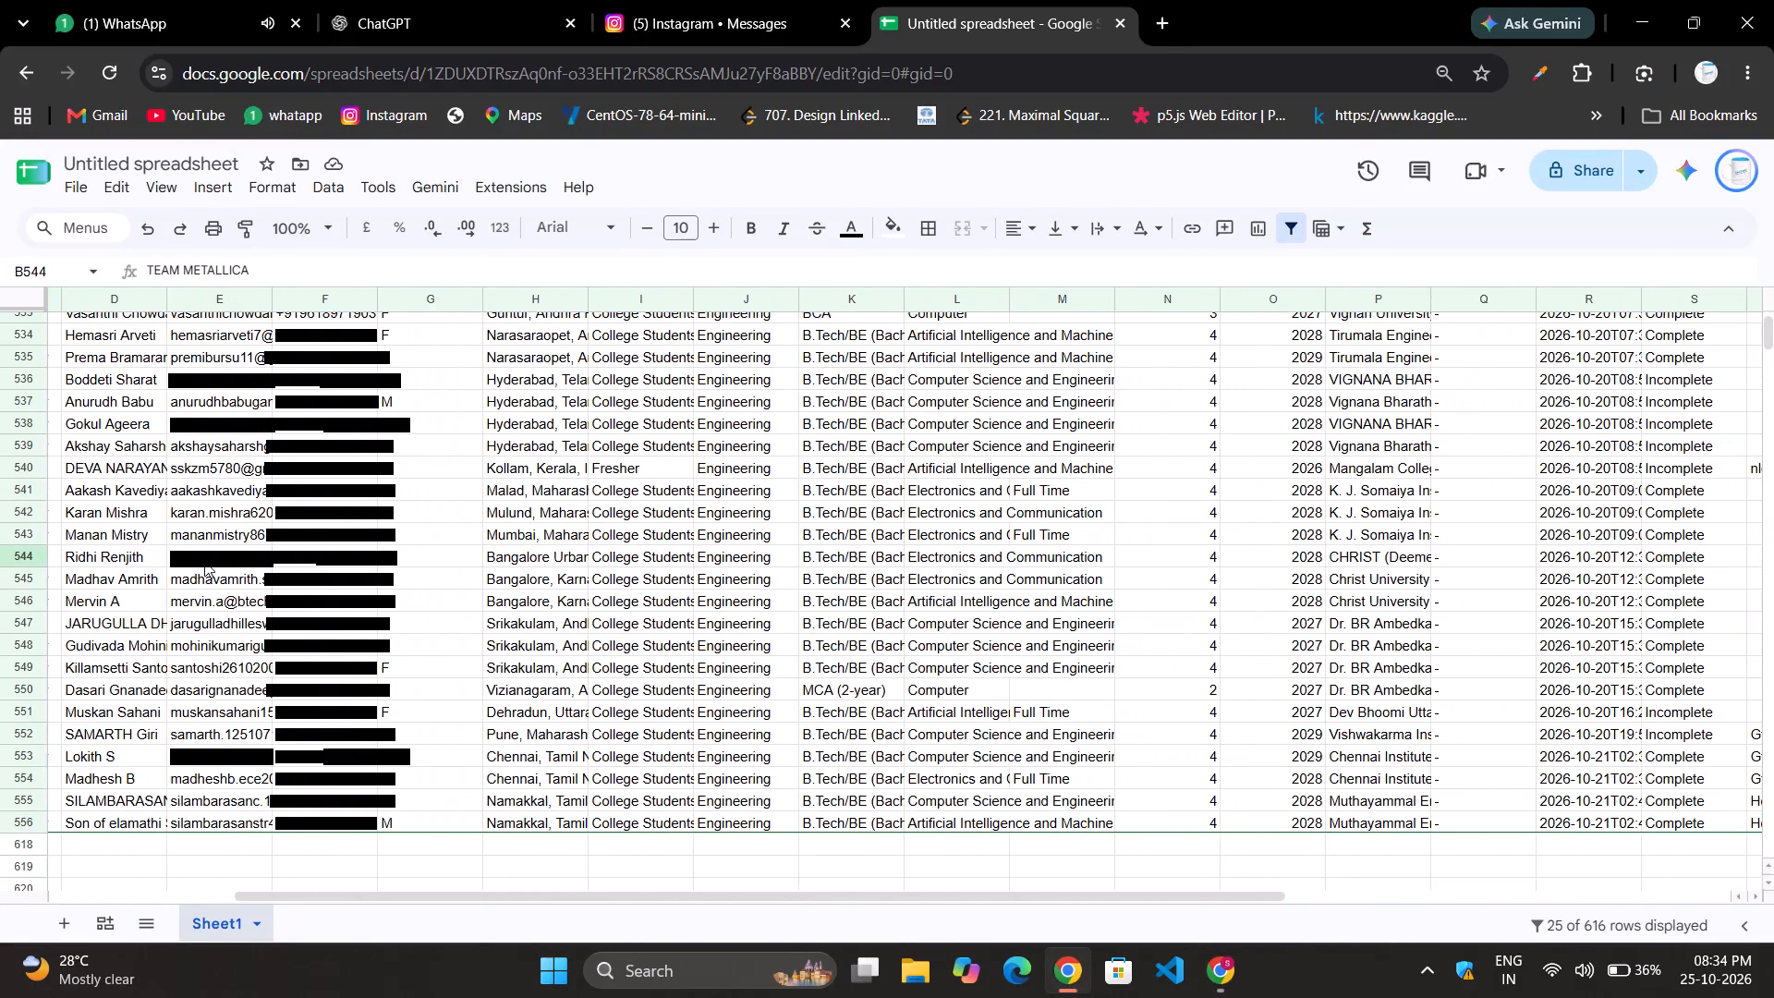
{"action": "key", "text": "alt+Tab"}
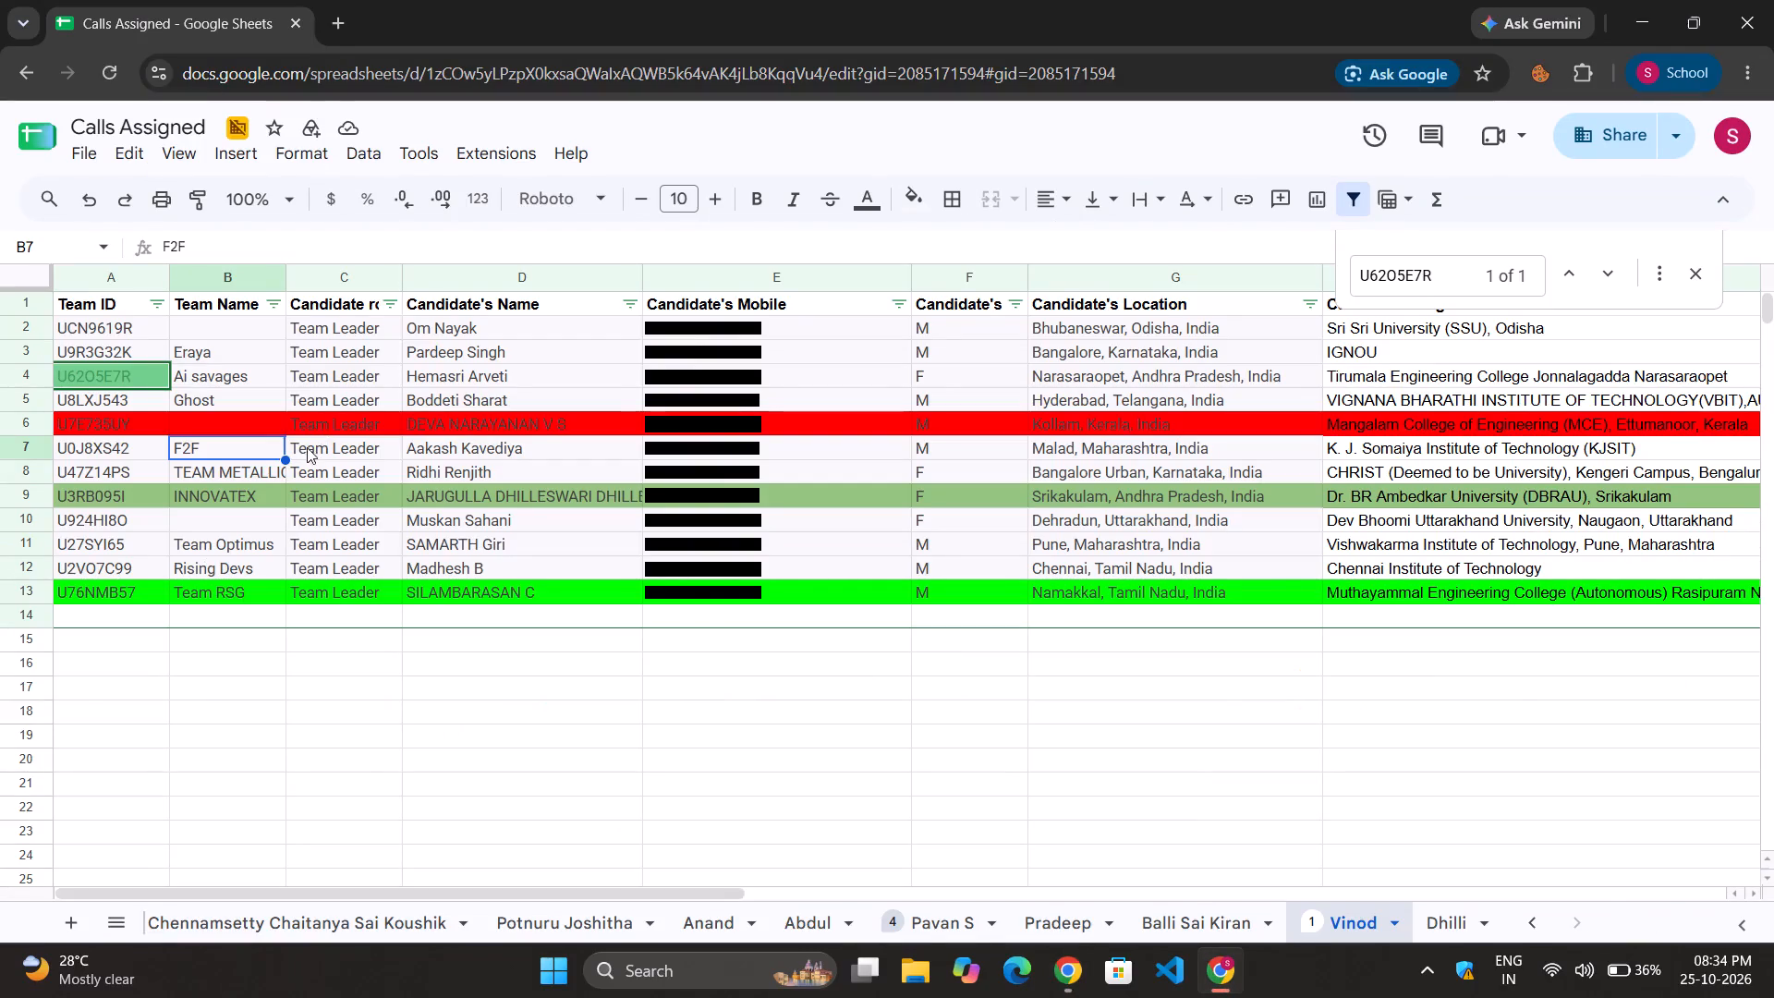
{"action": "left_click", "coordinate": [313, 480]}
{"action": "scroll", "coordinate": [313, 480], "scroll_direction": "left", "scroll_amount": 5}
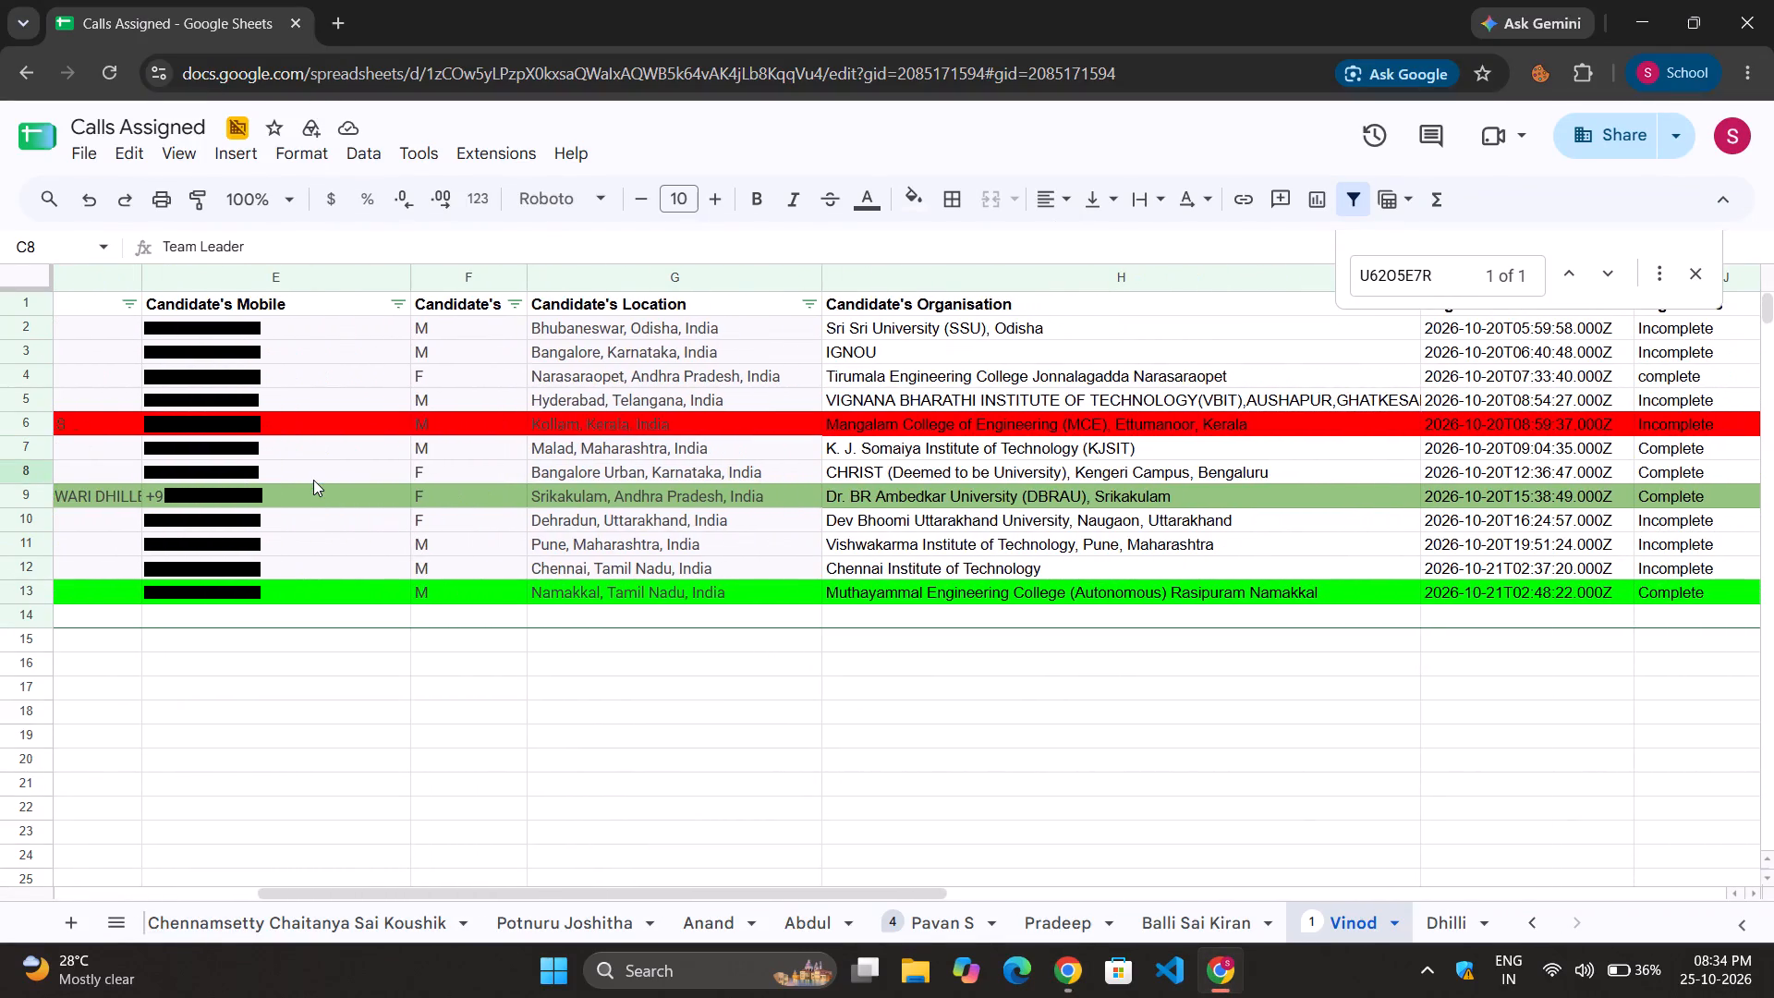
{"action": "scroll", "coordinate": [313, 480], "scroll_direction": "right", "scroll_amount": 1}
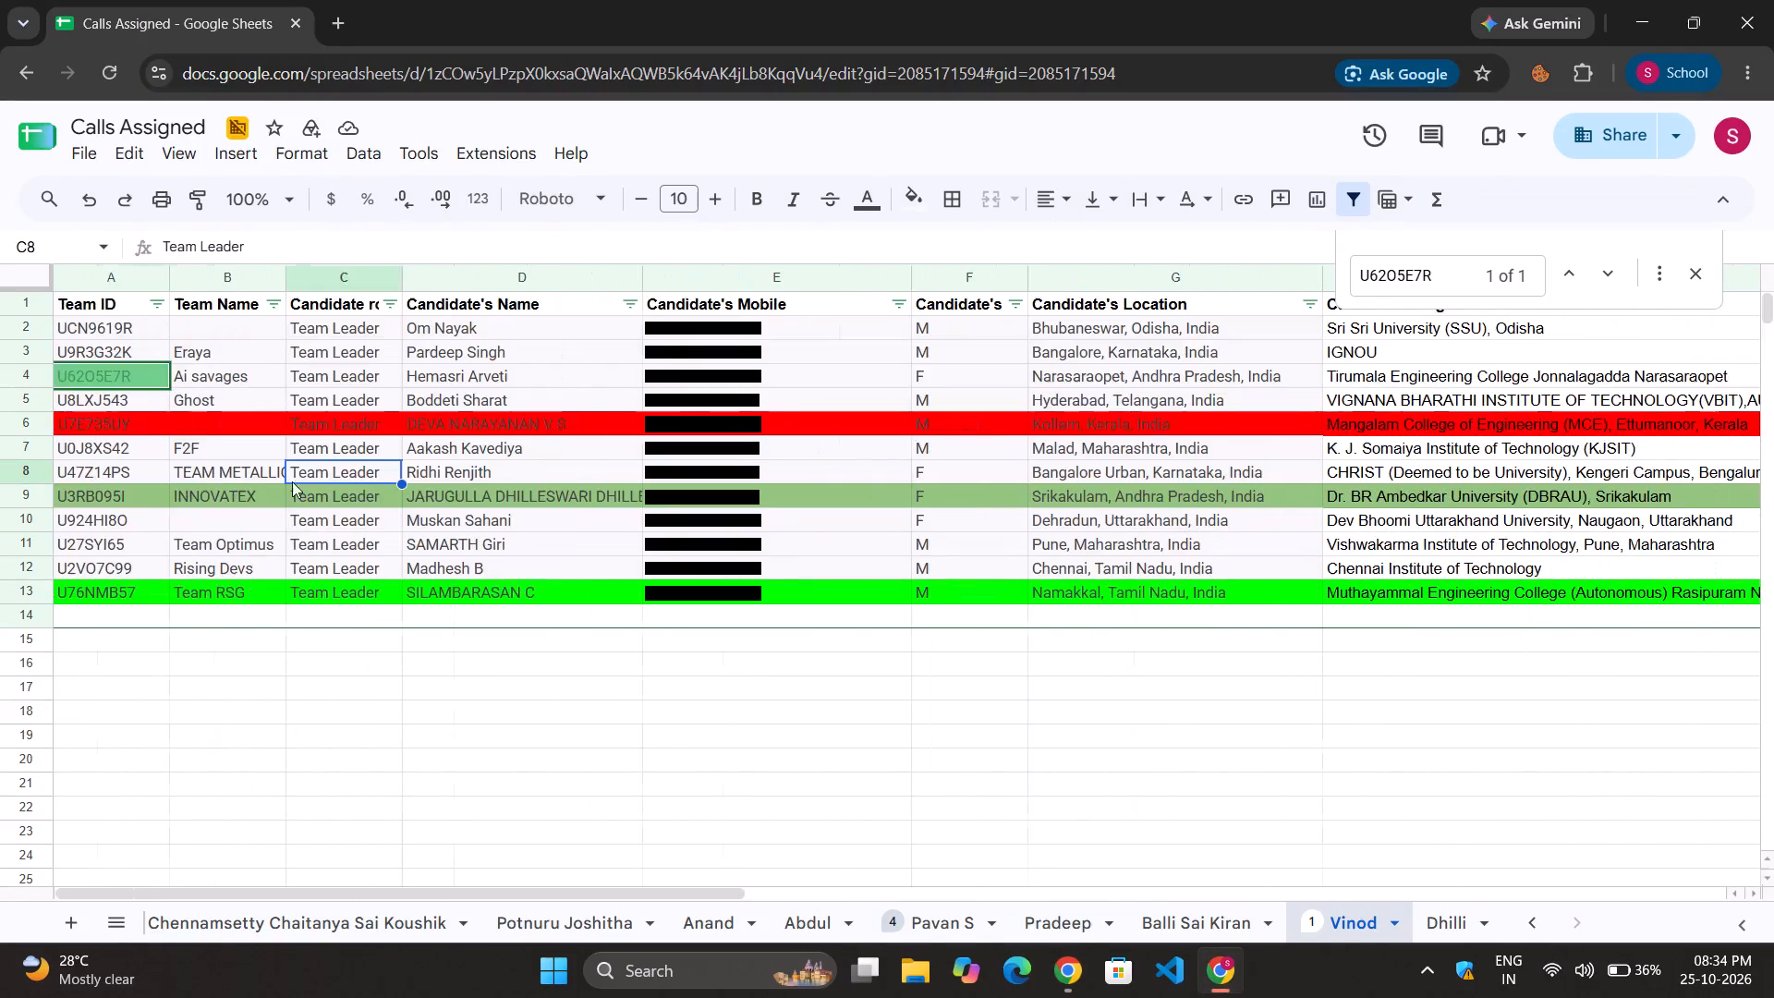
Check the INNOVATEX team's rows from 547 in the filtered data against row 9 of the Vinod sheet, through Reg. Status.
{"action": "left_click", "coordinate": [211, 500]}
{"action": "key", "text": "alt+Tab"}
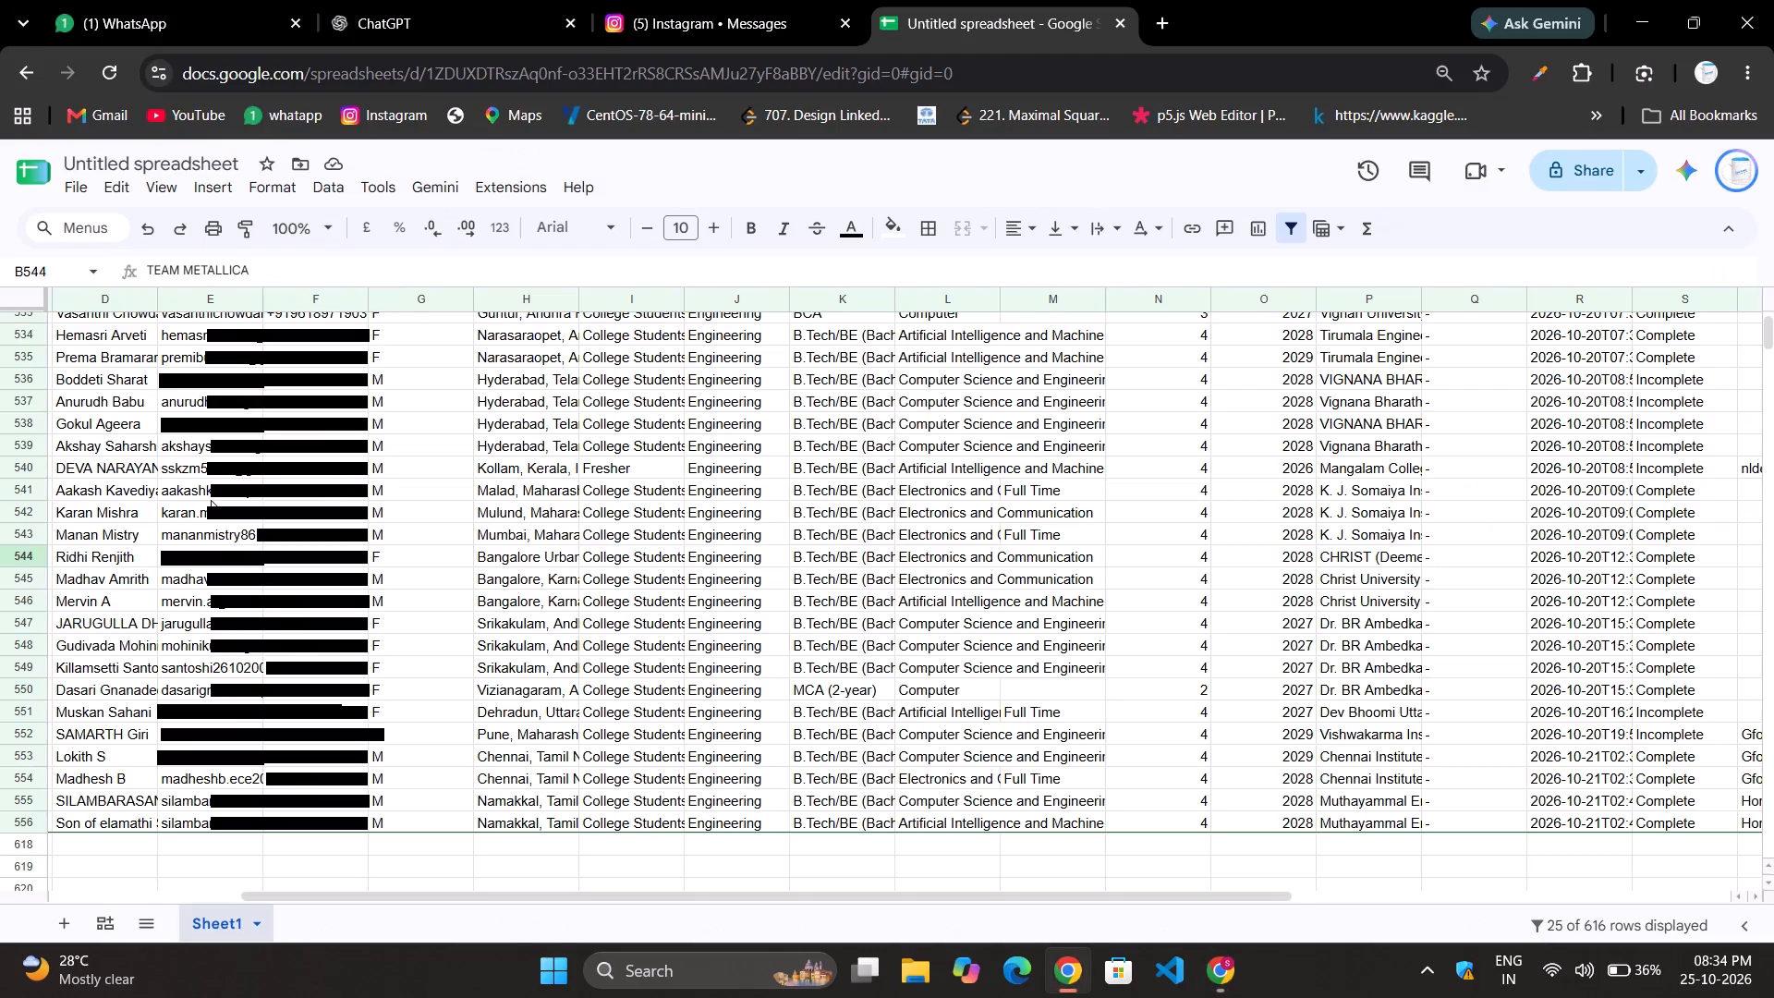
{"action": "scroll", "coordinate": [225, 554], "scroll_direction": "right", "scroll_amount": 7}
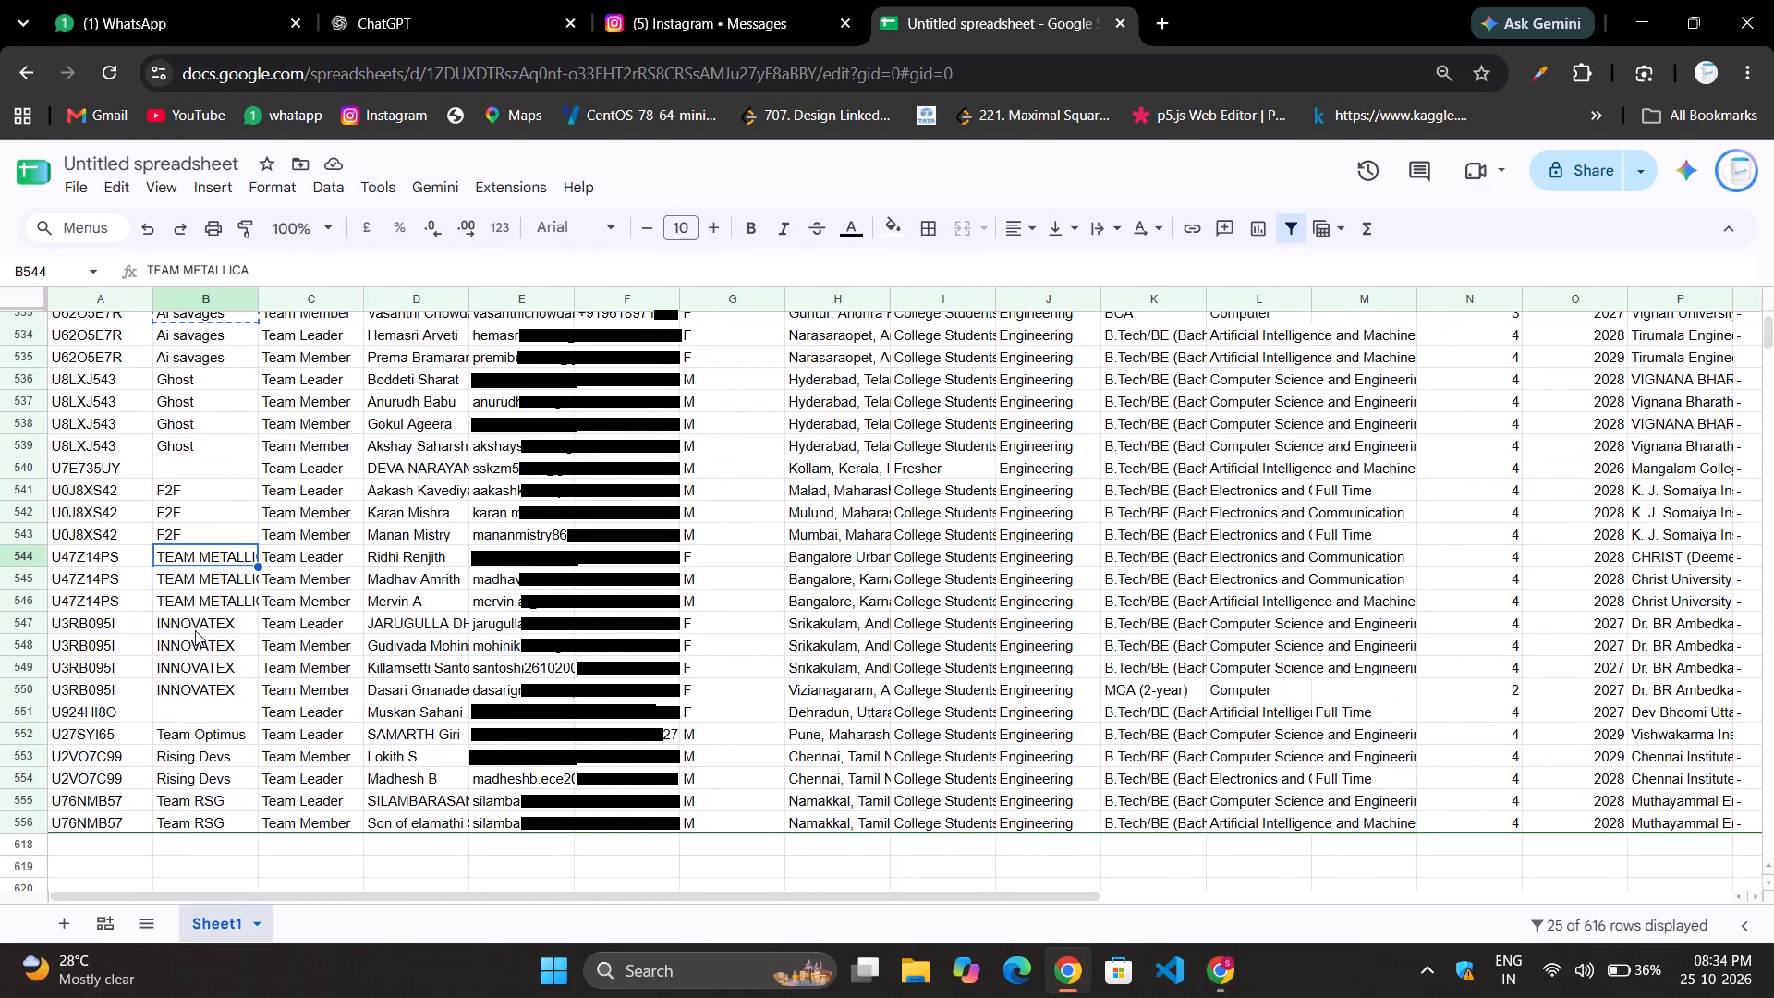
{"action": "left_click", "coordinate": [195, 630]}
{"action": "scroll", "coordinate": [195, 630], "scroll_direction": "left", "scroll_amount": 5}
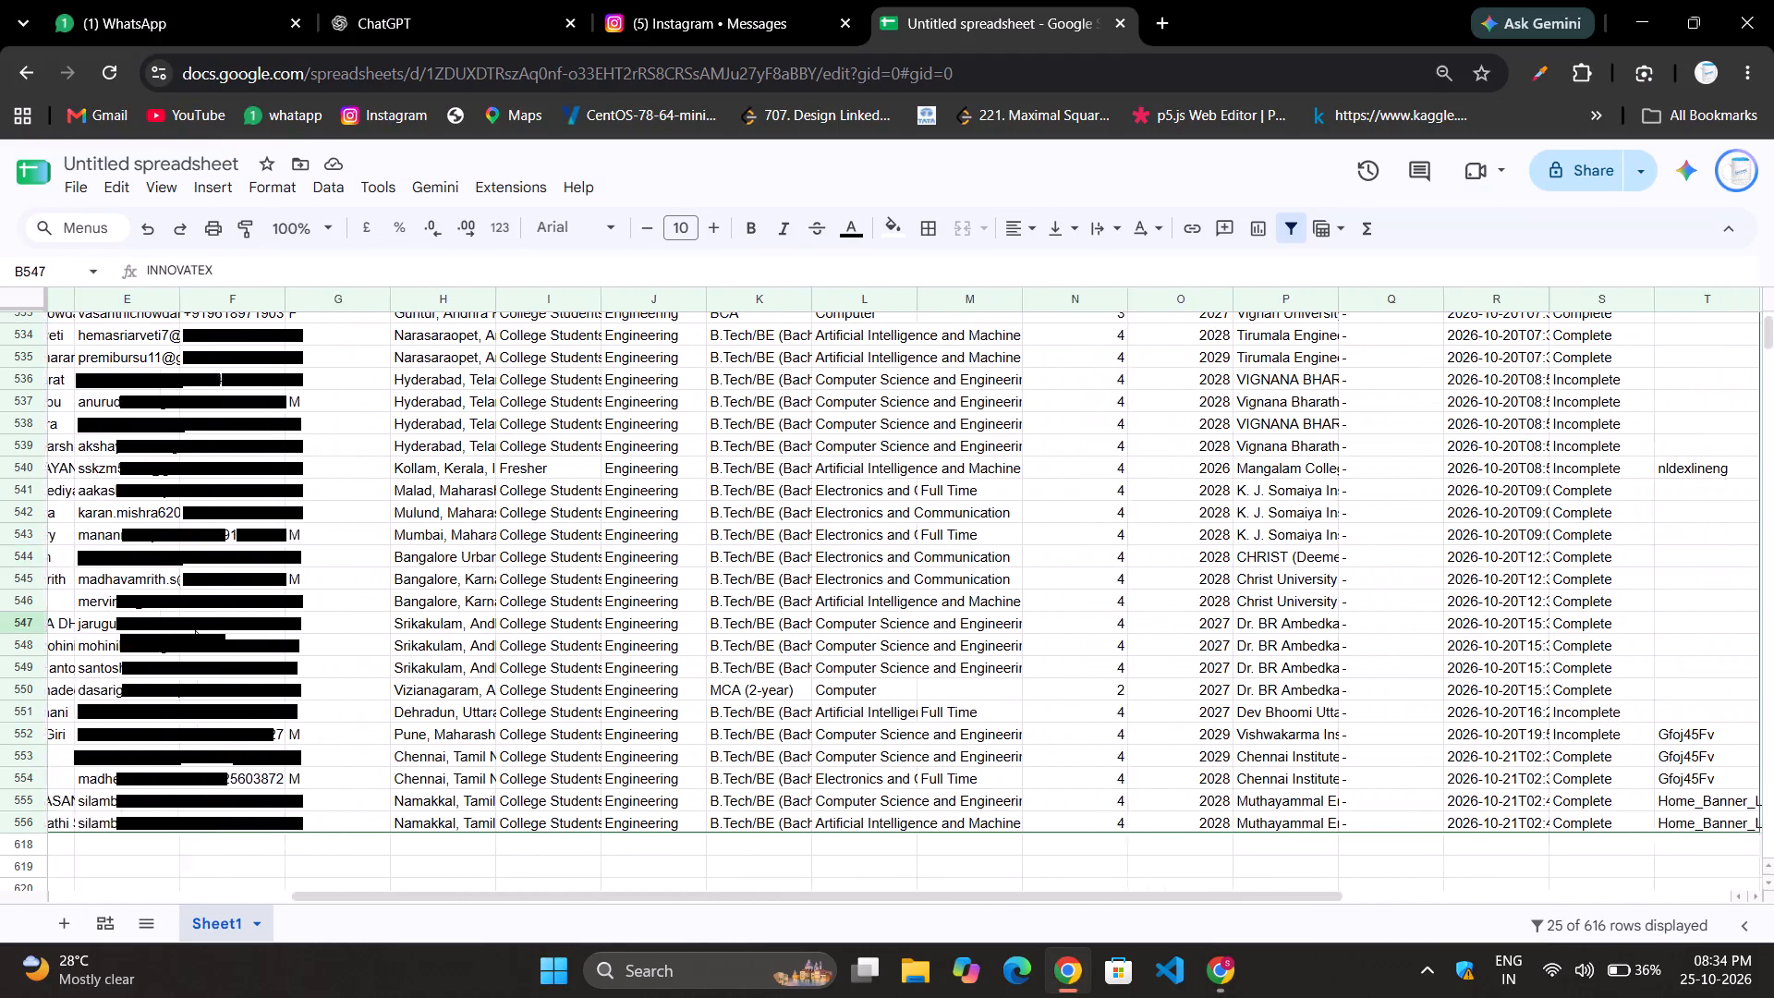
{"action": "scroll", "coordinate": [195, 630], "scroll_direction": "left", "scroll_amount": 2}
{"action": "scroll", "coordinate": [195, 630], "scroll_direction": "right", "scroll_amount": 5}
{"action": "key", "text": "alt+Tab"}
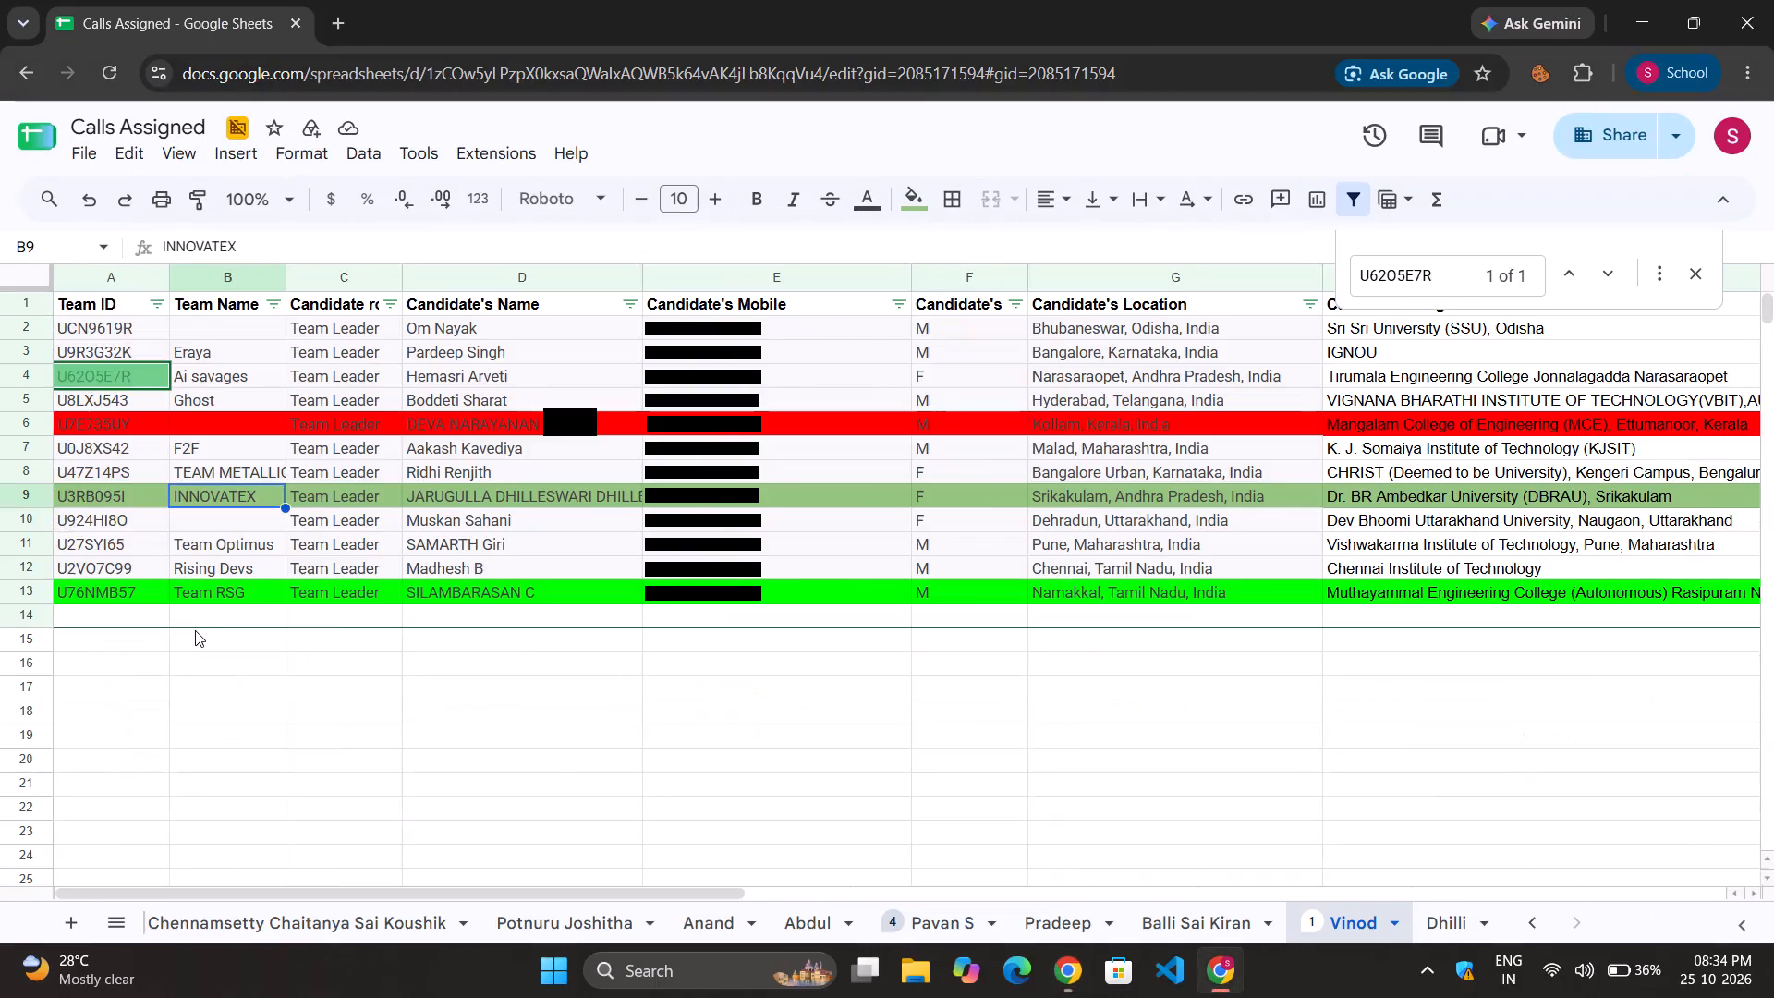
{"action": "scroll", "coordinate": [195, 630], "scroll_direction": "left", "scroll_amount": 7}
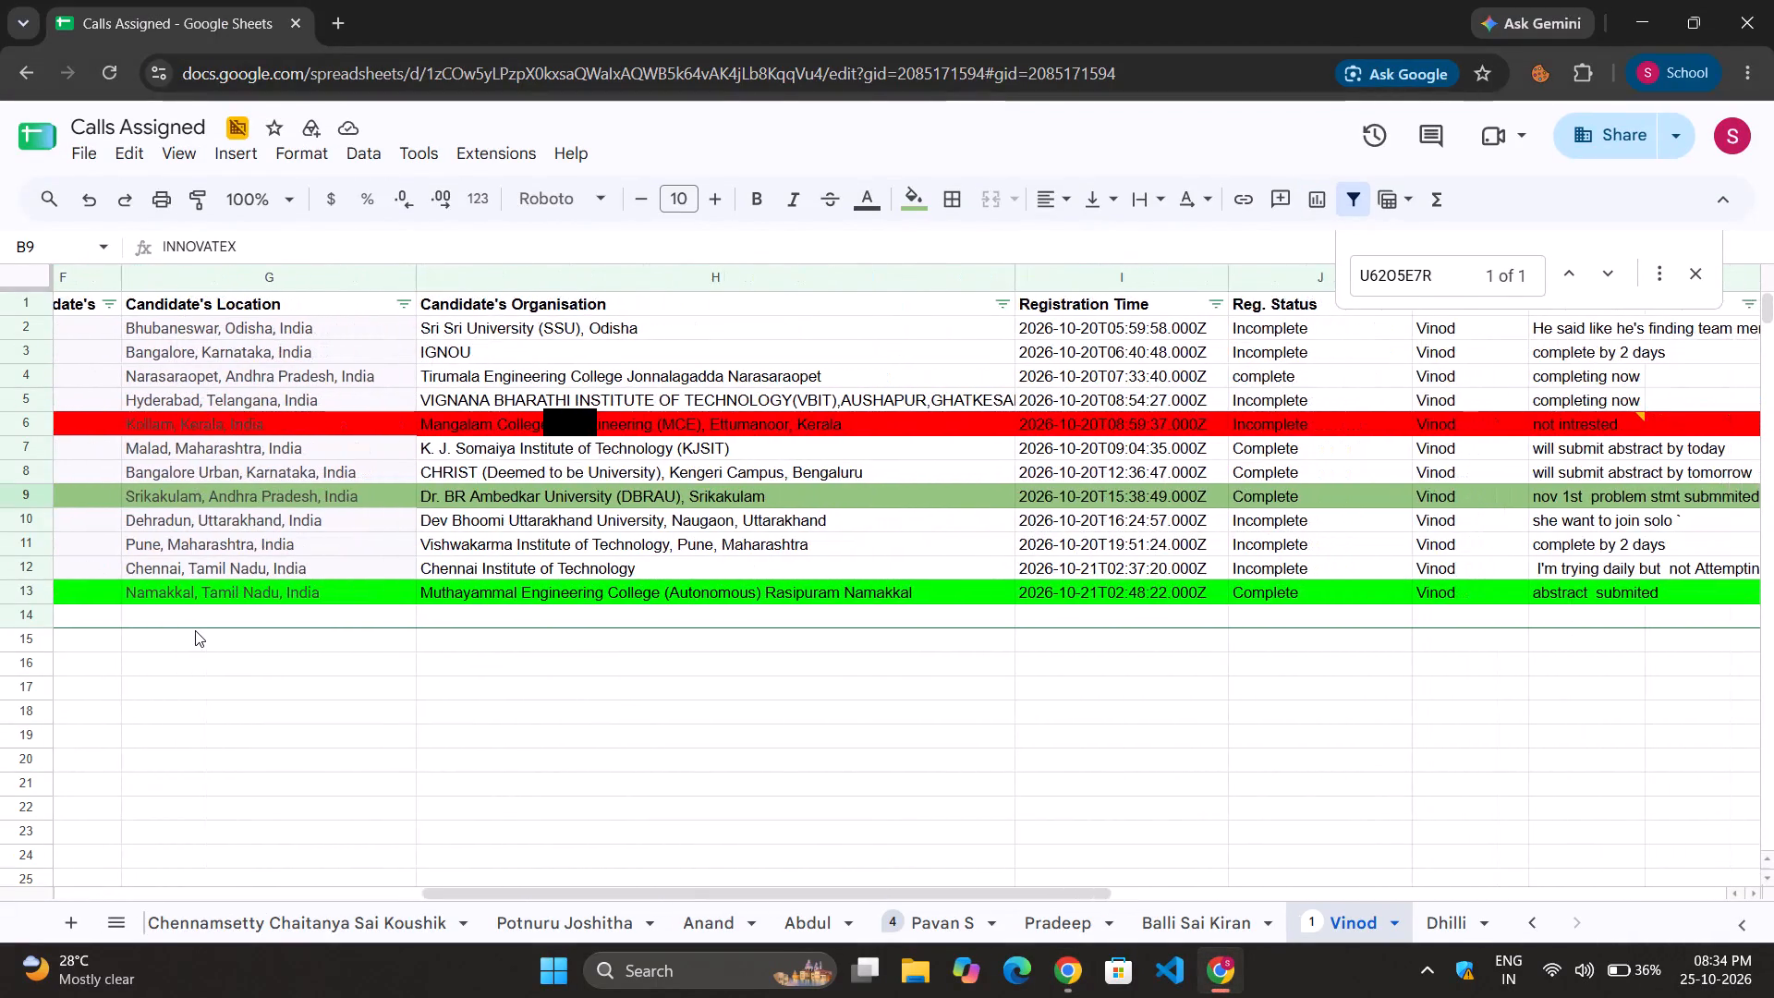
{"action": "scroll", "coordinate": [195, 630], "scroll_direction": "right", "scroll_amount": 7}
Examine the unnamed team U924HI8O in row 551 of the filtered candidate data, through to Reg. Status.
{"action": "key", "text": "alt+Tab"}
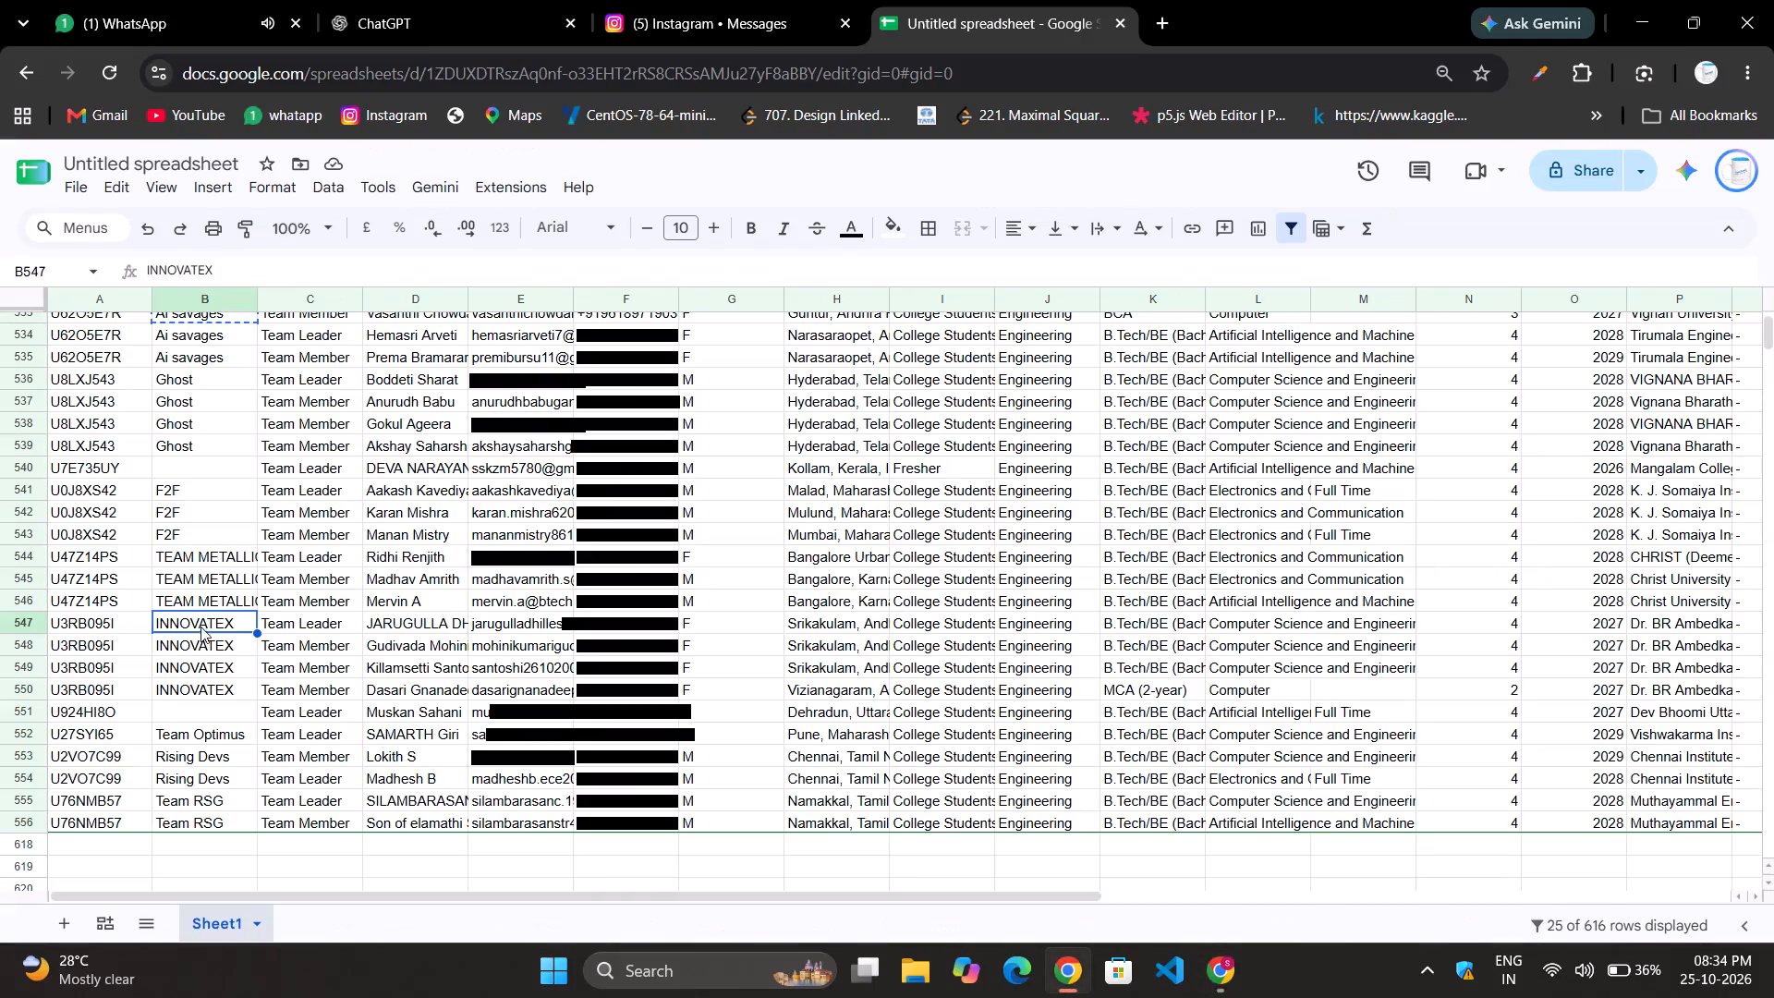
{"action": "left_click", "coordinate": [208, 712]}
{"action": "key", "text": "alt+Tab"}
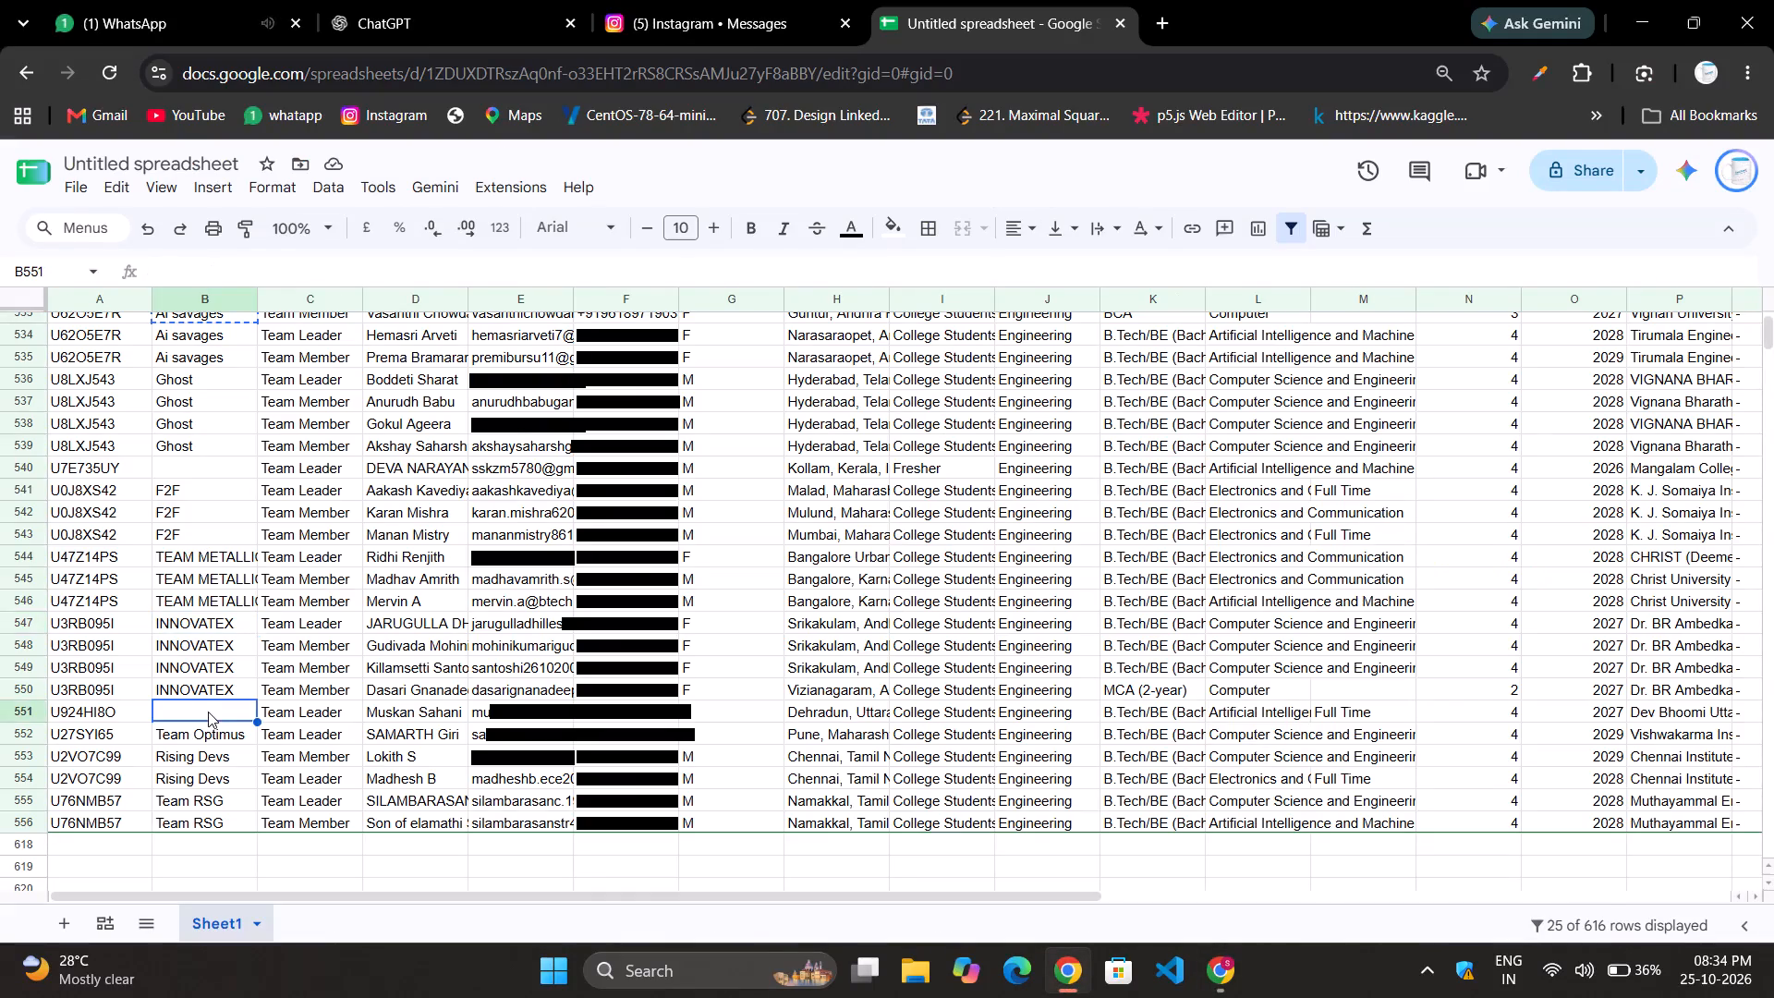
{"action": "key", "text": "alt+Tab"}
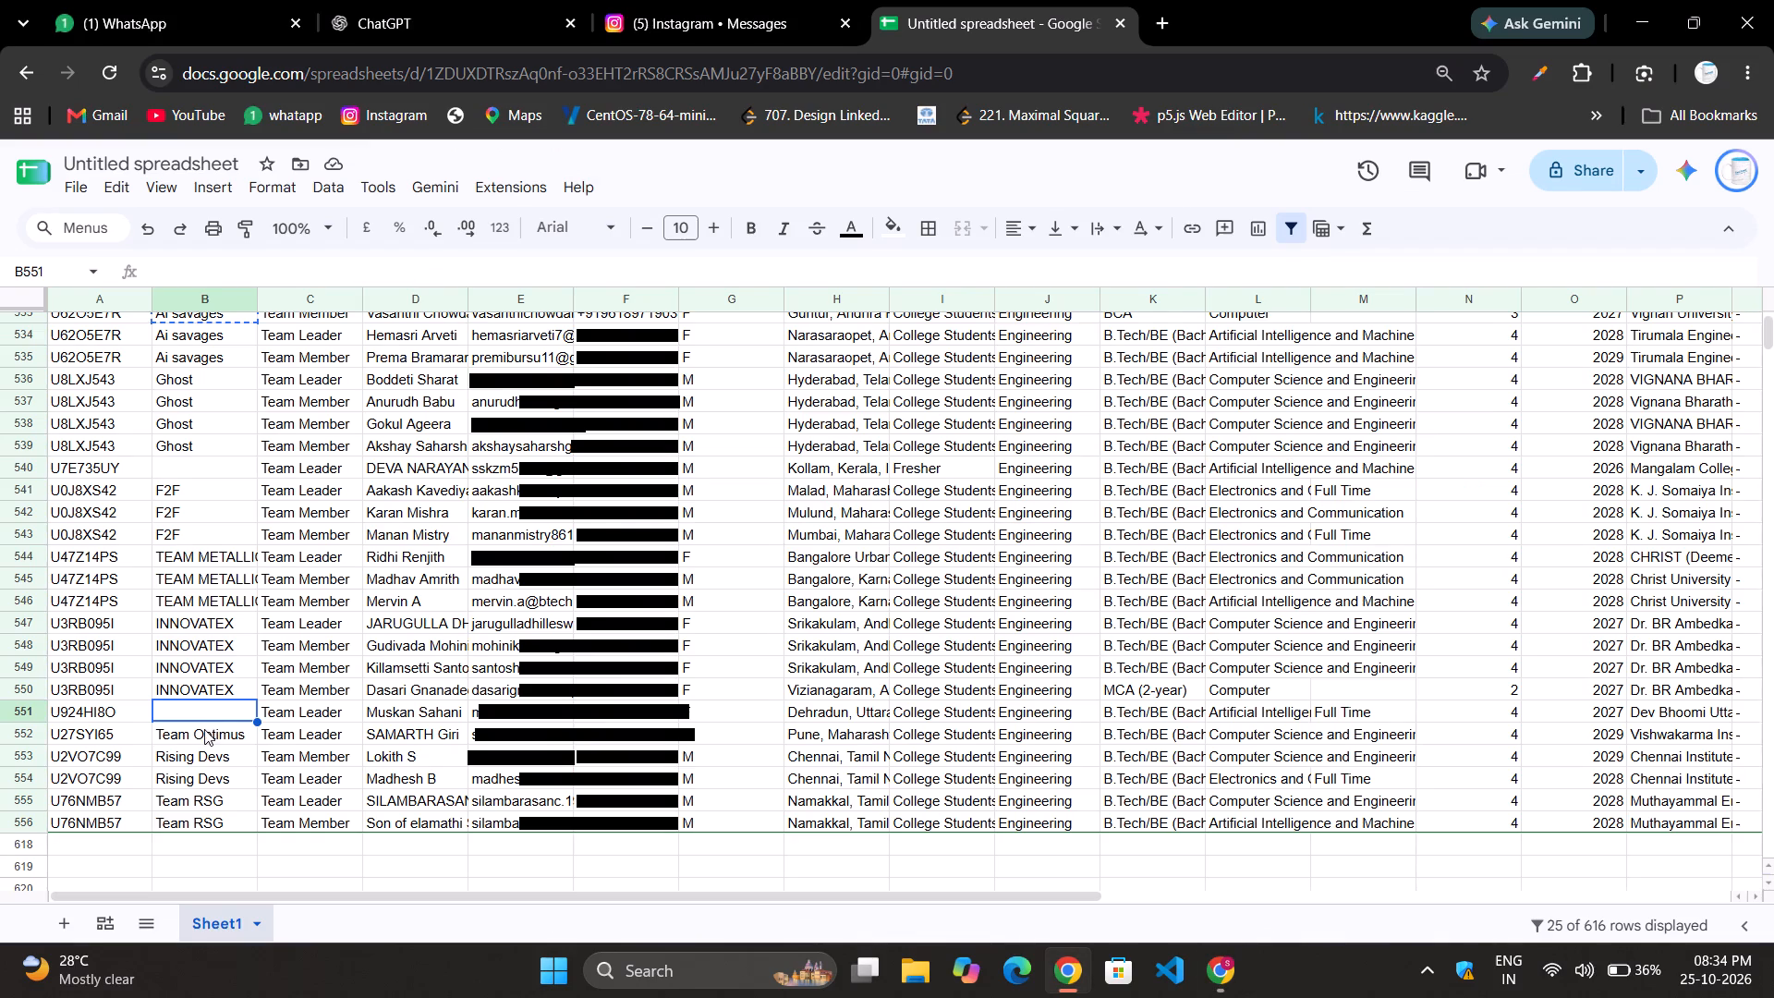
{"action": "scroll", "coordinate": [204, 729], "scroll_direction": "left", "scroll_amount": 6}
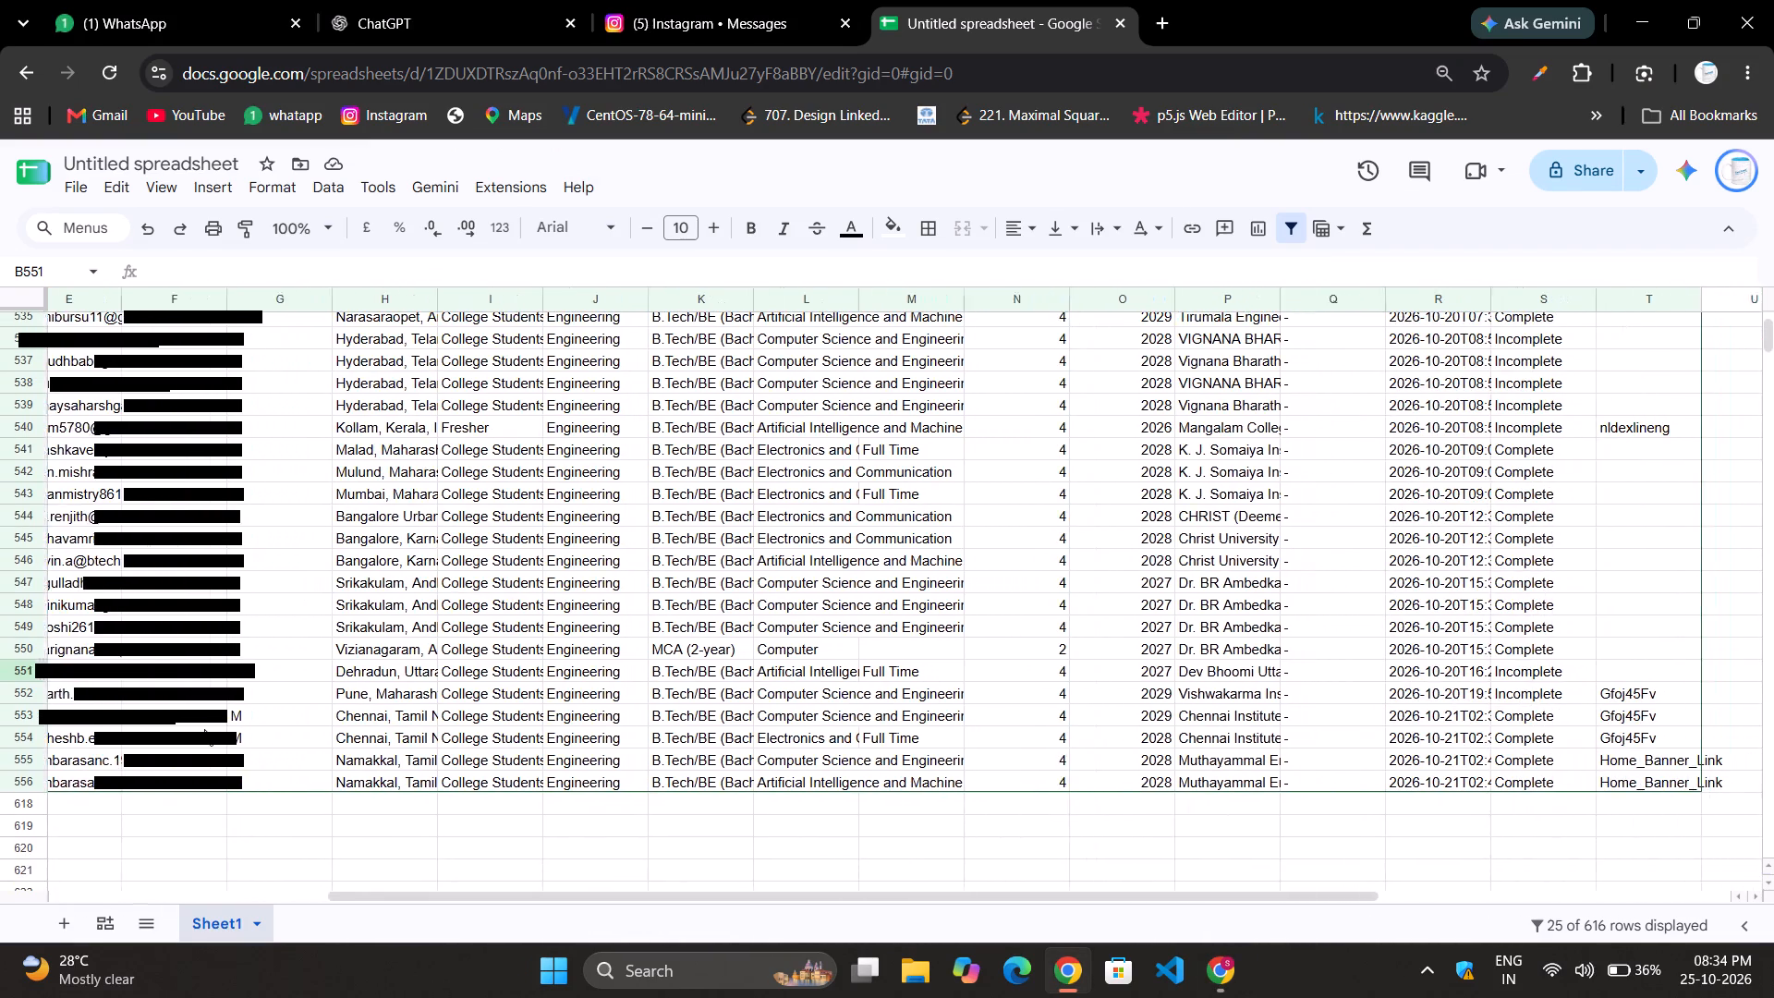
{"action": "scroll", "coordinate": [204, 729], "scroll_direction": "left", "scroll_amount": 1}
{"action": "scroll", "coordinate": [204, 729], "scroll_direction": "right", "scroll_amount": 6}
{"action": "left_click", "coordinate": [301, 672]}
{"action": "scroll", "coordinate": [301, 672], "scroll_direction": "left", "scroll_amount": 1}
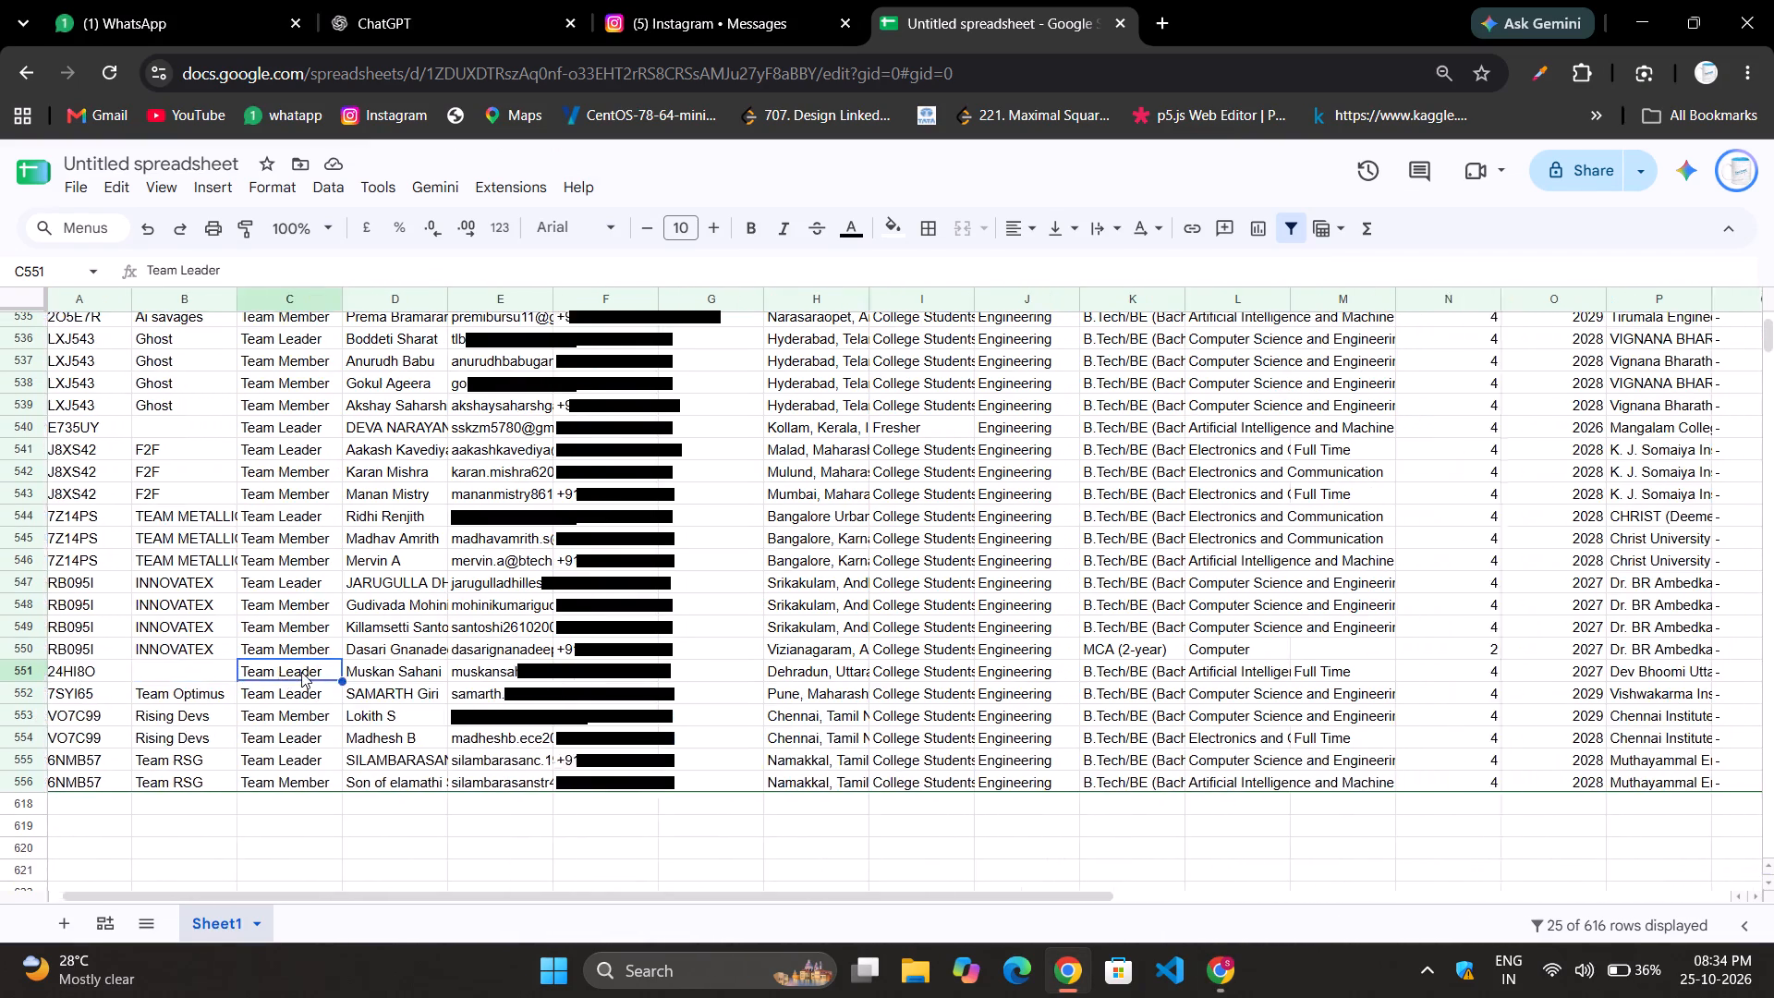
{"action": "scroll", "coordinate": [301, 672], "scroll_direction": "left", "scroll_amount": 1}
{"action": "scroll", "coordinate": [301, 672], "scroll_direction": "right", "scroll_amount": 1}
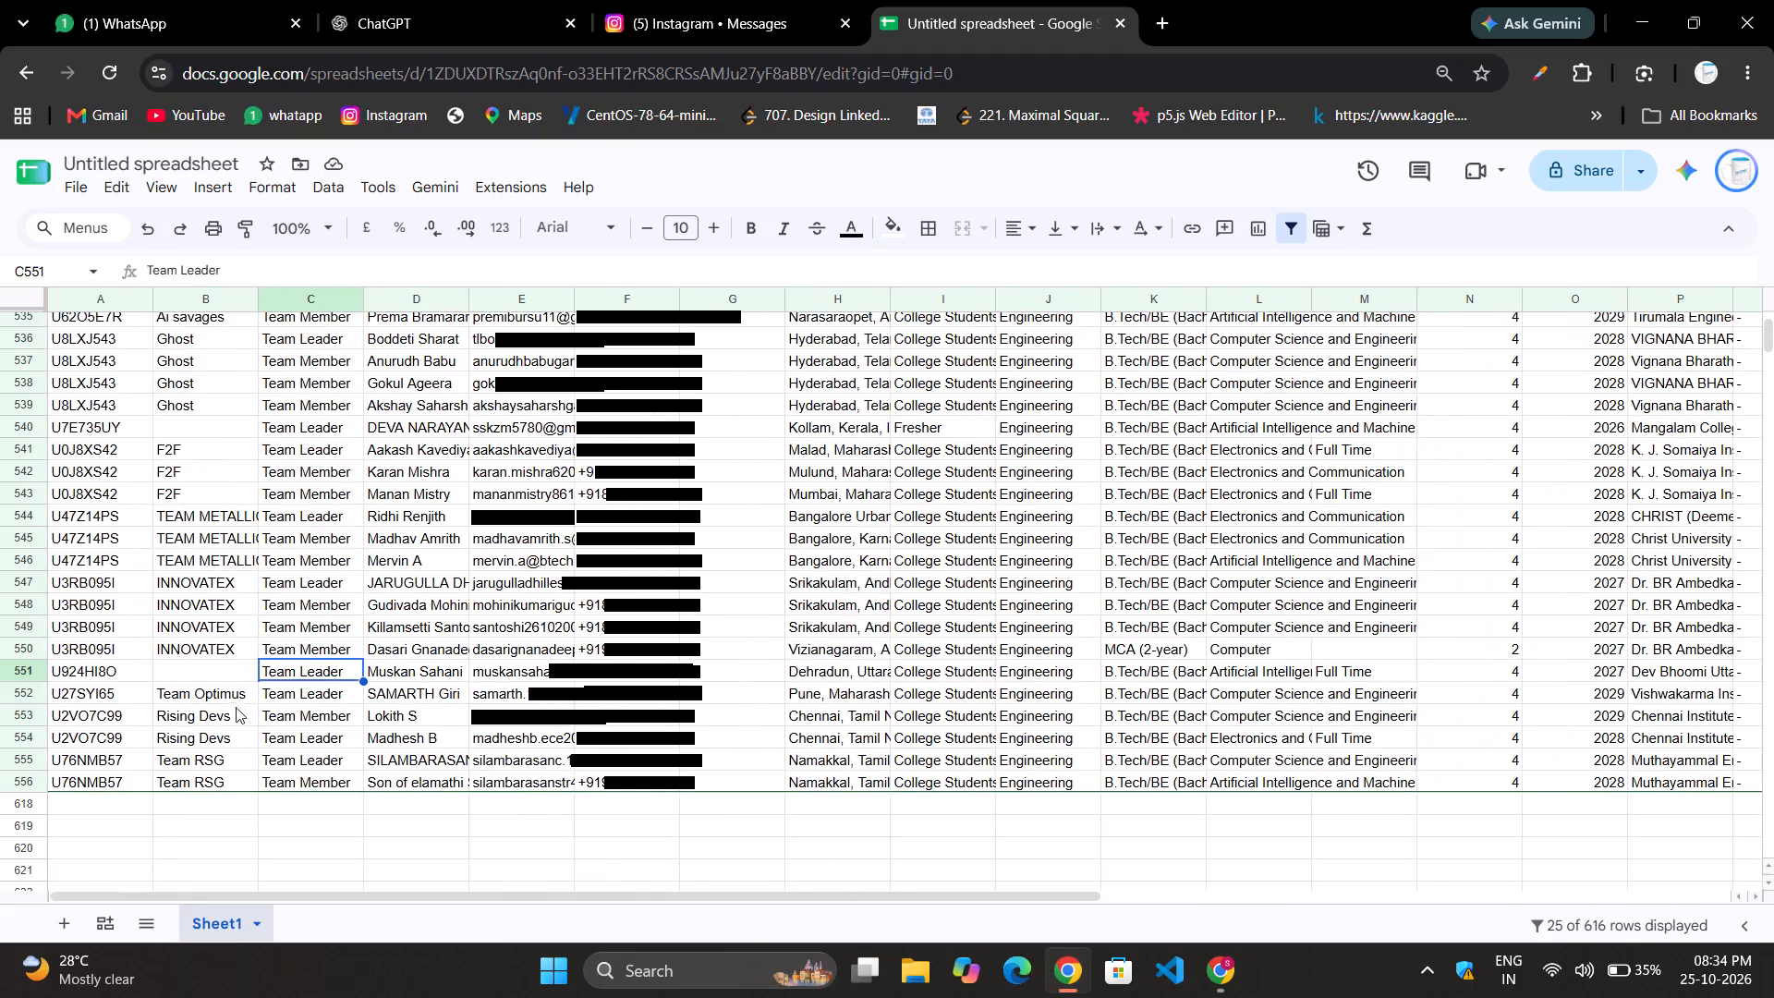
Examine Team Optimus in row 552 of the filtered candidate data.
{"action": "left_click", "coordinate": [214, 700]}
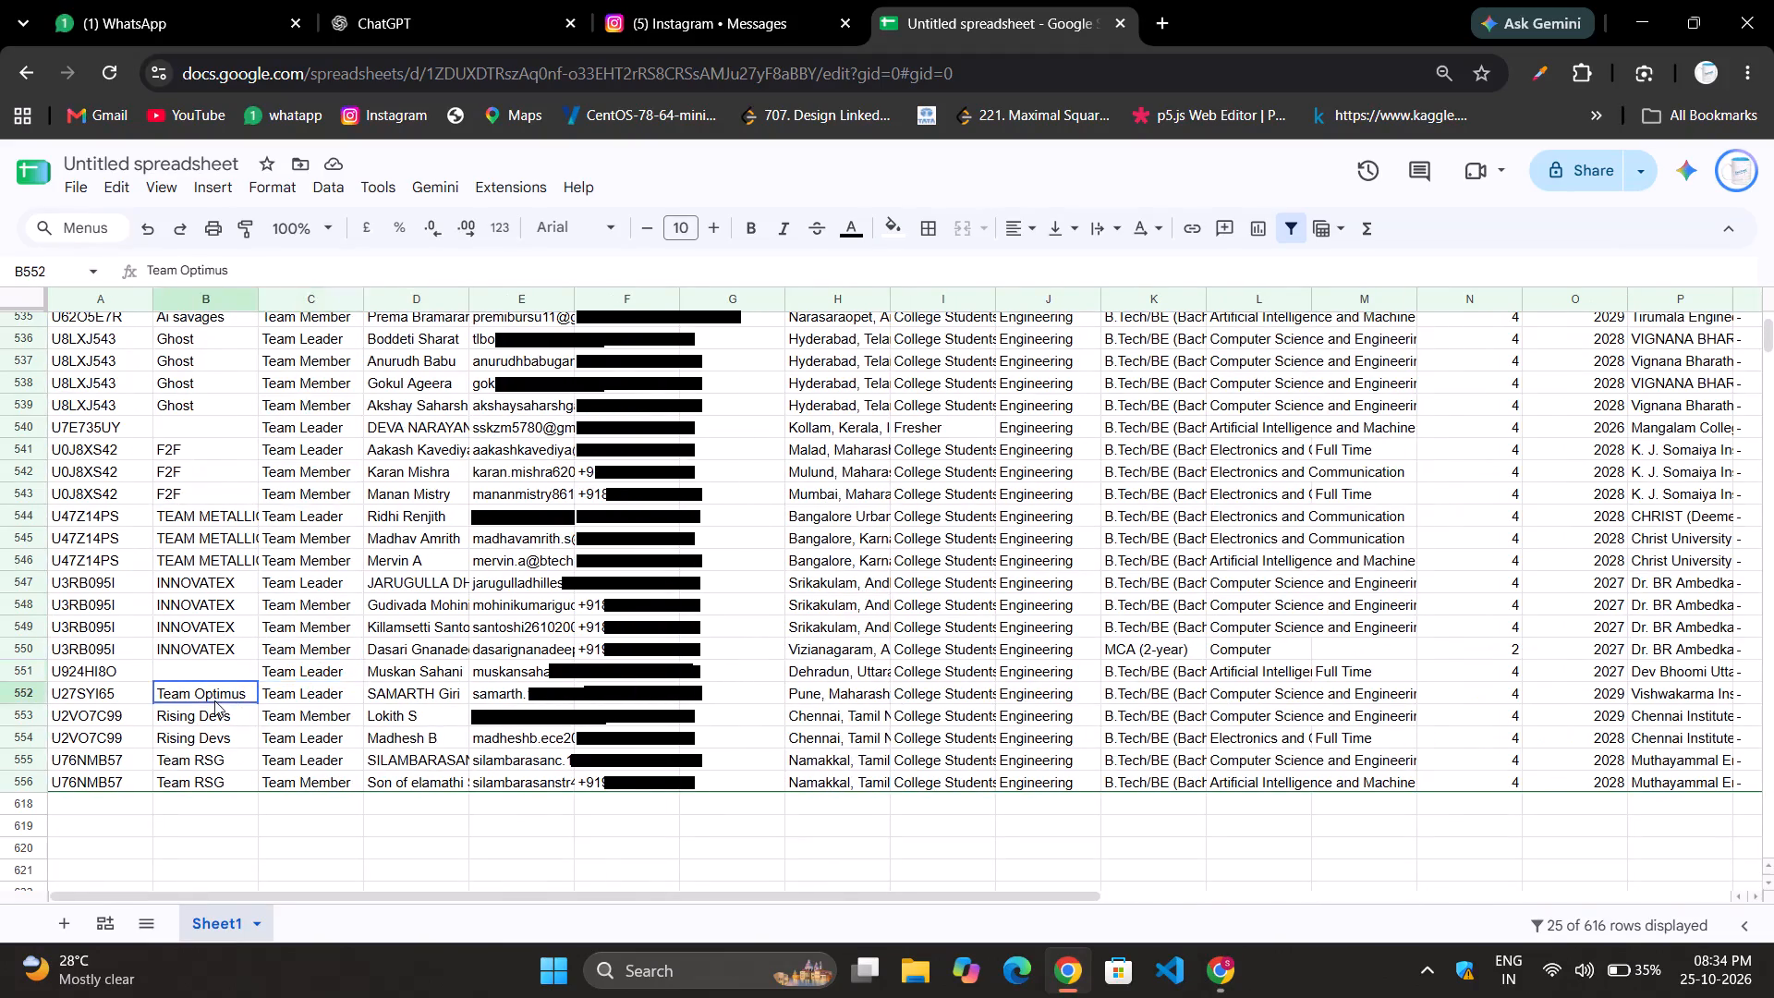